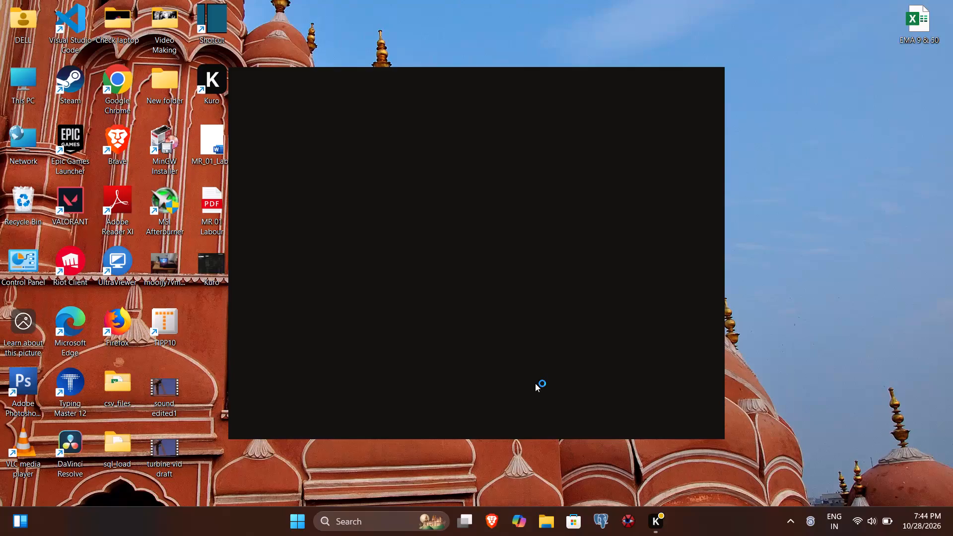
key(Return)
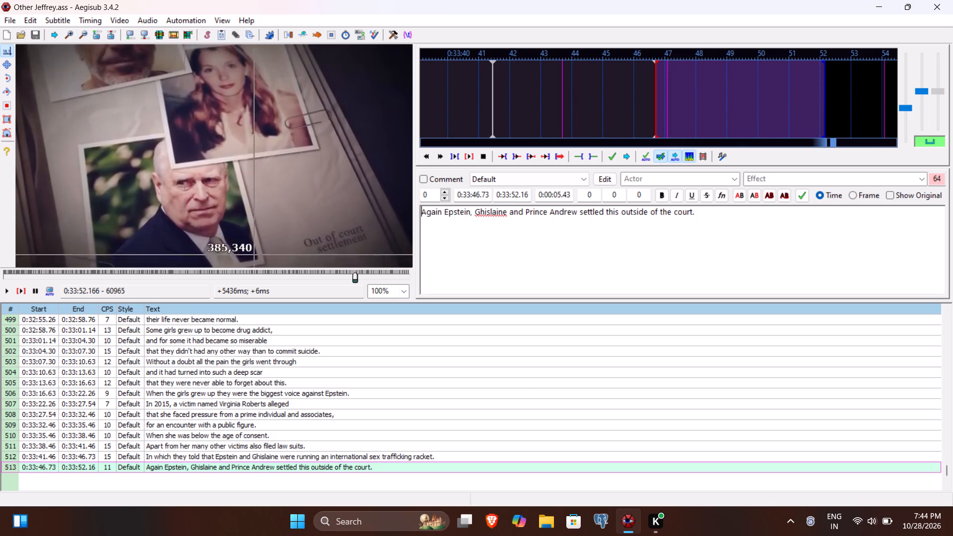
Play back line 513, add line 514 after it, and time the new line from 0:33:52.54 to 0:33:54.30.
click(21, 290)
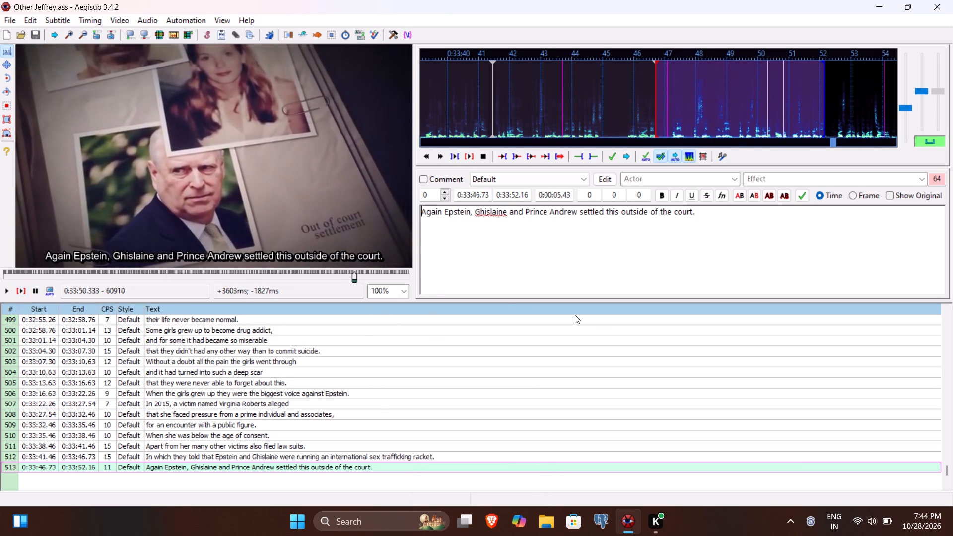
key(Return)
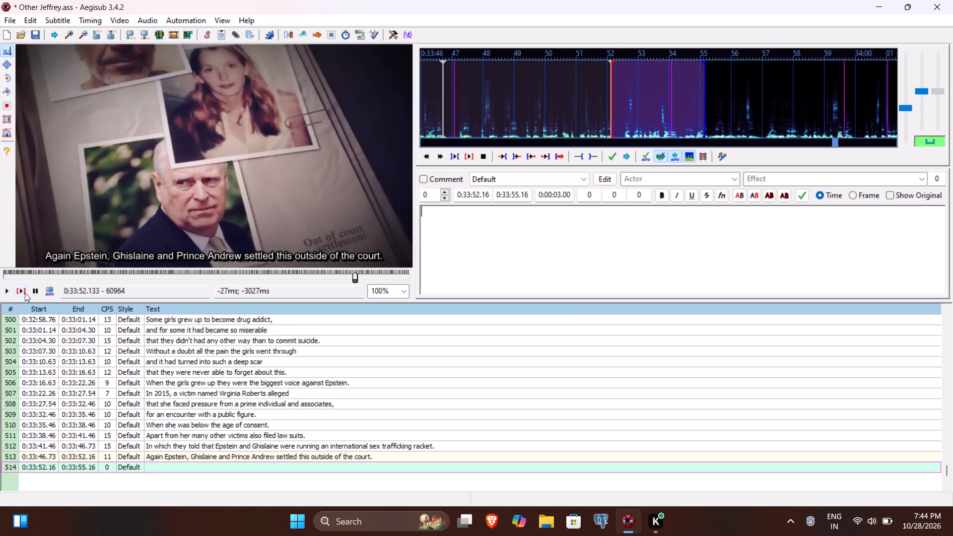
click(25, 290)
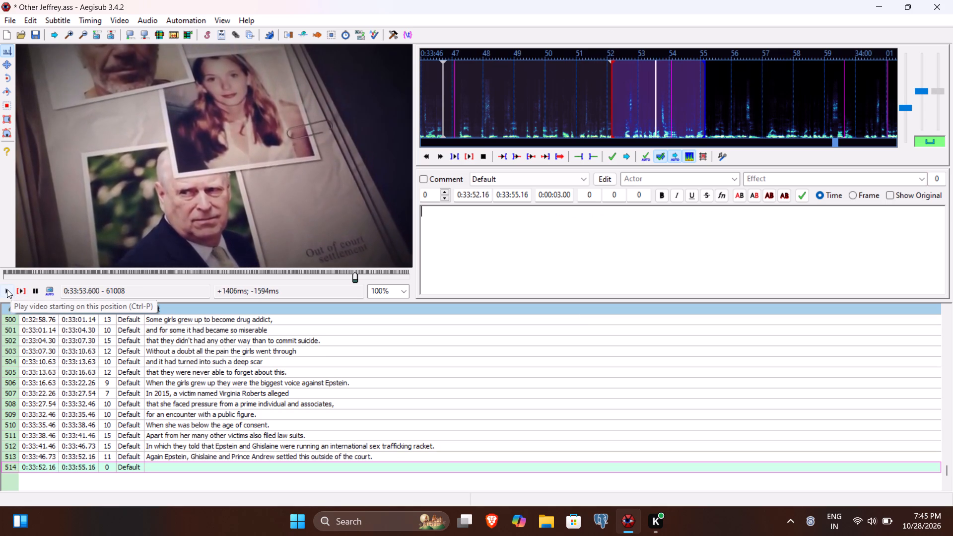
click(7, 289)
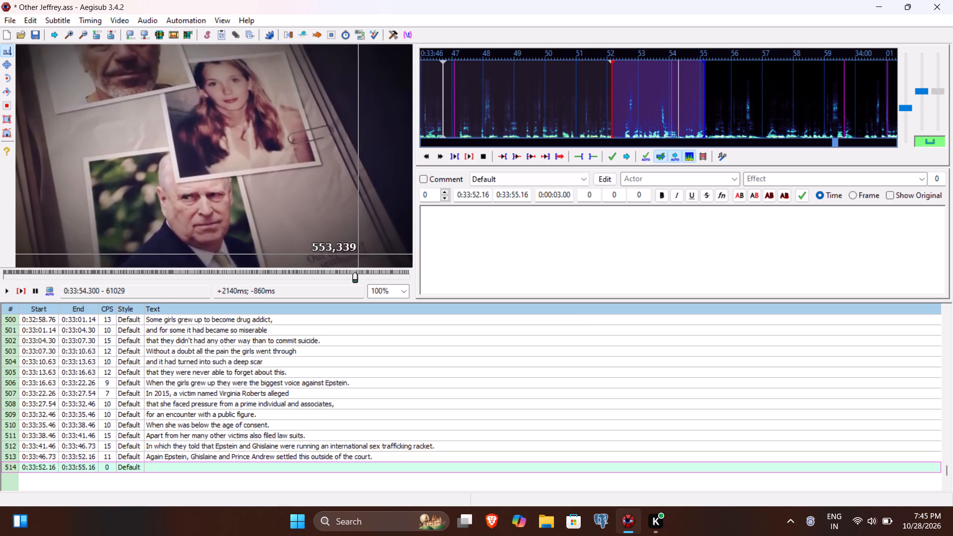
click(513, 195)
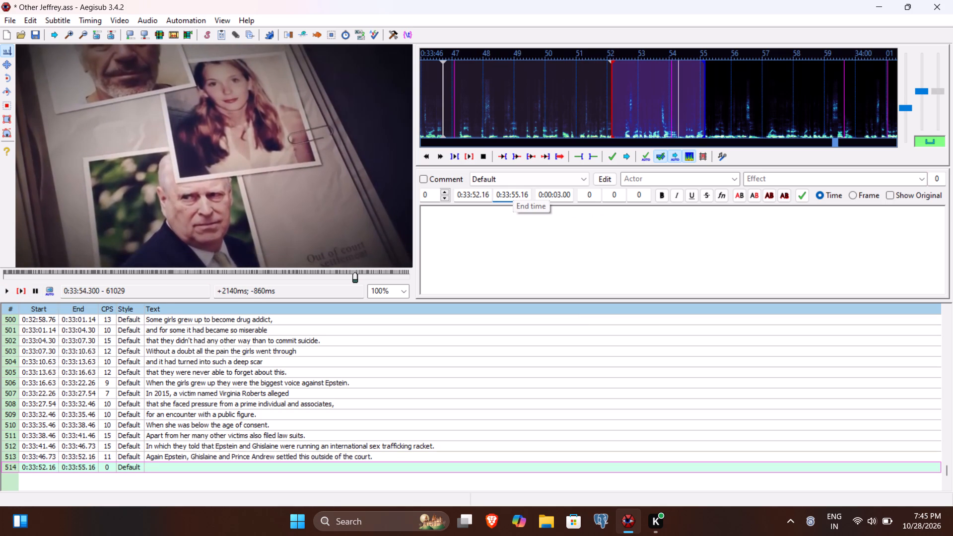
text(5430)
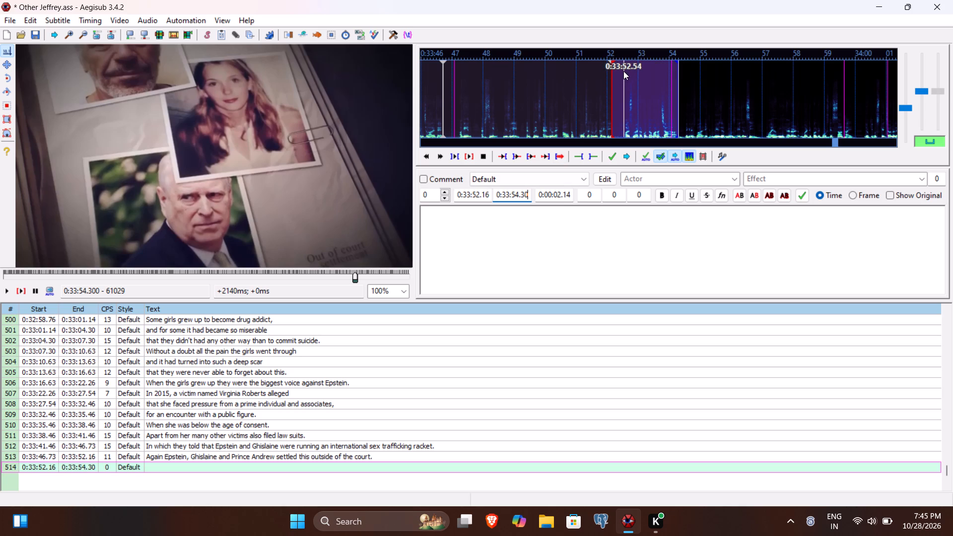
click(483, 192)
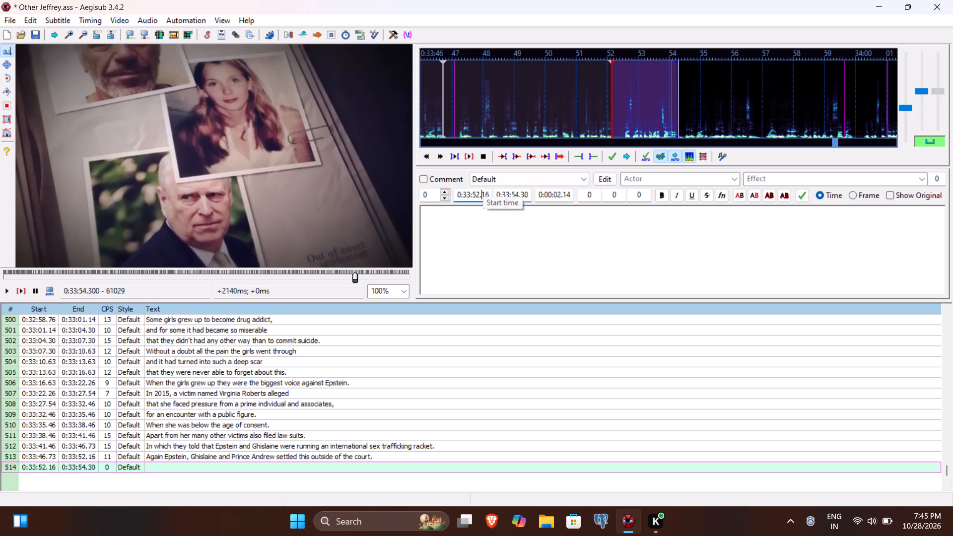
text(54)
Caption line 514 "And tried to suppress this matter" and commit it, moving on to a new line.
click(474, 249)
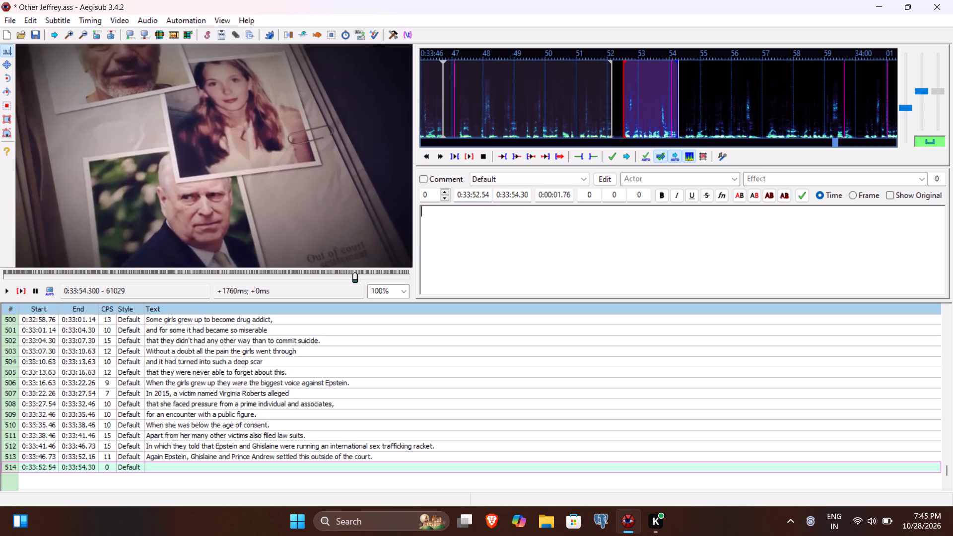
text(And tried to supr)
key(BackSpace)
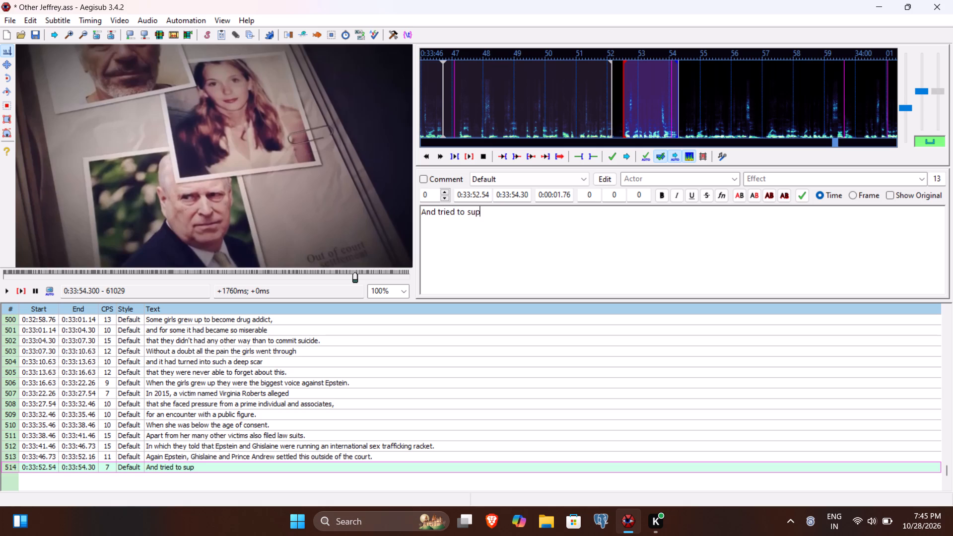
text(press this matter)
key(Return)
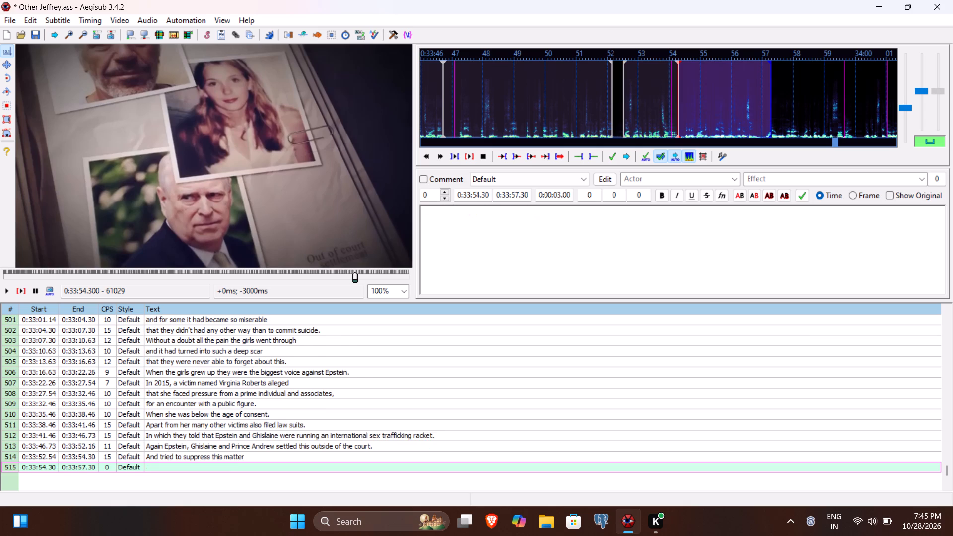
Play the video through the speech for line 515 and set the line's end time to 0:33:59.86.
click(18, 290)
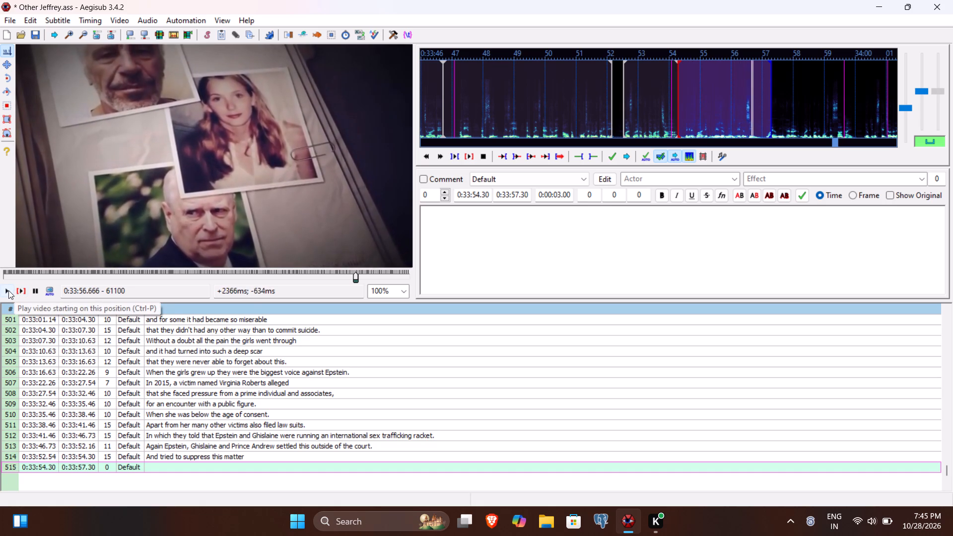
click(8, 290)
click(8, 290)
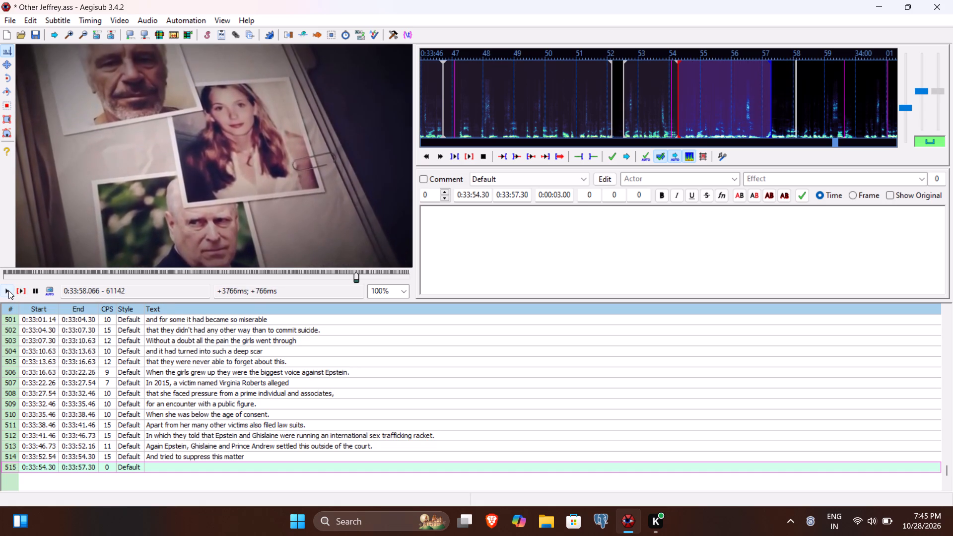
click(8, 290)
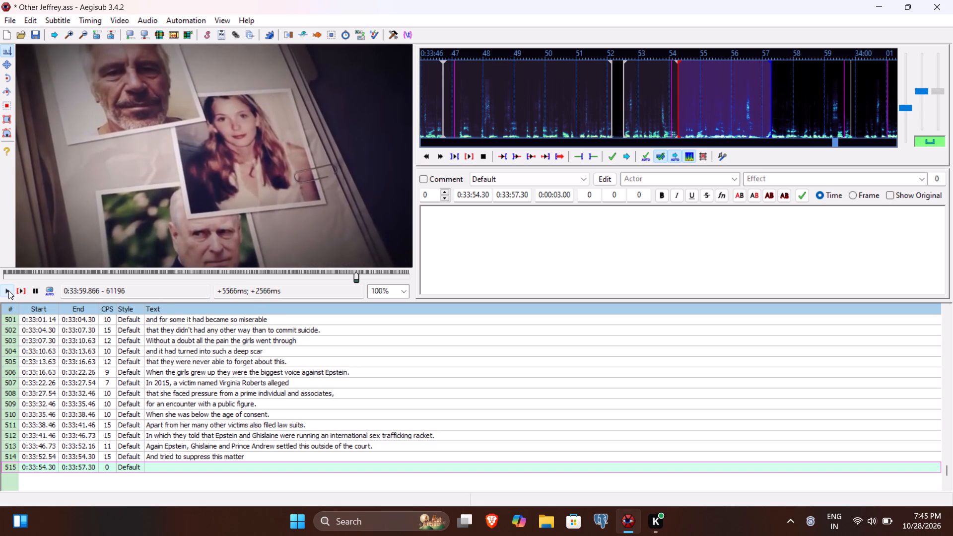
click(518, 195)
key(BackSpace)
key(9)
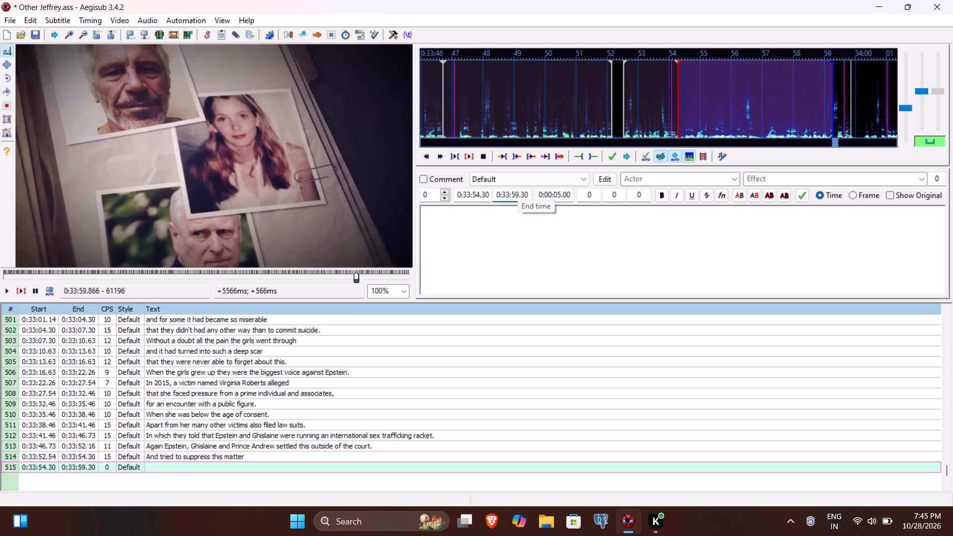
text(86)
click(518, 205)
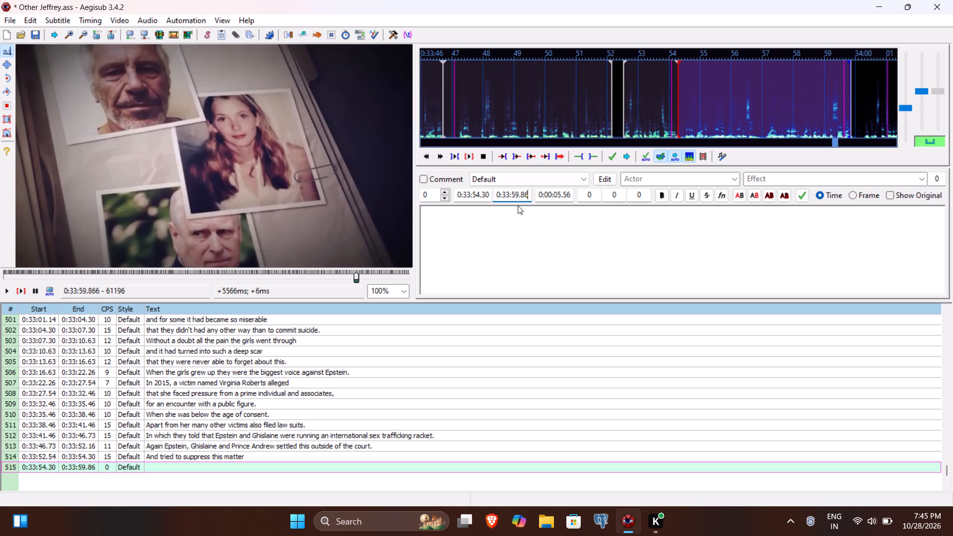
Caption line 515 "but this time a major news agency Miami Heralds came with multiple reports", replaying it to check the wording, and commit it.
click(510, 231)
text(but this time)
key(space)
text(a m)
text(edia agency)
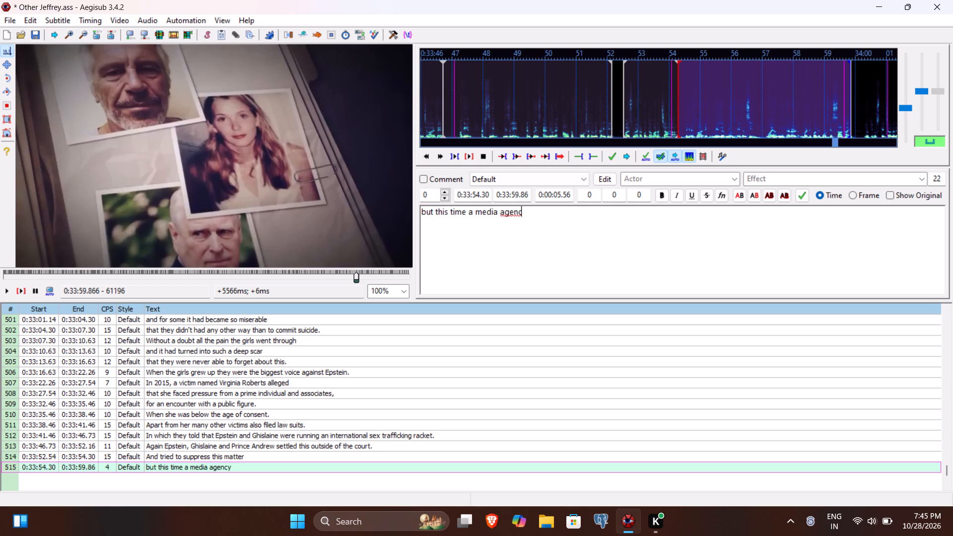
click(23, 287)
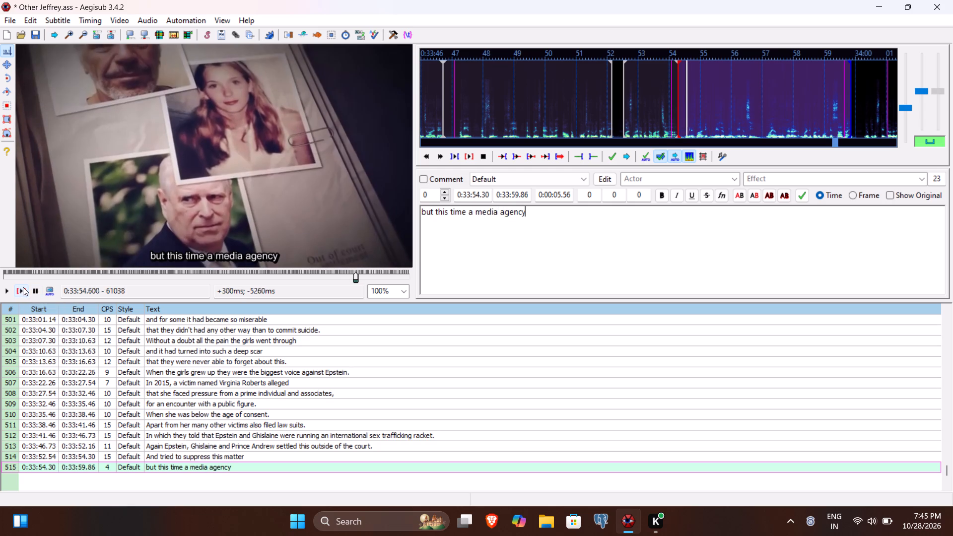
key(space)
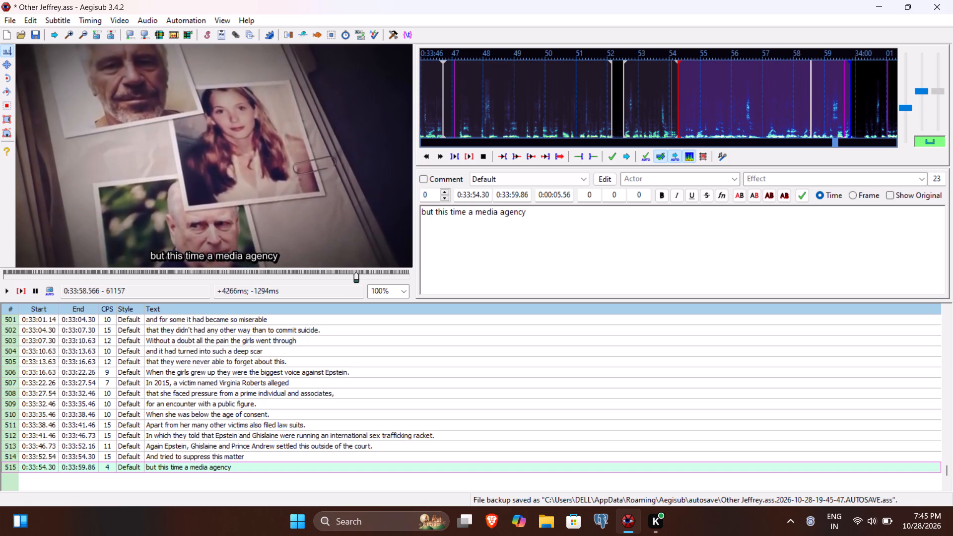
double_click(491, 213)
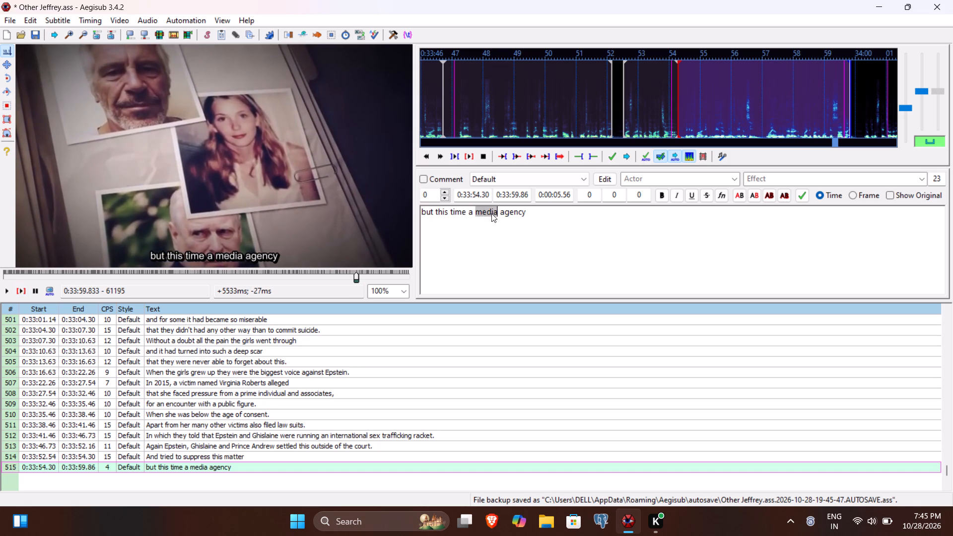
text(major news)
key(Down)
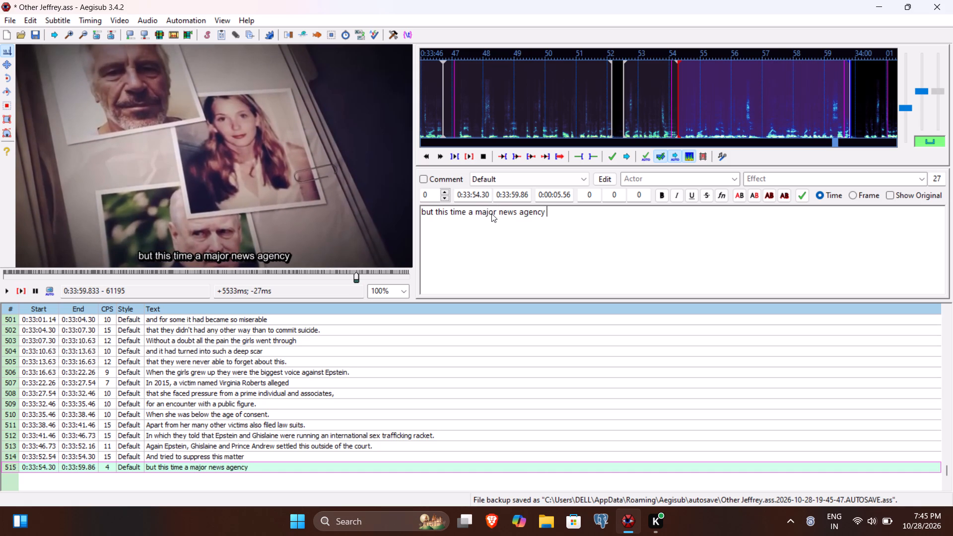
text(Miami Heralds came with multip)
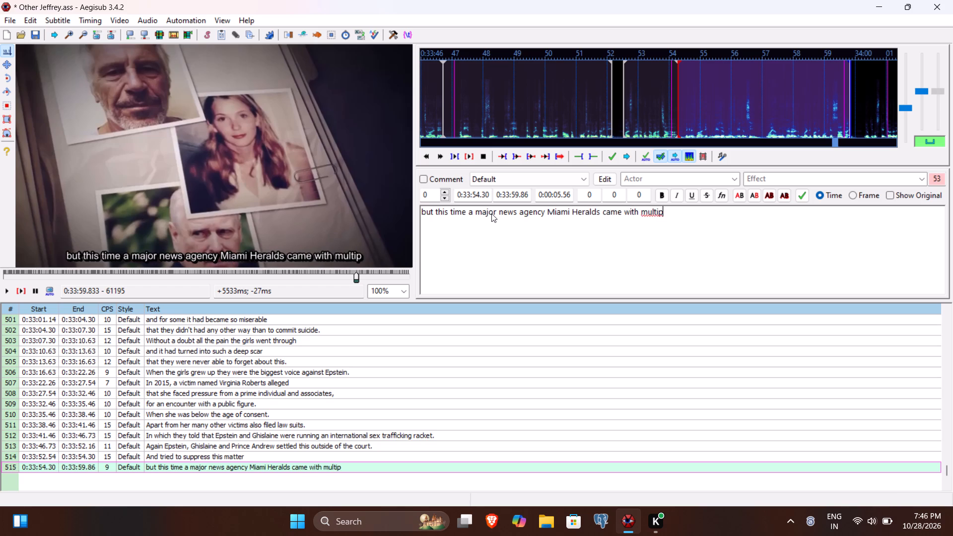
text(le reports)
key(Return)
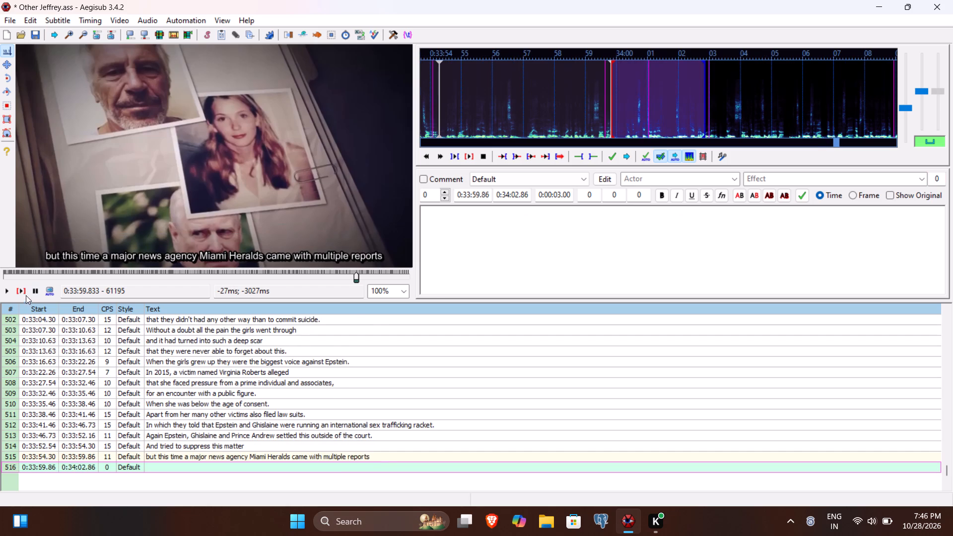
Play the video through the speech for line 516 and set the line's start time to 0:34:00.28.
click(22, 290)
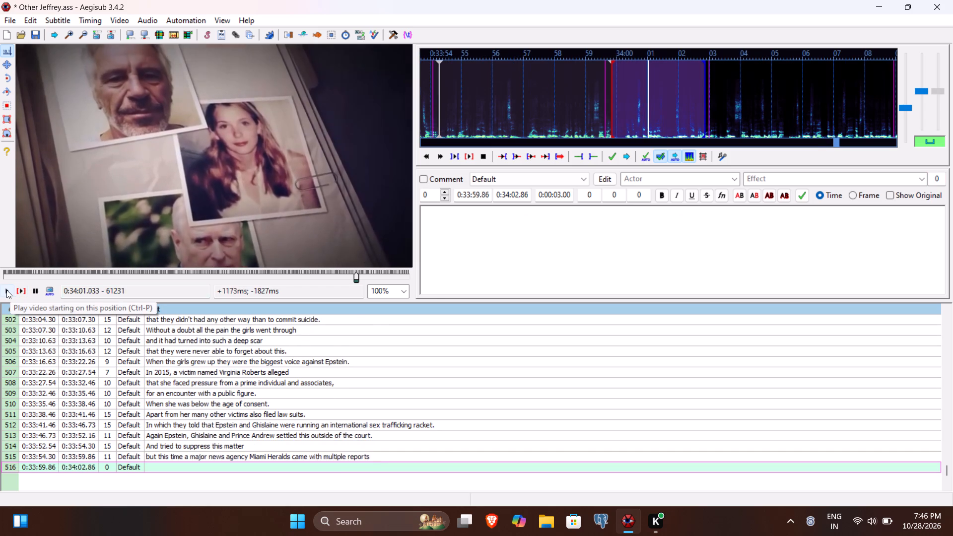
click(6, 290)
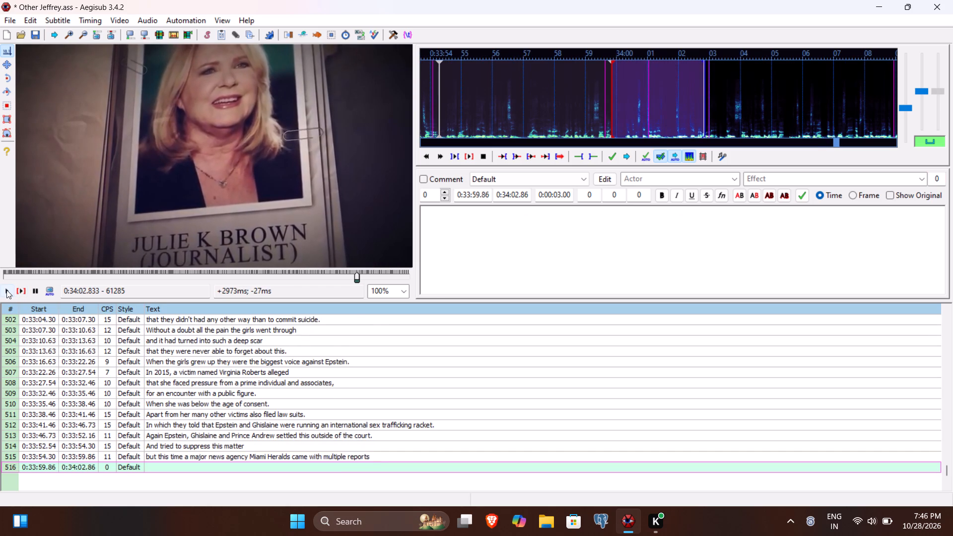
double_click(6, 290)
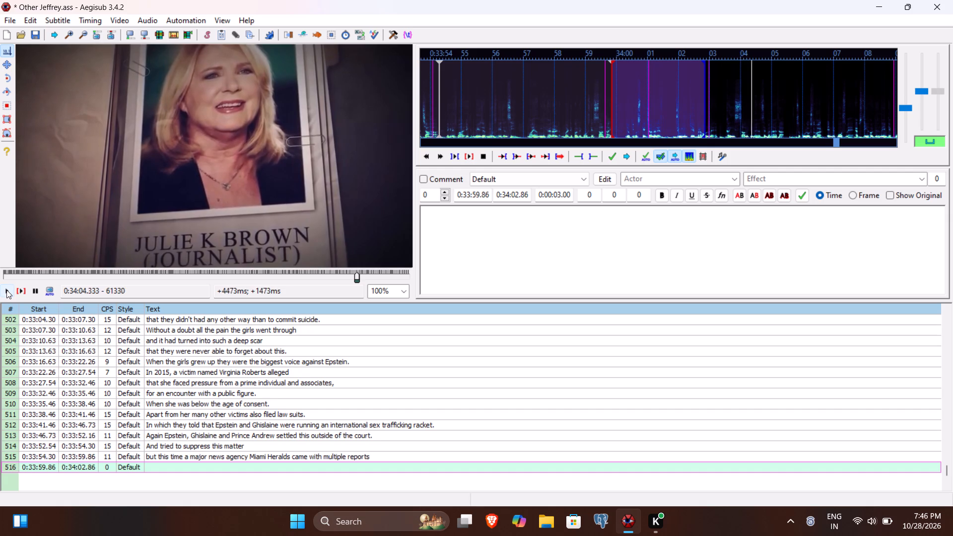
click(6, 290)
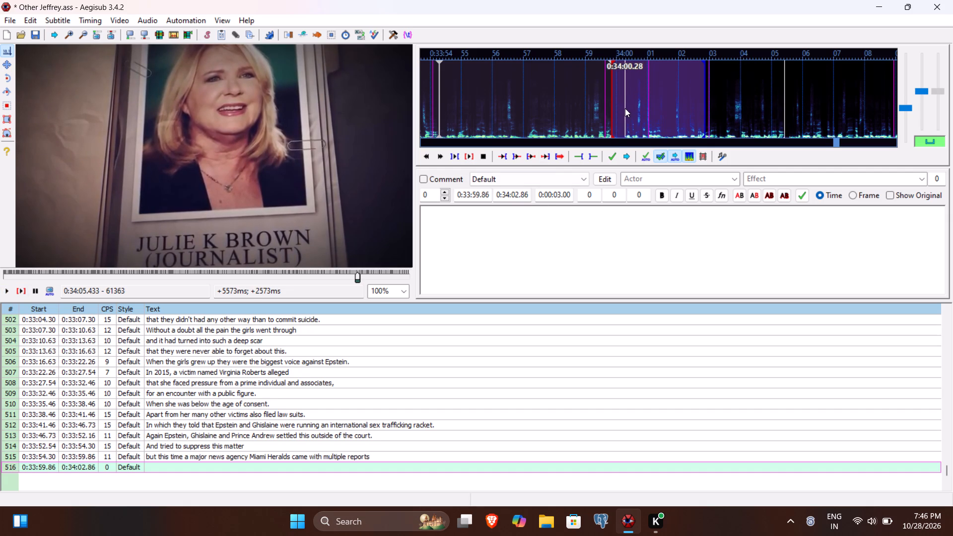
click(466, 194)
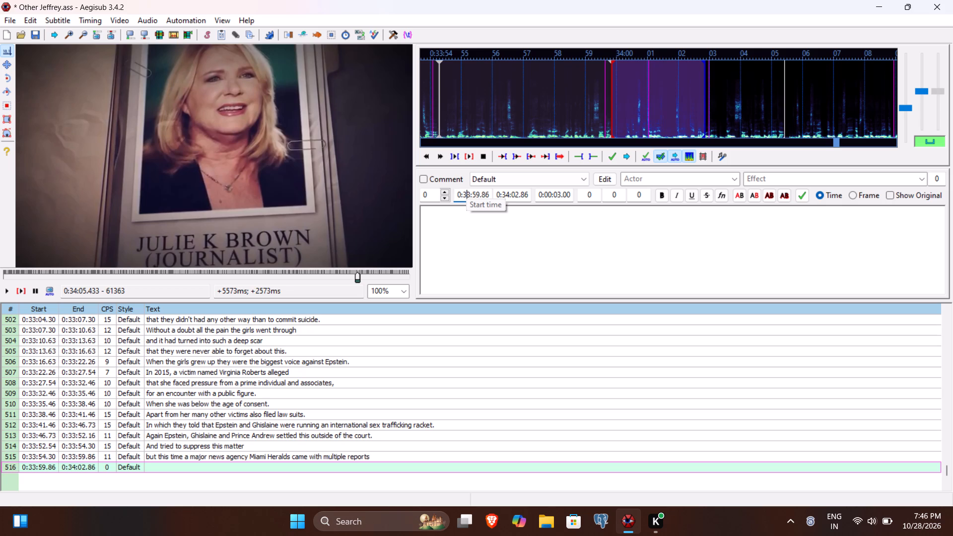
text(40028)
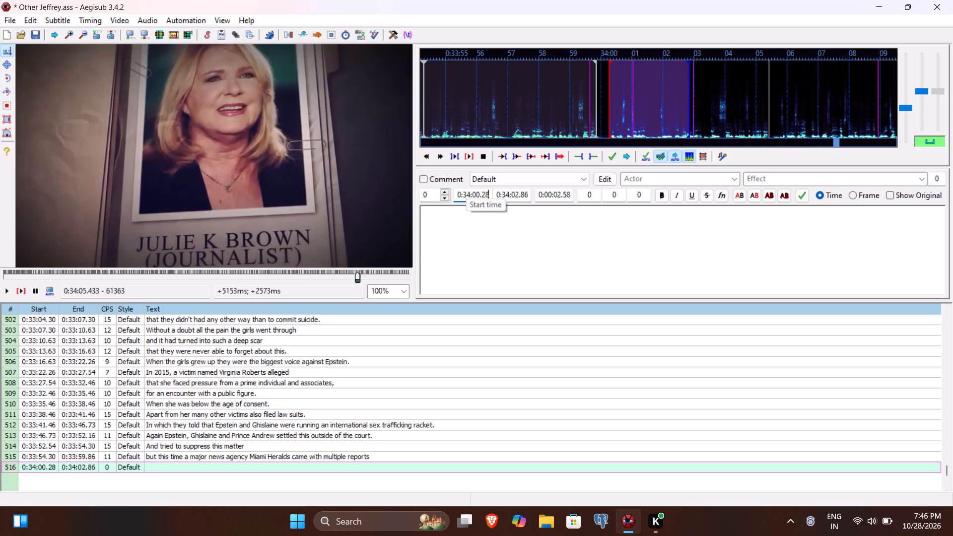
Caption line 516 with "which the maker Julie K Brown".
click(467, 240)
text(which the)
key(space)
text(maker)
key(space)
text(Julie K b)
key(BackSpace)
text(Bron)
key(BackSpace)
text(wn)
key(space)
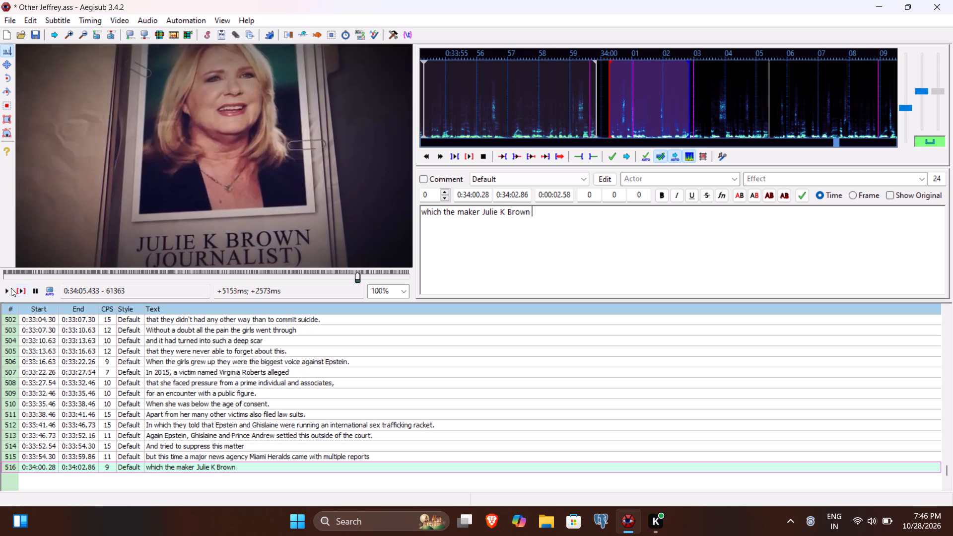
Replay line 516, replace "maker" with "journalist", end the caption with "wrote." and commit the line.
click(23, 289)
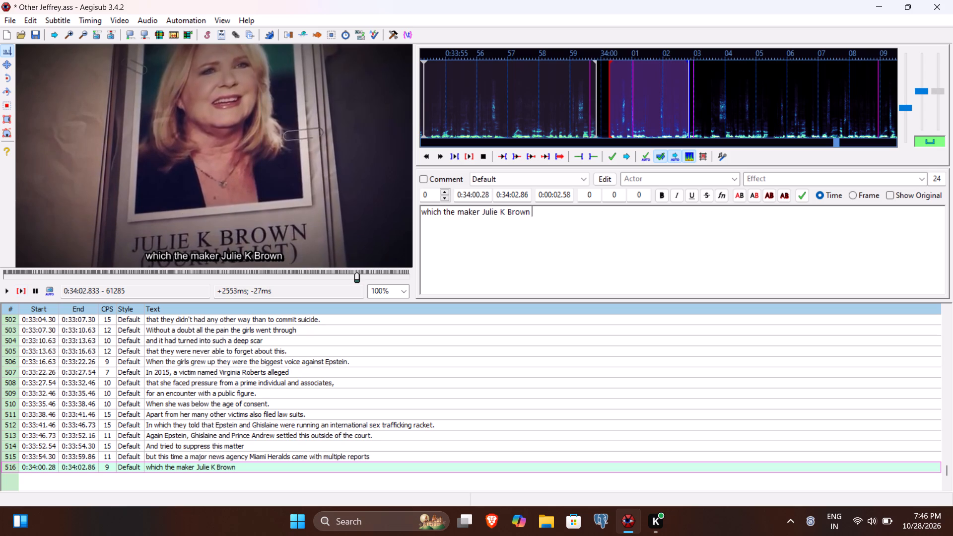
double_click(470, 213)
text(joo)
key(BackSpace)
text(urnl)
key(BackSpace)
text(alist)
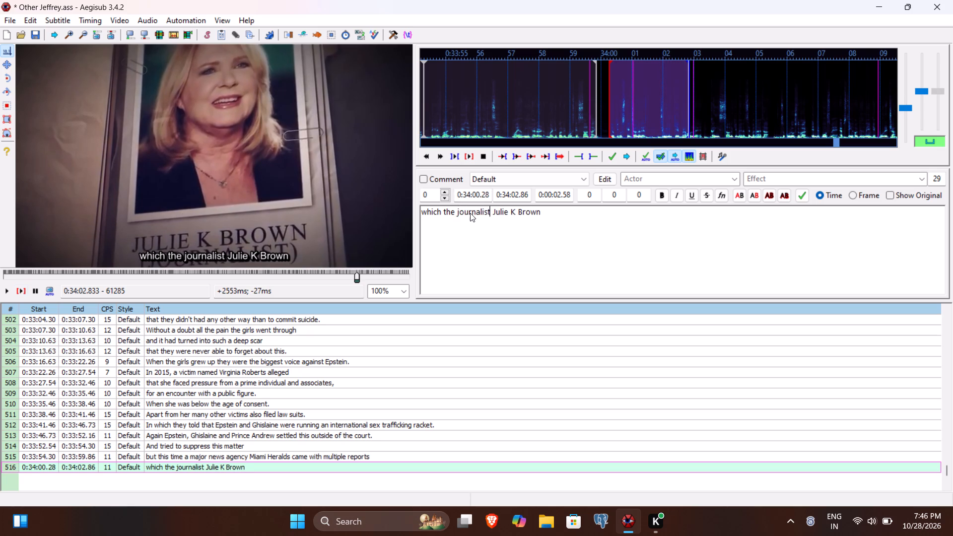
key(Down)
text(wrote)
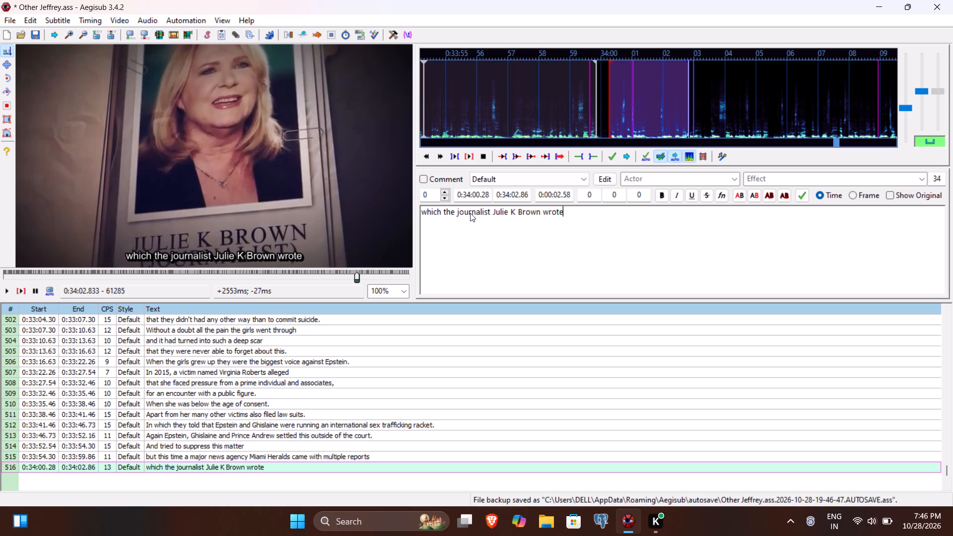
key(period)
key(Return)
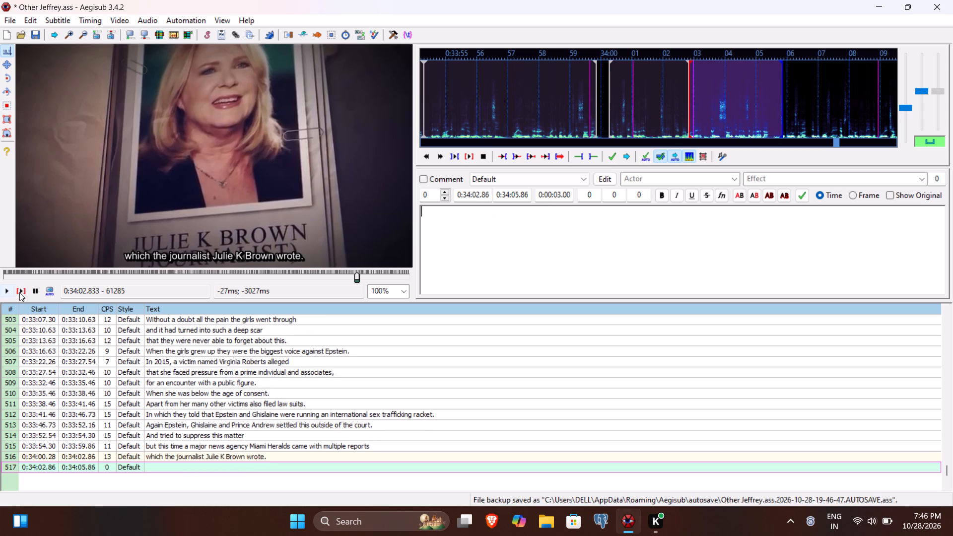
Play the span of the empty line 517 to hear its speech, and delete that line.
click(20, 291)
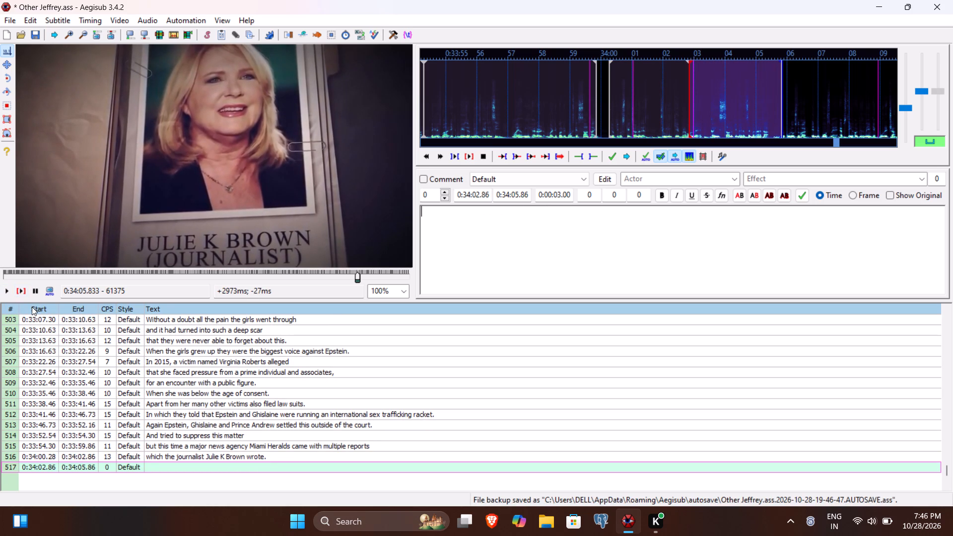
key(ctrl+Delete)
Extend line 516's caption so that it ends "wrote with years of hard work.".
click(662, 261)
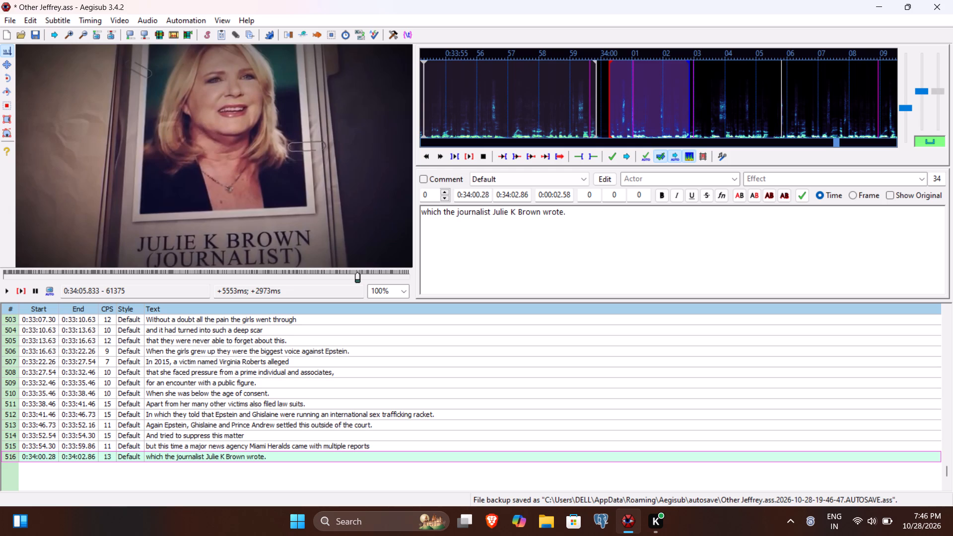
key(BackSpace)
key(space)
text(with years of)
key(space)
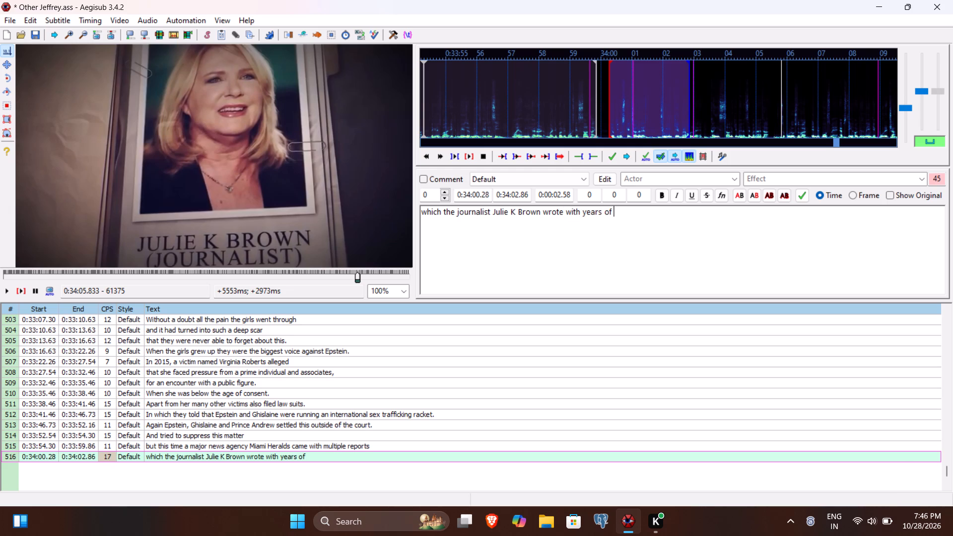
text(hardwork.)
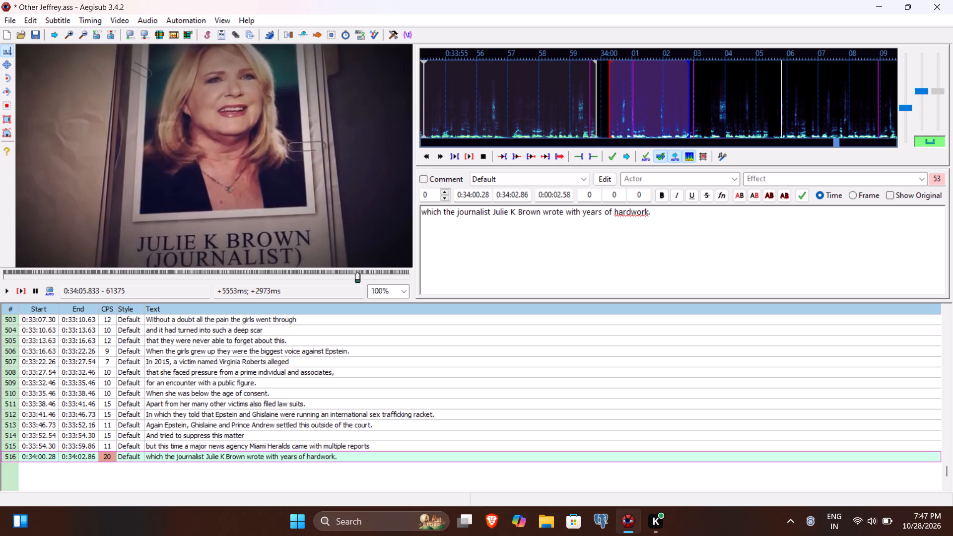
key(BackSpace)
key(period)
click(631, 208)
key(space)
Play the video a little further, set line 516's end time to 0:34:05.40 and commit the line.
click(11, 285)
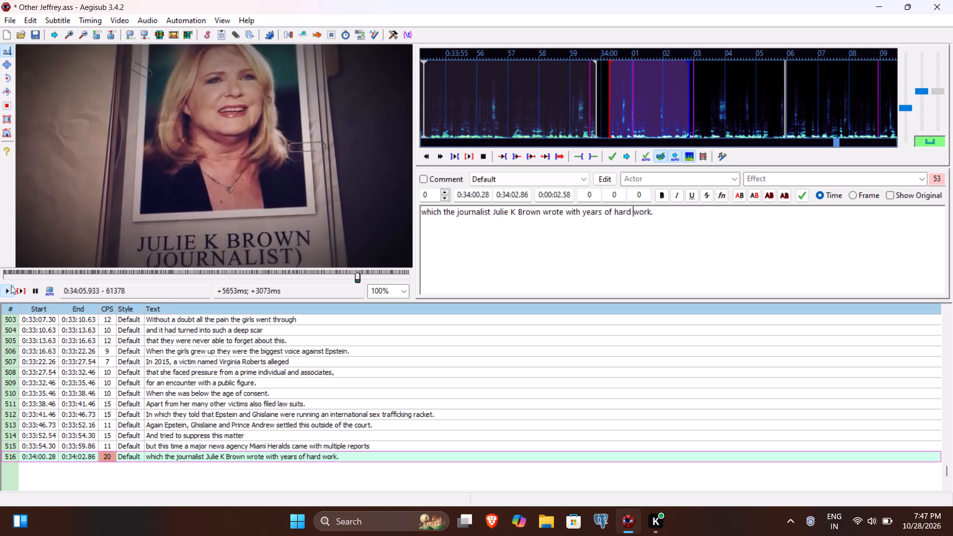
click(11, 285)
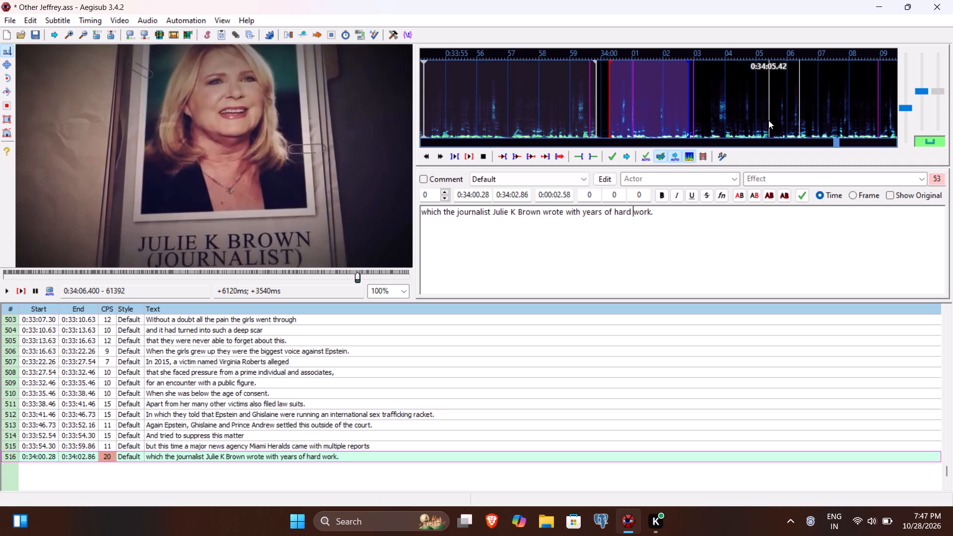
click(514, 196)
text(540)
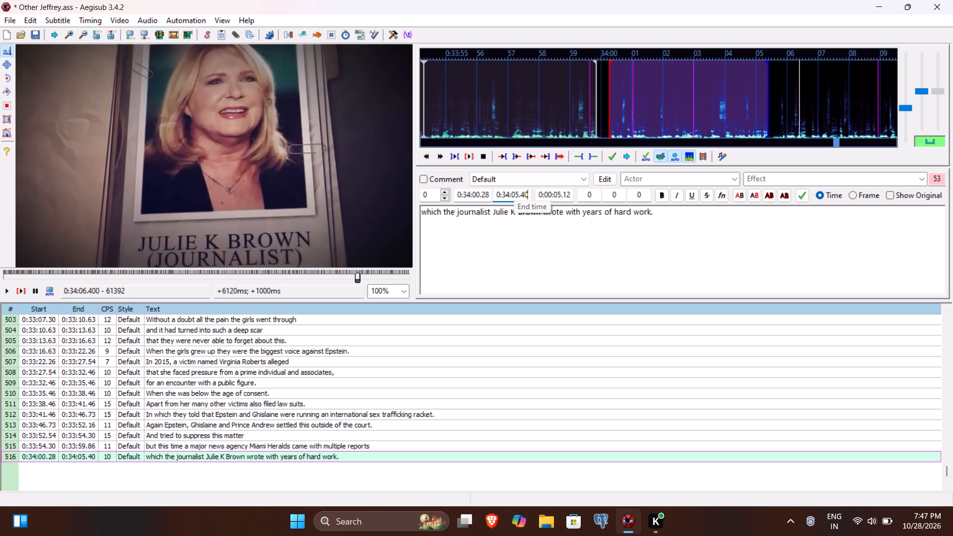
click(669, 228)
key(Return)
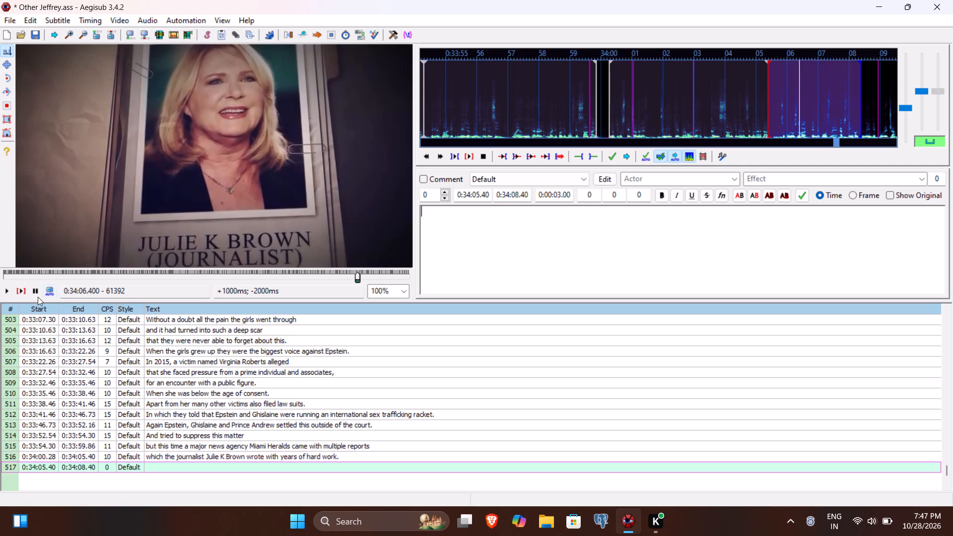
Play the video through the short phrase for line 517 and set the line's end time to 0:34:06.70.
click(19, 288)
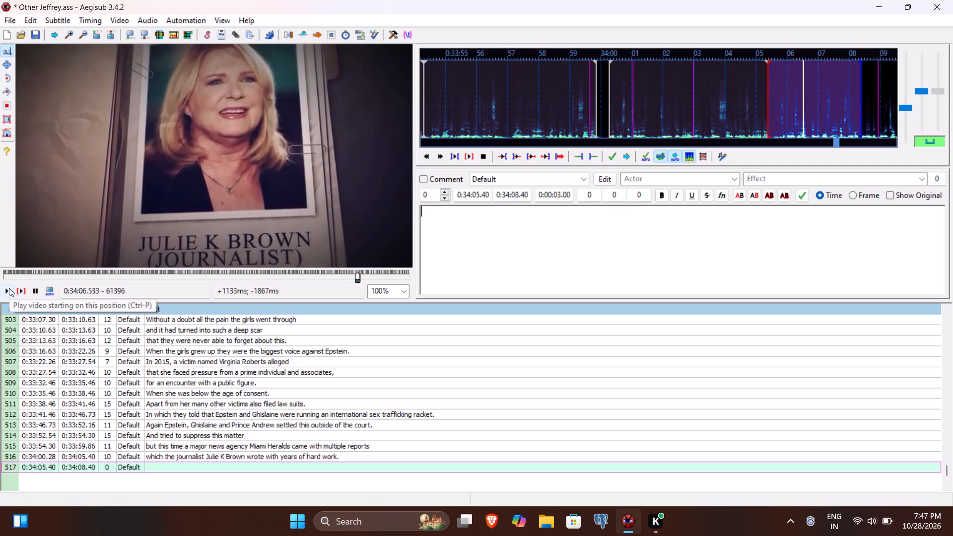
click(9, 288)
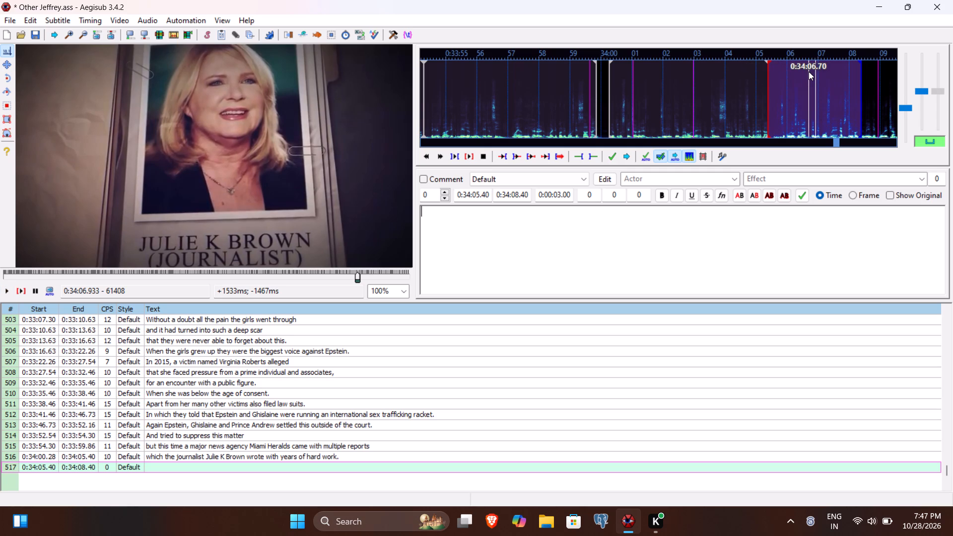
click(517, 194)
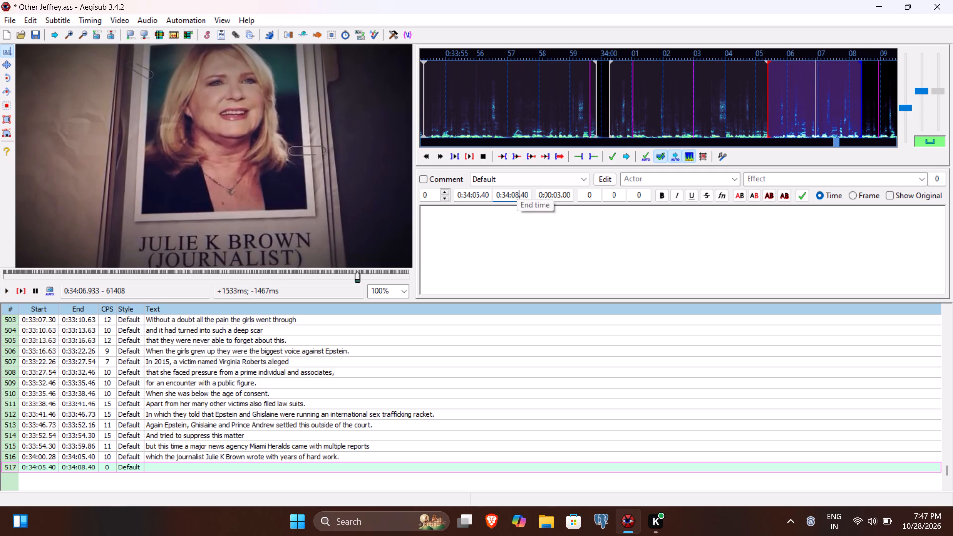
key(BackSpace)
text(67)
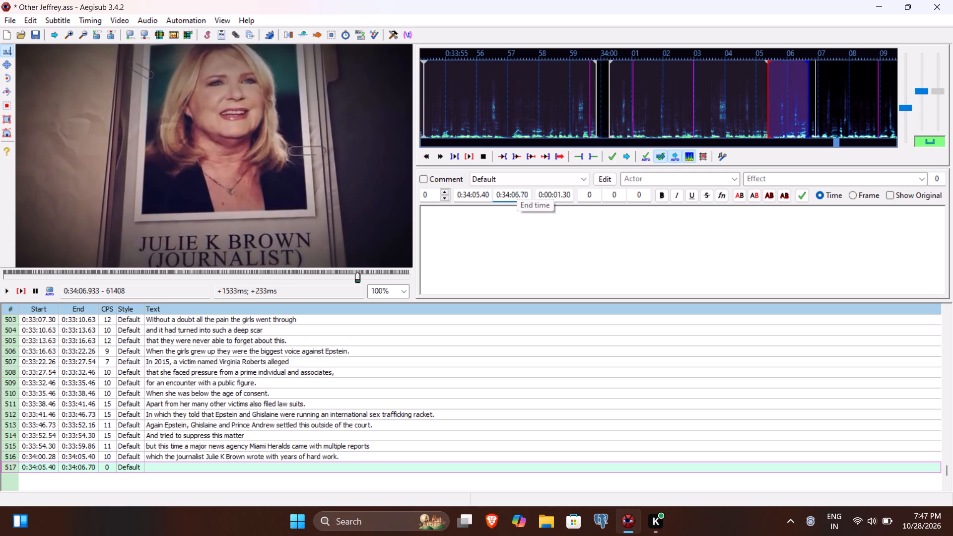
Caption line 517 with "So kudos to her." and commit it.
click(497, 249)
text(So k)
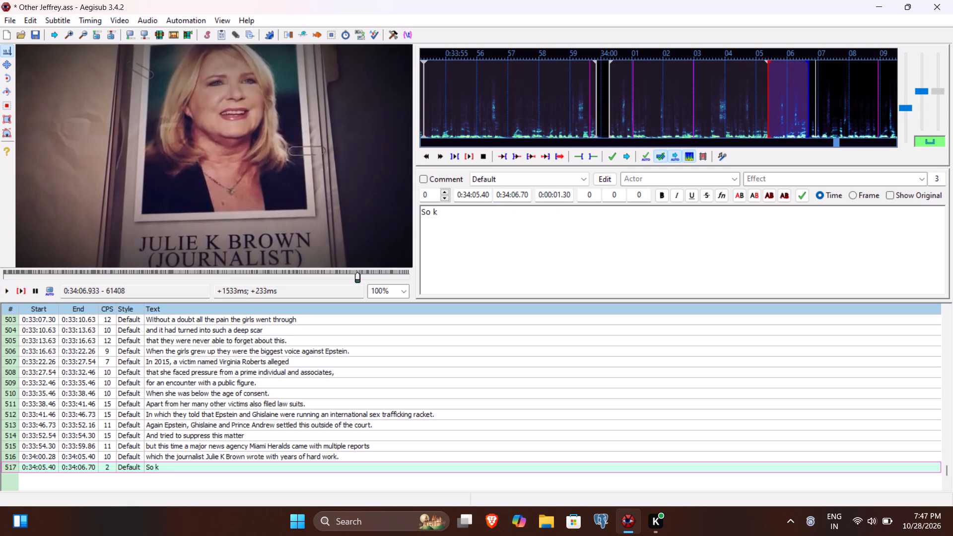
text(udos to her.)
key(Return)
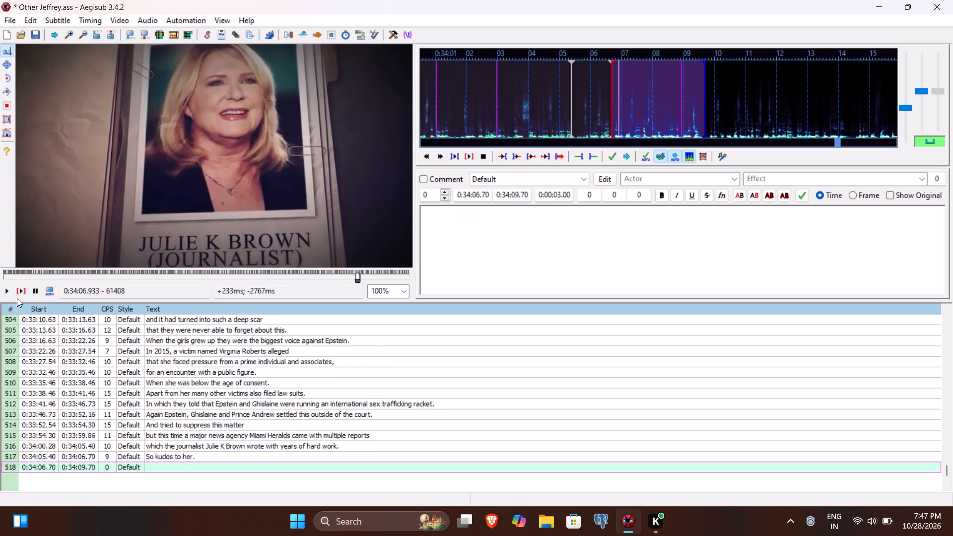
Play the video through the speech for line 518 and set the line's end time to 0:34:12.50.
click(24, 293)
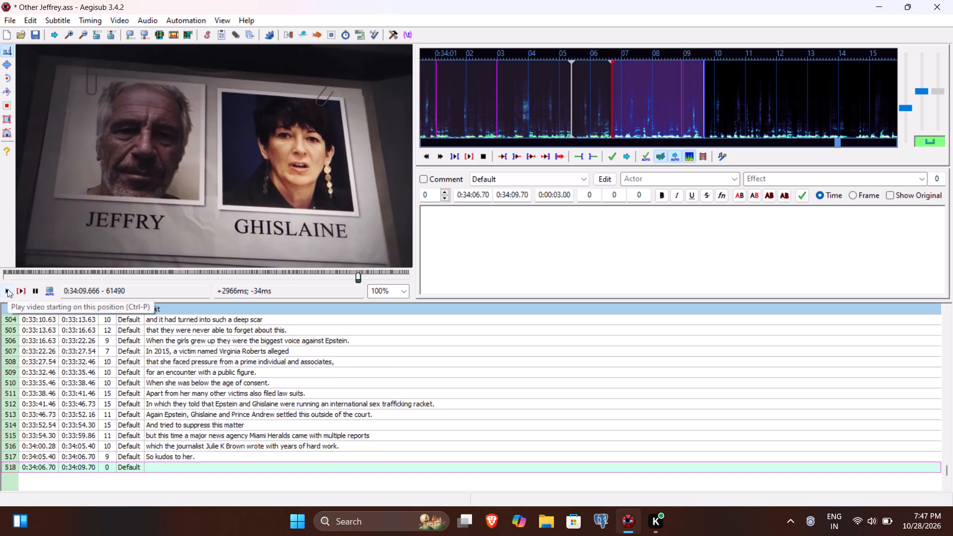
click(7, 289)
double_click(7, 289)
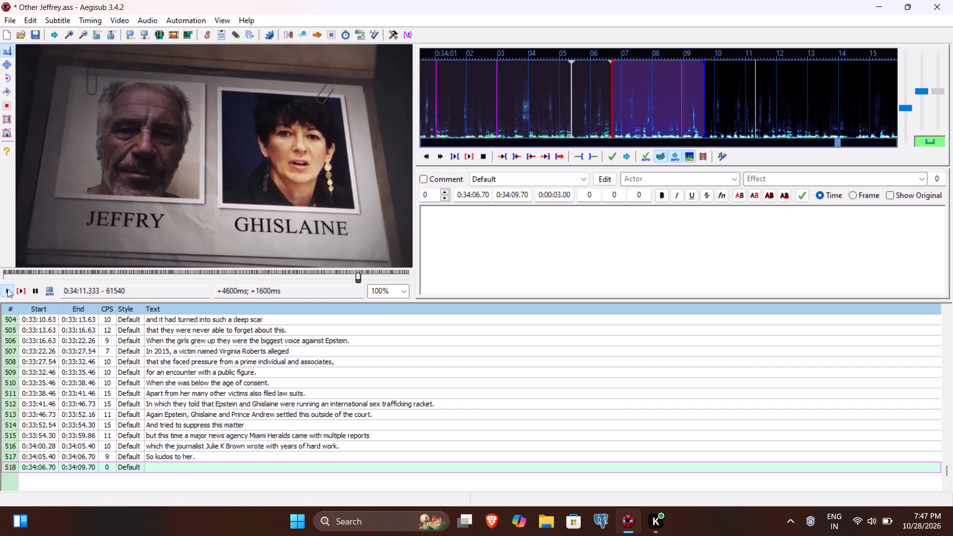
click(7, 289)
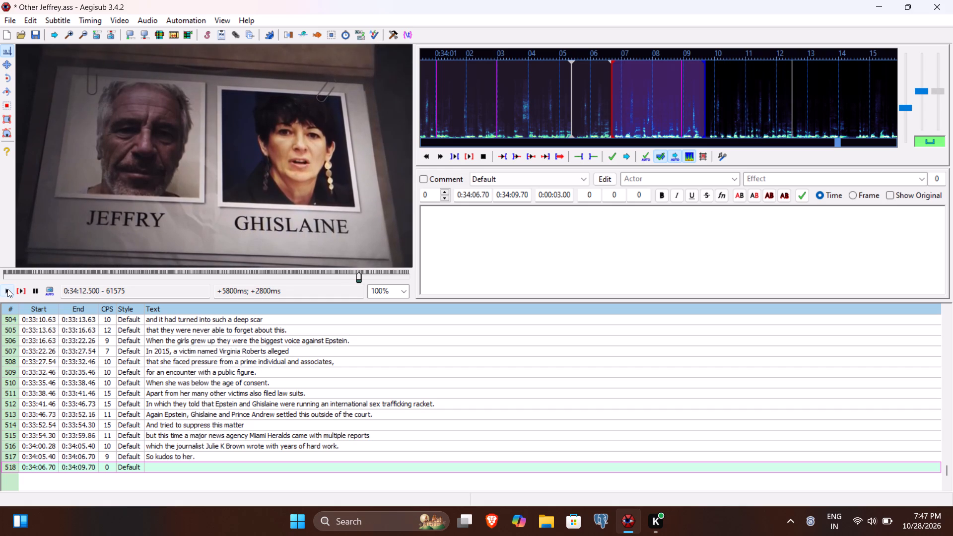
click(514, 195)
key(BackSpace)
text(1250)
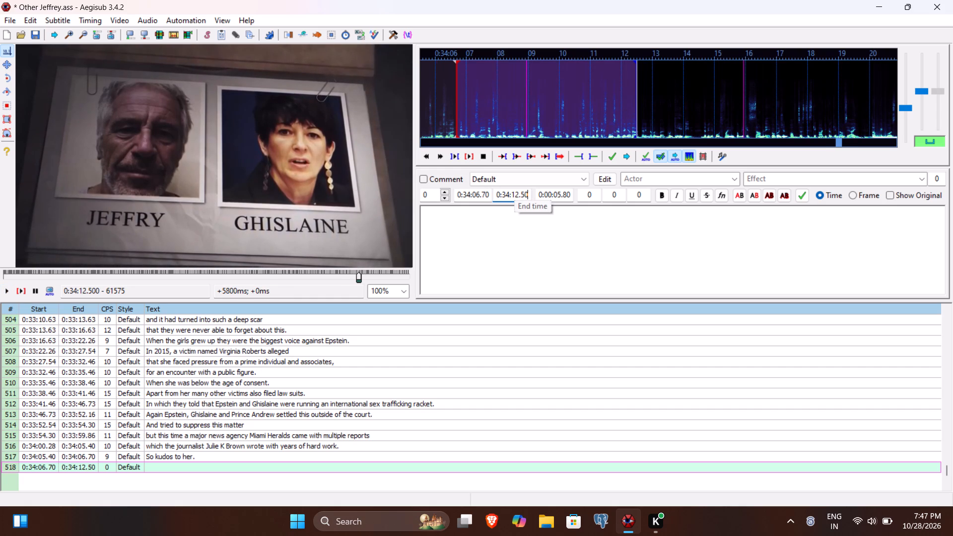
Caption line 518 "In this reports the entire sex trafficking business of Epstein and Ghislaine had been exposed." and commit it.
click(482, 255)
text(In this reports)
key(space)
text(th)
text(e nt)
key(BackSpace)
text(en)
key(BackSpace)
key(BackSpace)
key(BackSpace)
text(entire sex trafficking business of Epstein)
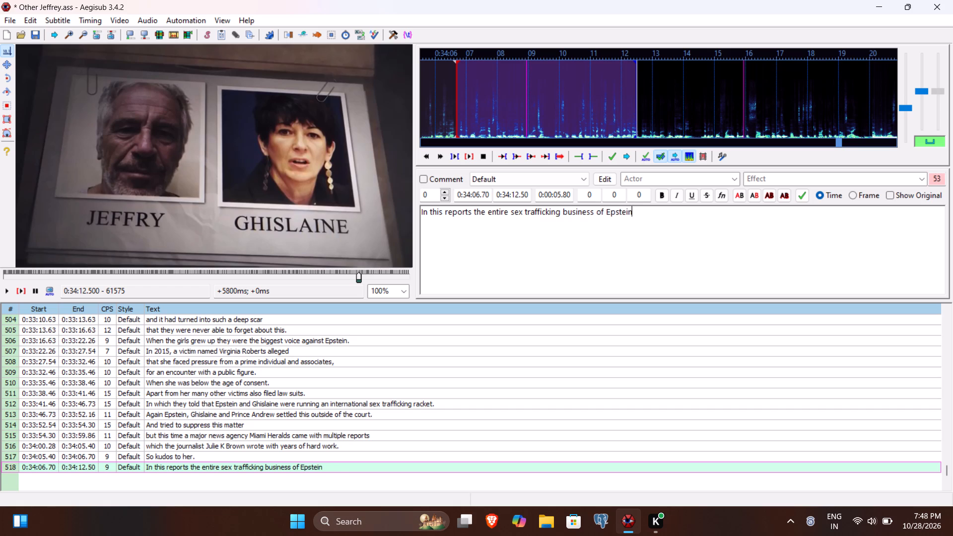
key(space)
text(and)
key(space)
text(Ghislaine had been expso)
key(BackSpace)
key(BackSpace)
text(ise)
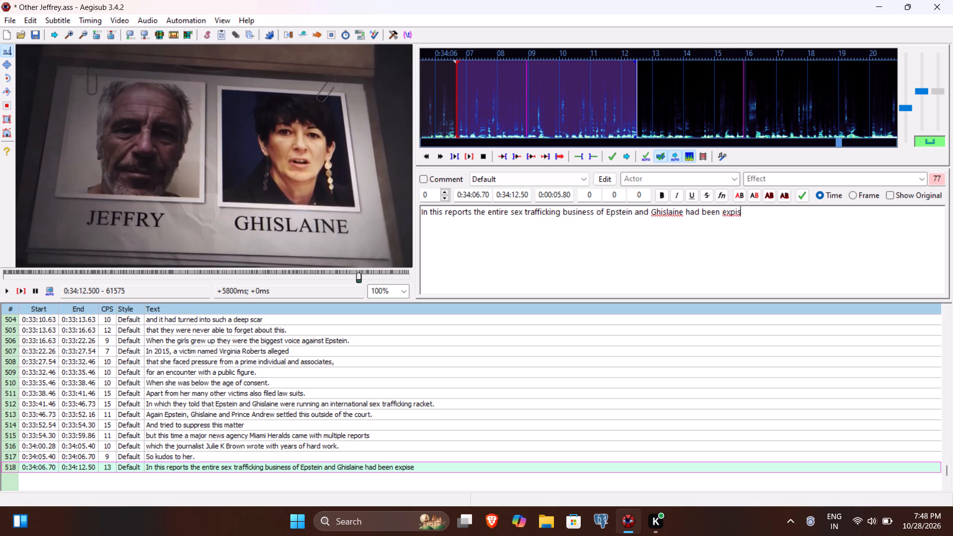
key(BackSpace)
key(BackSpace)
key(BackSpace)
text(osed)
key(period)
key(Return)
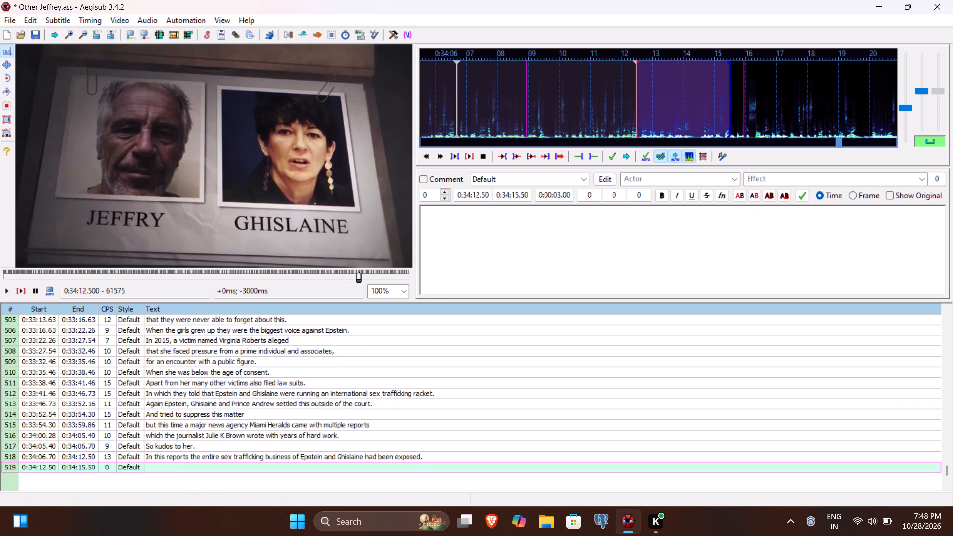
Play the video through the speech for line 519 and set the line's end time to 0:34:19.73.
click(23, 289)
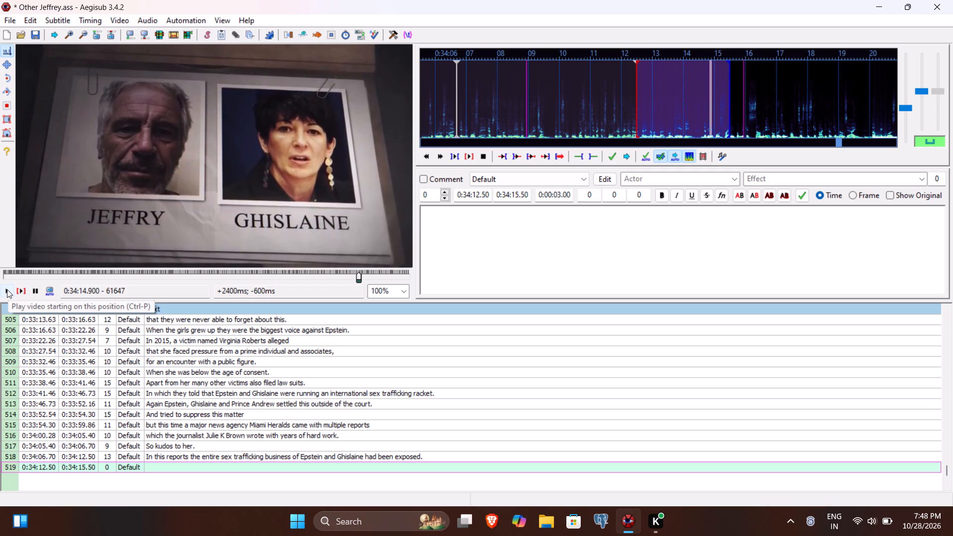
click(7, 289)
click(7, 289)
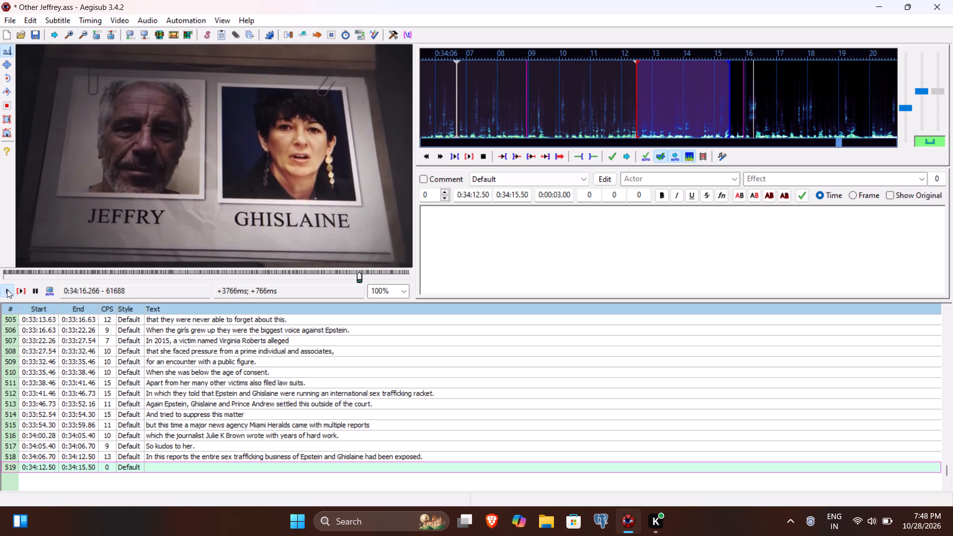
click(7, 289)
click(7, 289)
click(7, 289)
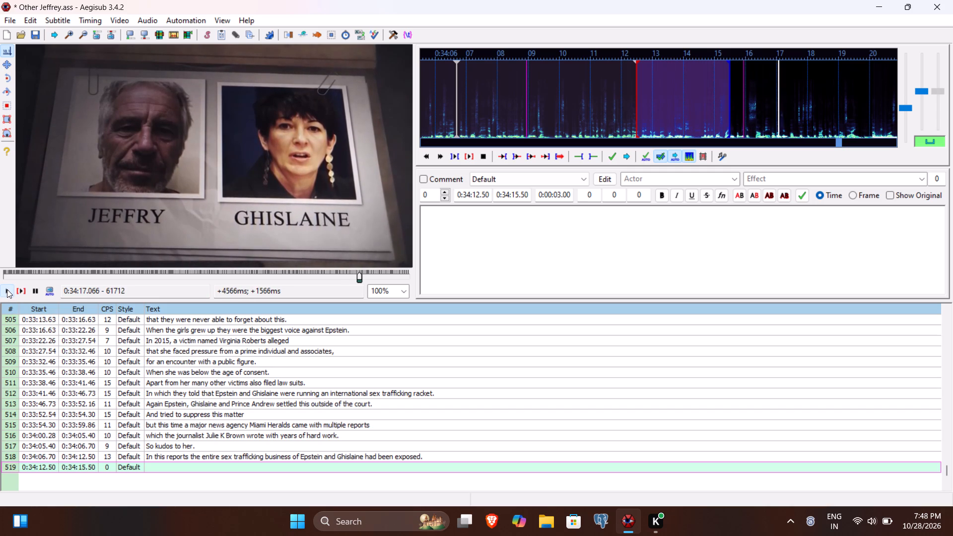
double_click(7, 289)
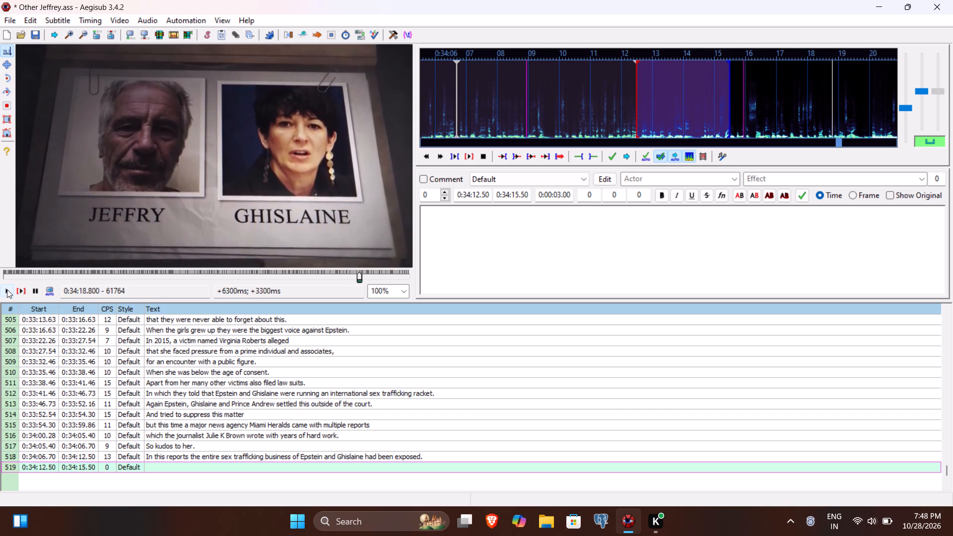
click(7, 289)
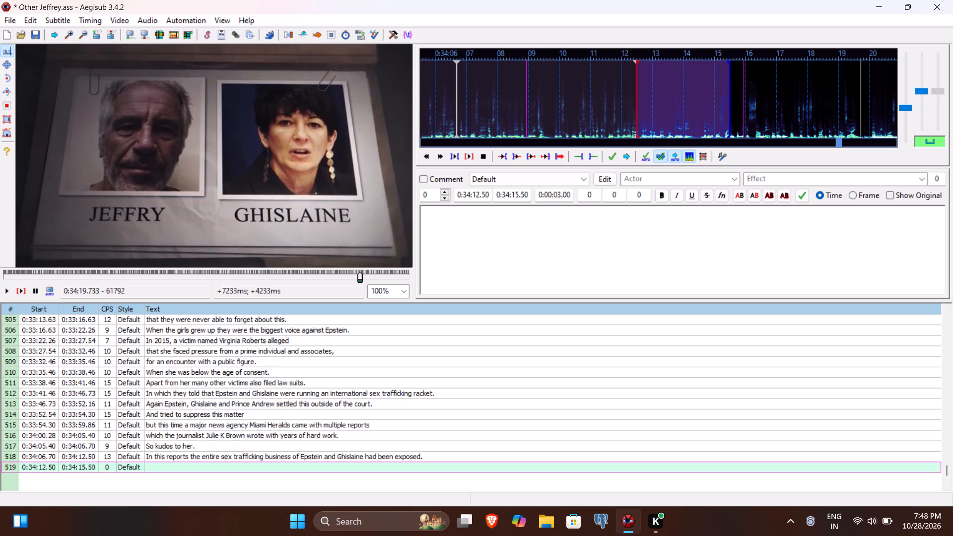
click(512, 193)
text(19)
text(73)
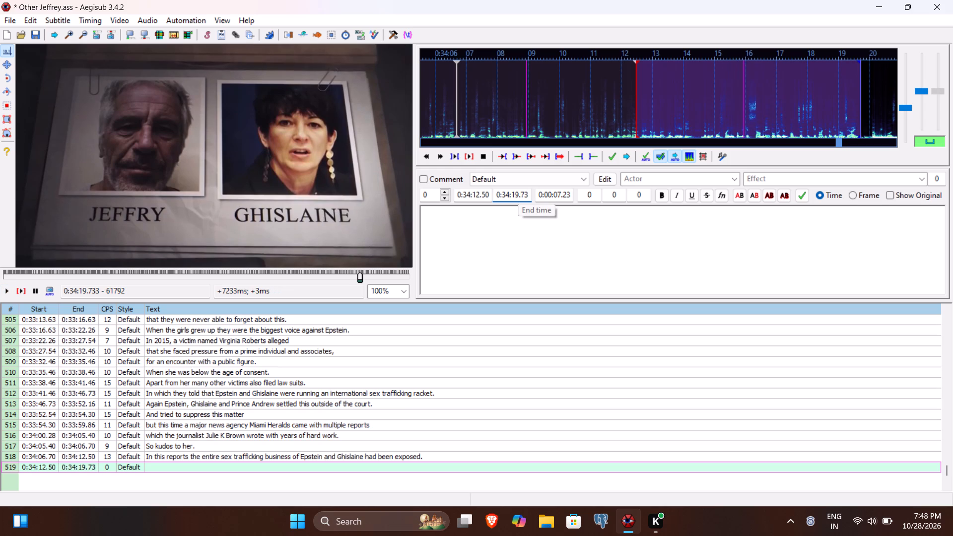
Caption line 519 with 'And when this report finally came to public eyes in 1019 with the title "Perversion of justice",' and commit it.
click(502, 220)
text(And when the)
key(space)
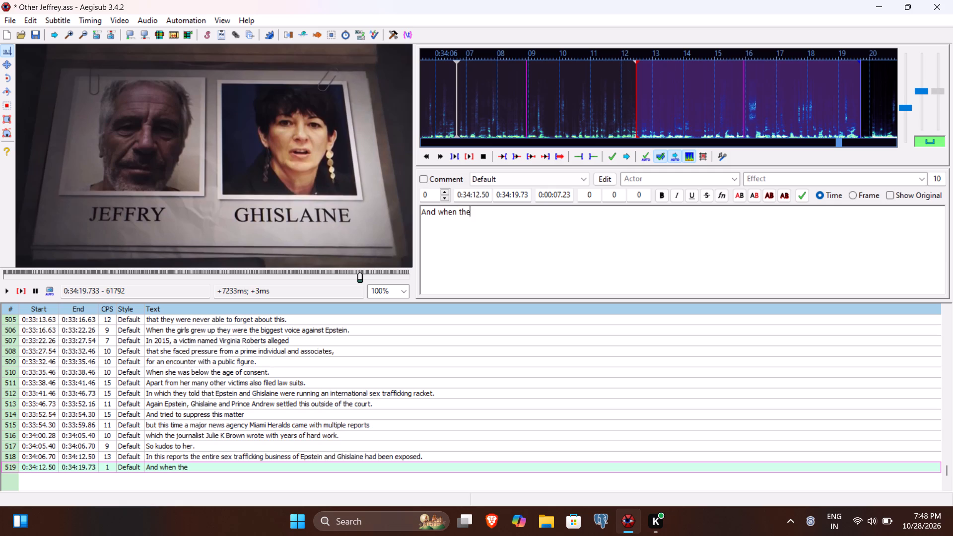
key(BackSpace)
key(BackSpace)
text(is report finally came)
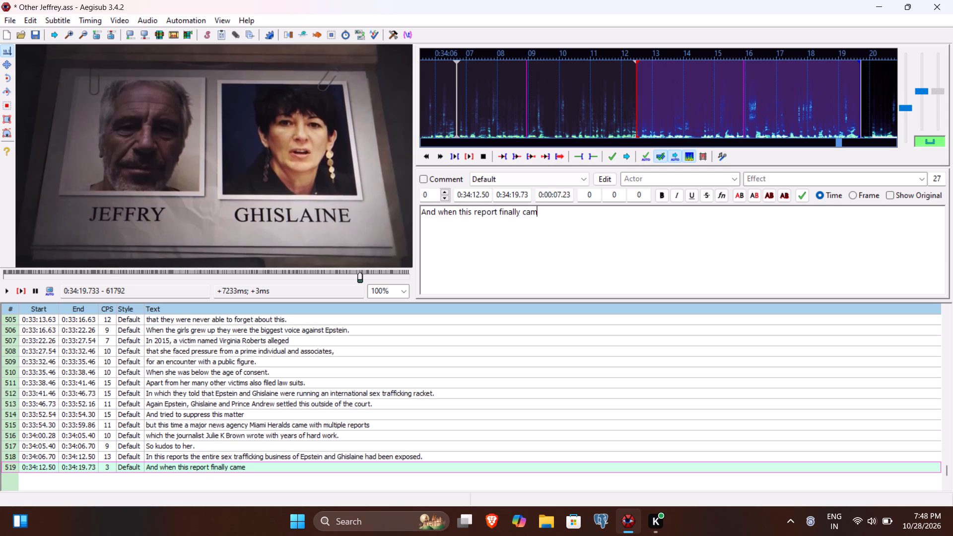
key(space)
text(to public eyes in 1019 with the title)
key(space)
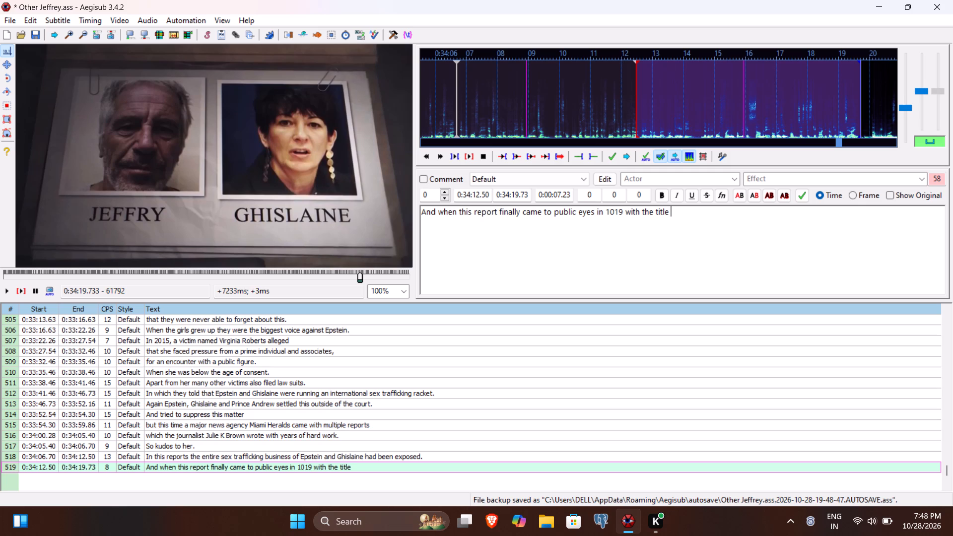
text("Perversion of justice)
text(",)
key(Return)
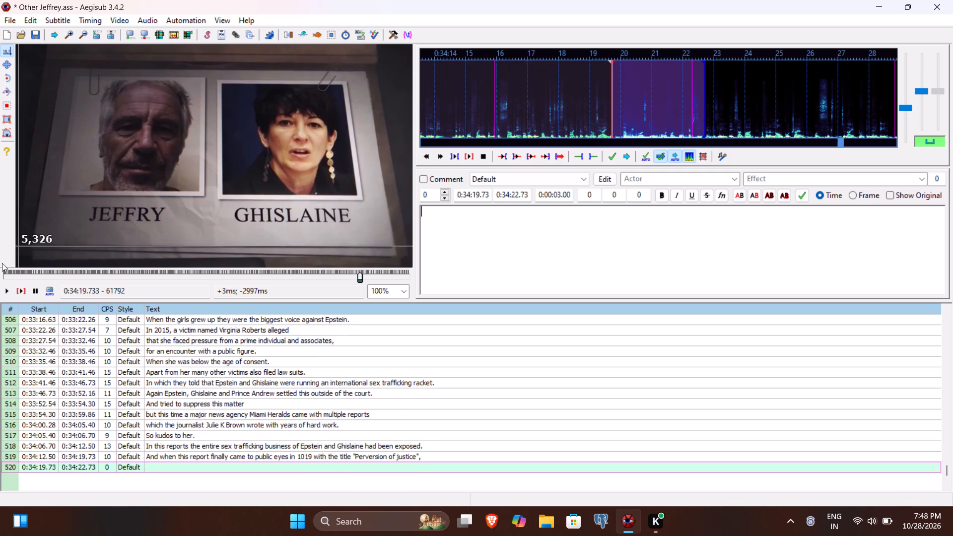
Play the video through the speech for line 520 and set the line's end time to 0:34:23.53.
click(23, 293)
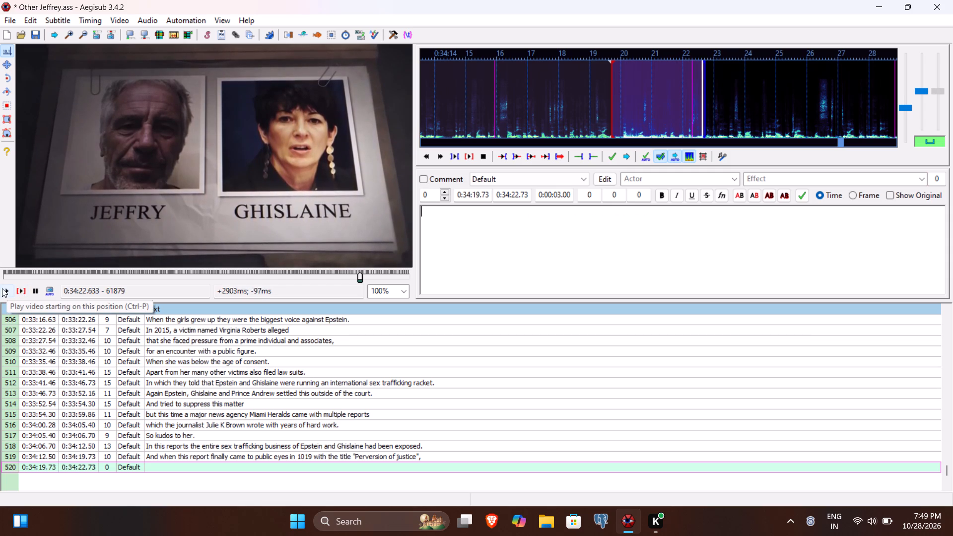
click(2, 288)
click(2, 288)
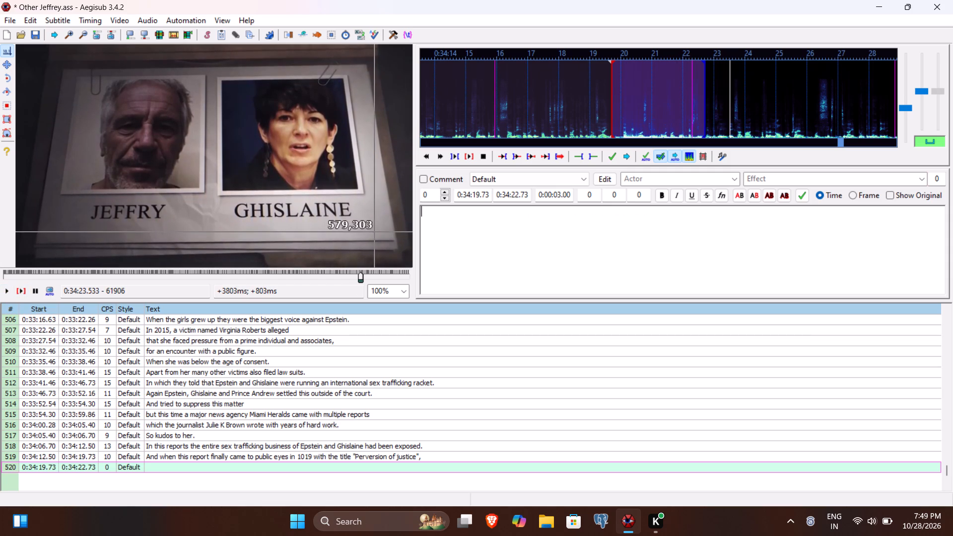
click(513, 196)
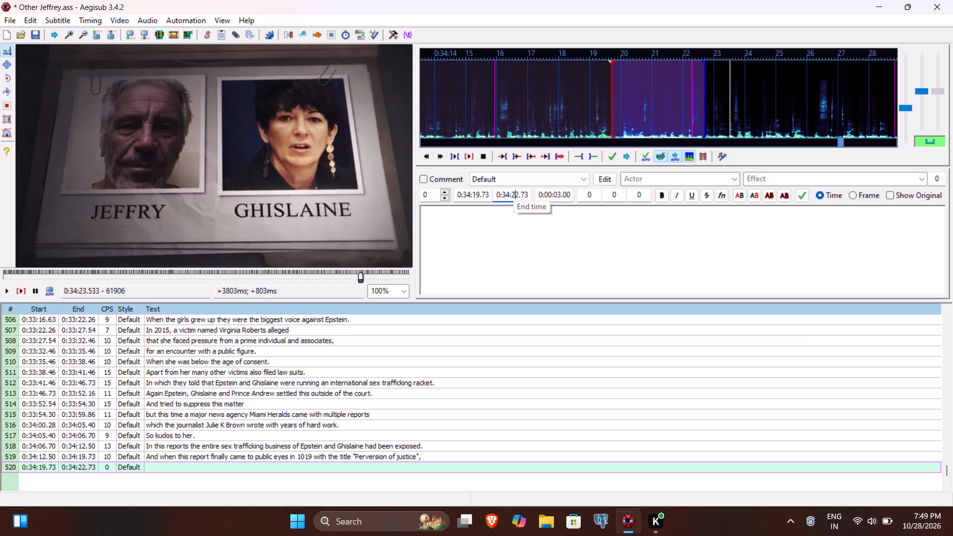
key(3)
text(53)
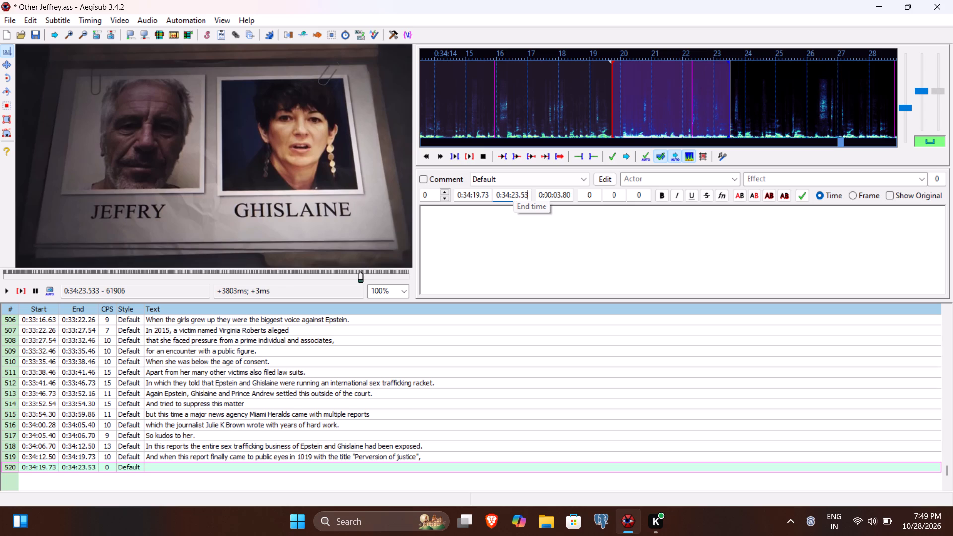
Caption line 520 with "then it was game over for both Epstein and Ghislaine.".
click(495, 241)
text(then it was b)
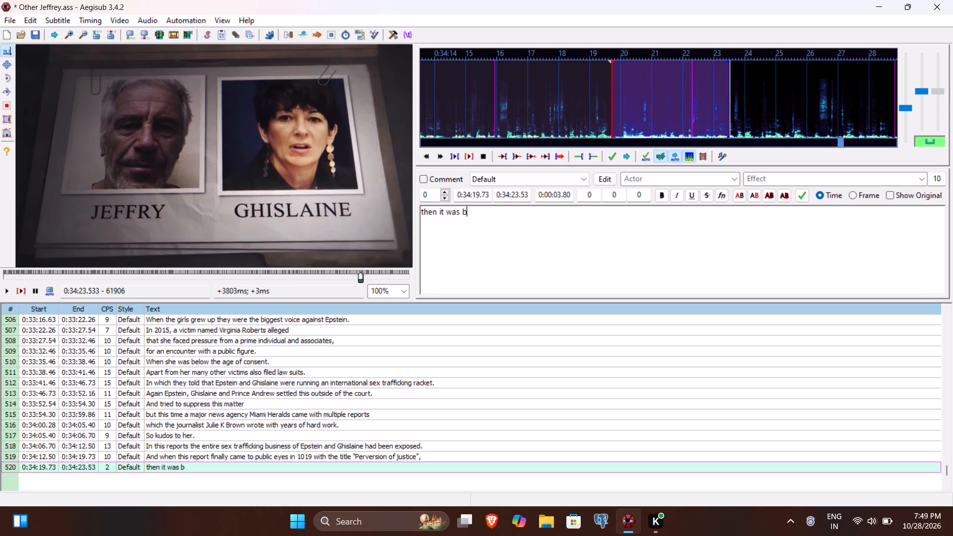
key(BackSpace)
text(game over for)
key(space)
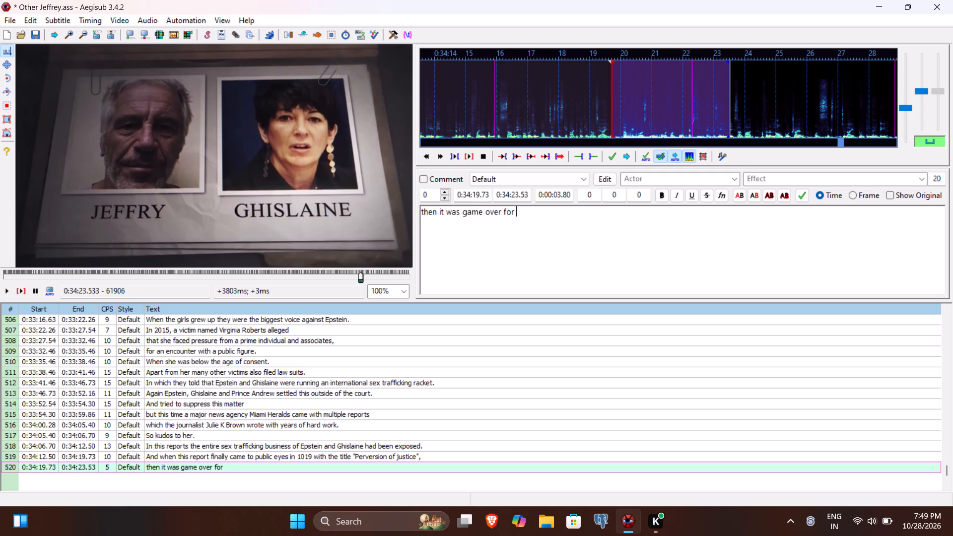
text(both Epstein and GHisl)
key(BackSpace)
key(BackSpace)
key(BackSpace)
key(BackSpace)
text(hislanine)
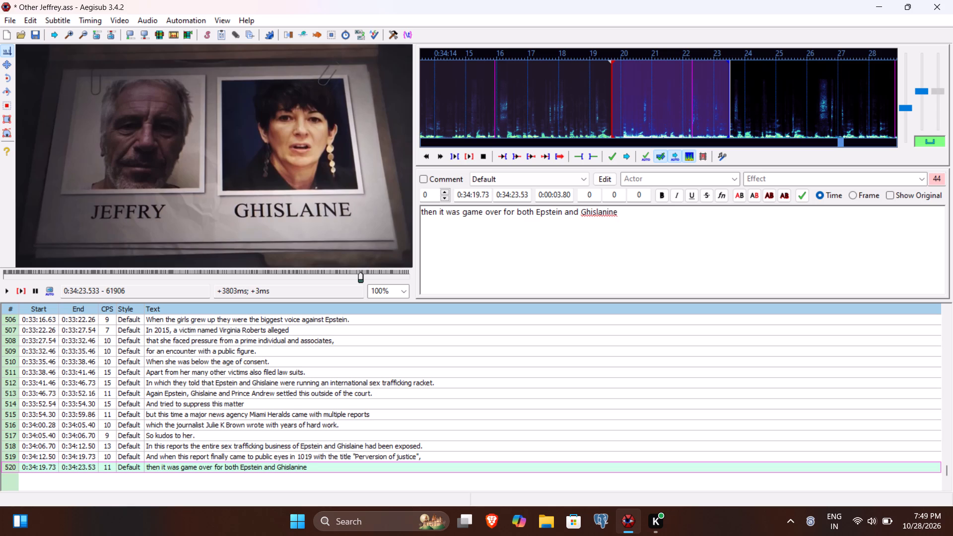
key(BackSpace)
key(BackSpace)
key(BackSpace)
key(BackSpace)
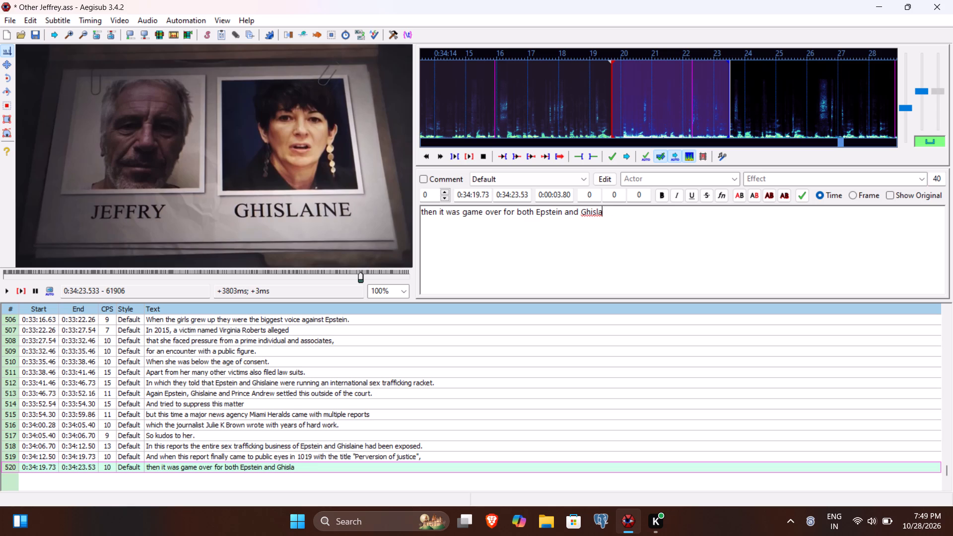
text(ine.)
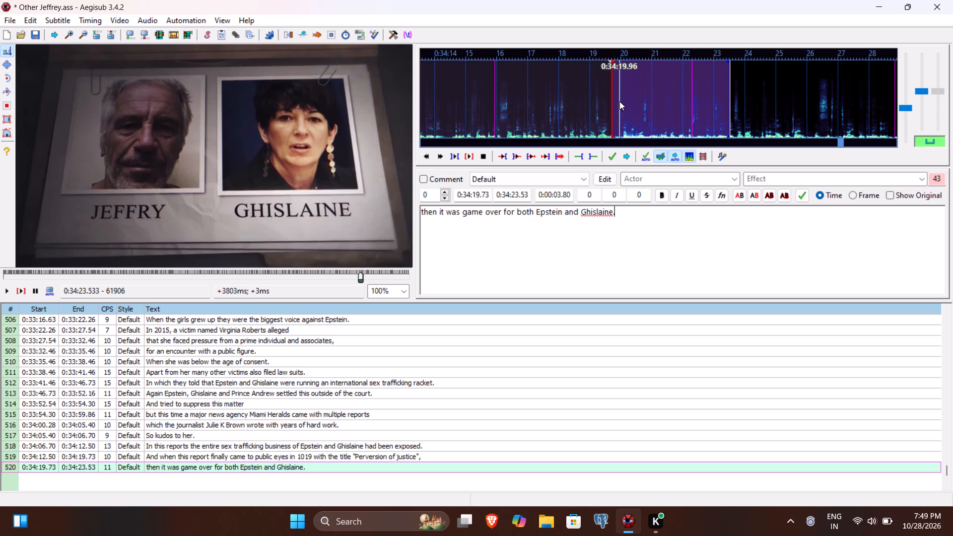
Set line 520's start time to 0:34:20.06 and commit the line.
click(476, 192)
key(BackSpace)
text(2006)
click(590, 250)
key(Return)
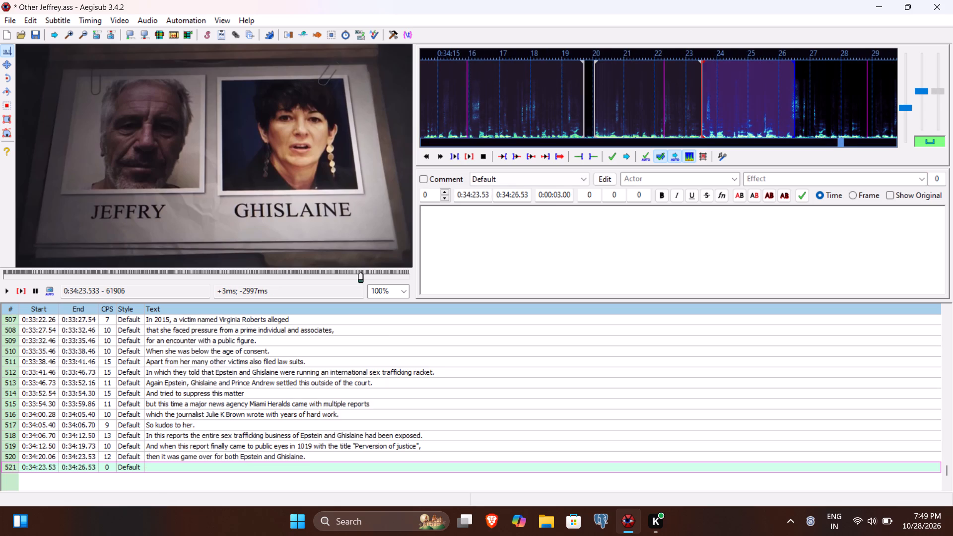
Play the video through the speech for line 521, caption it "After one year after a long court trial" and commit it.
click(22, 288)
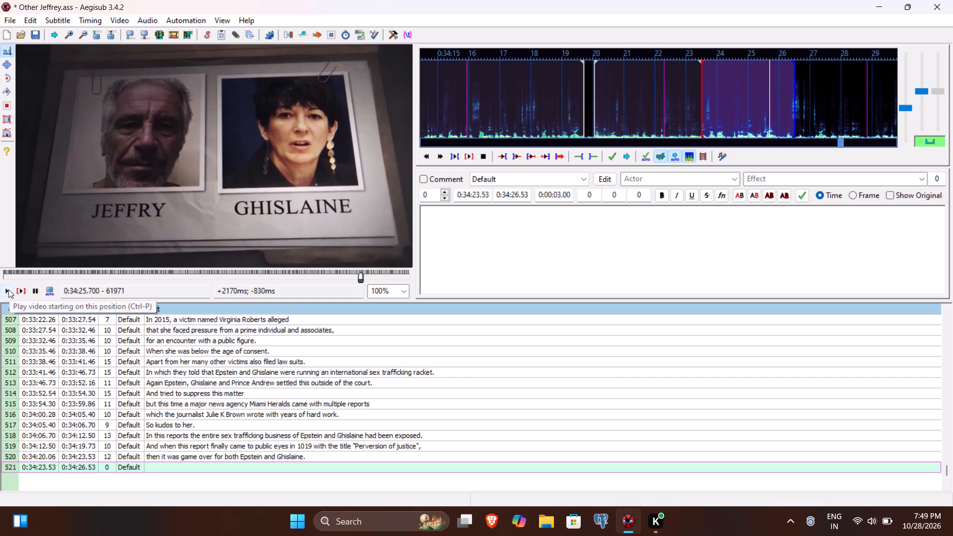
text(After one o)
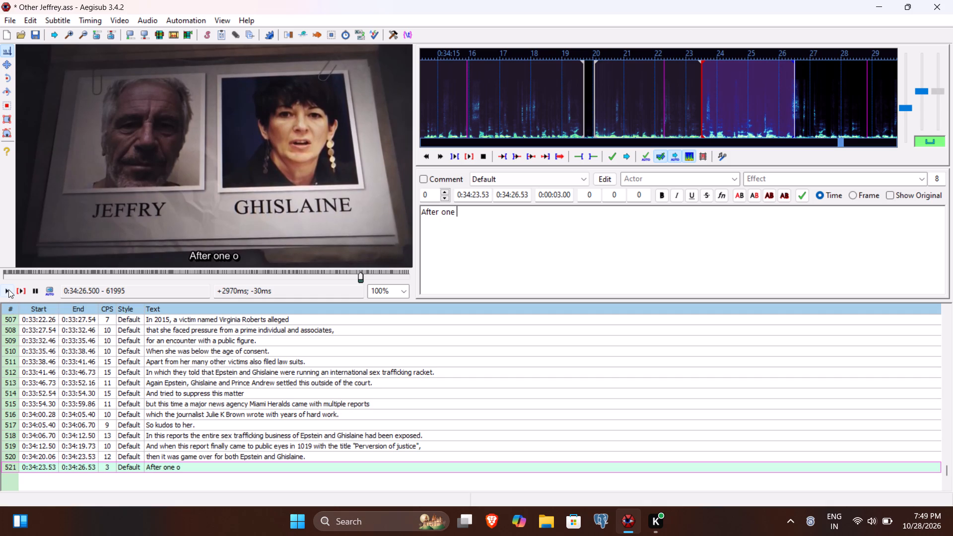
key(BackSpace)
text(year)
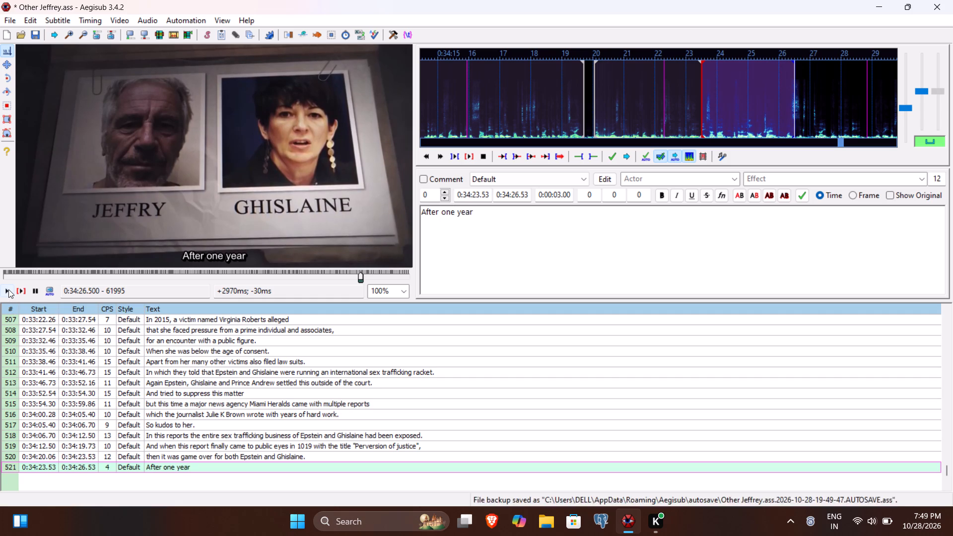
key(space)
text(after a long c)
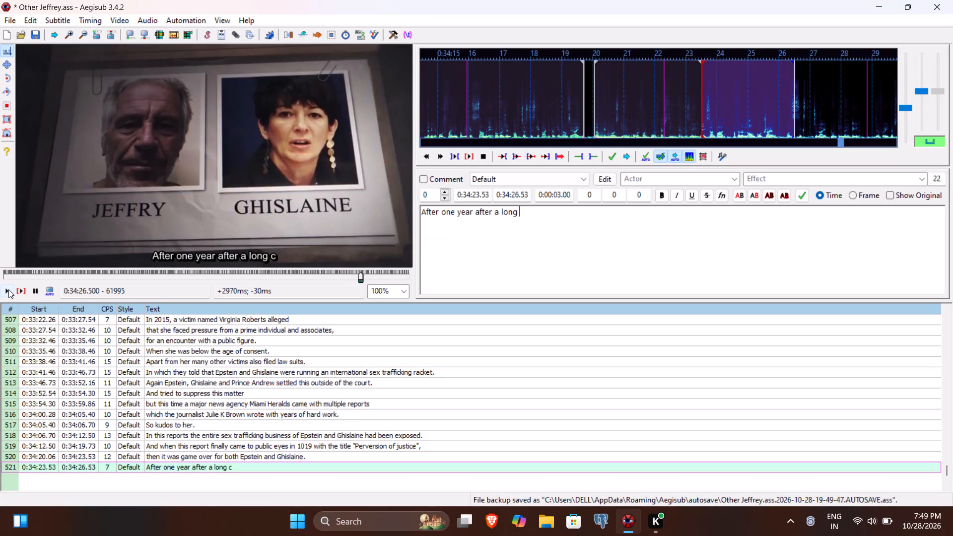
text(ourt trial)
key(Return)
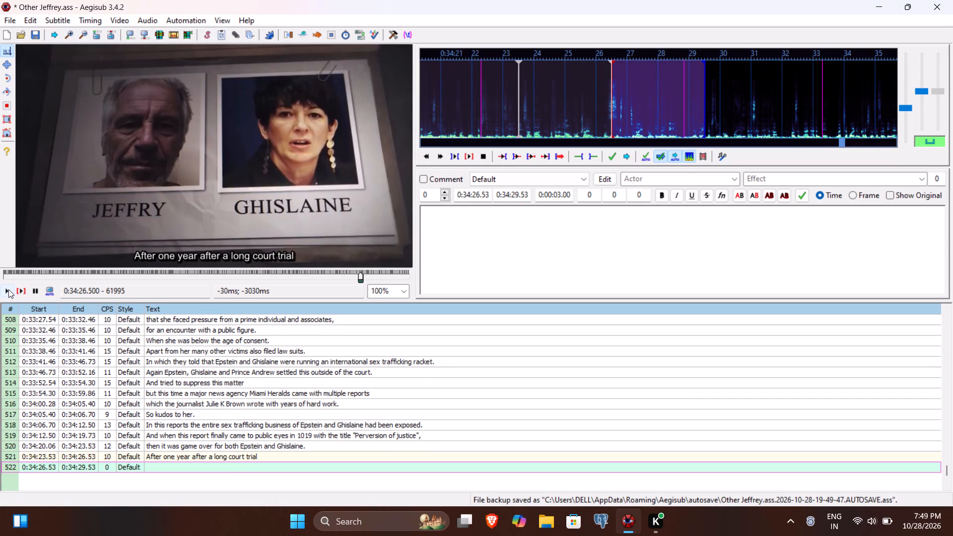
Play the video through the speech for line 522 and set the line's end time to 0:34:28.86.
click(18, 289)
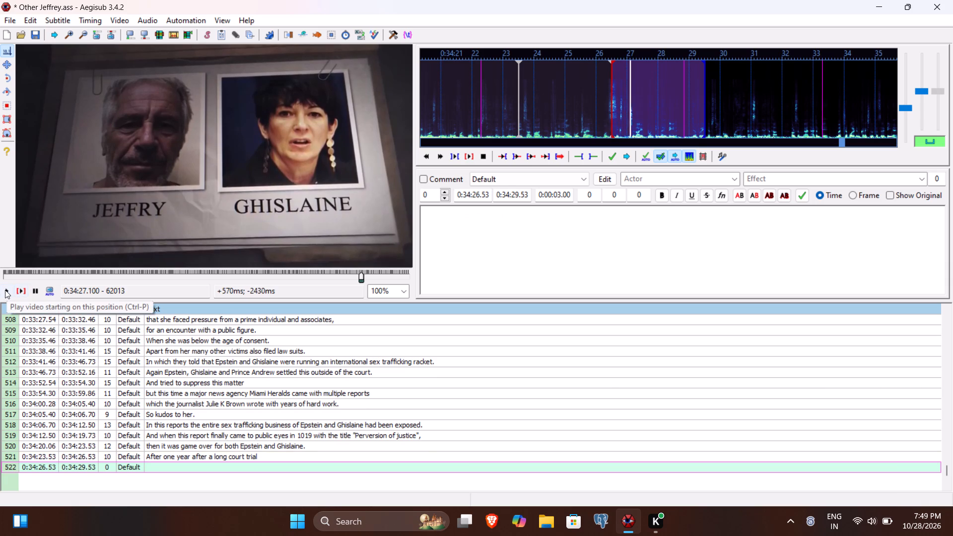
click(5, 290)
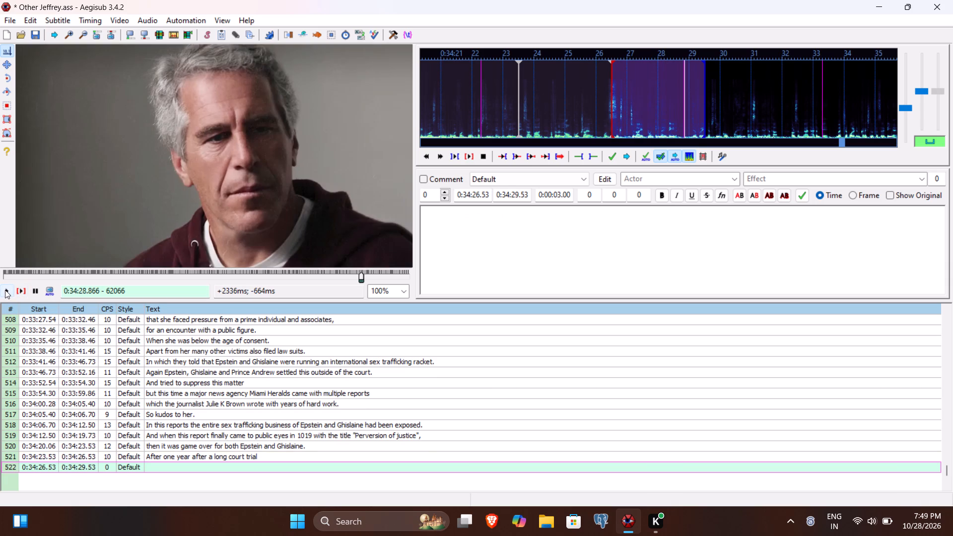
click(513, 191)
text(28)
text(86)
Caption line 522 with "6th July 2019" and commit it.
click(505, 217)
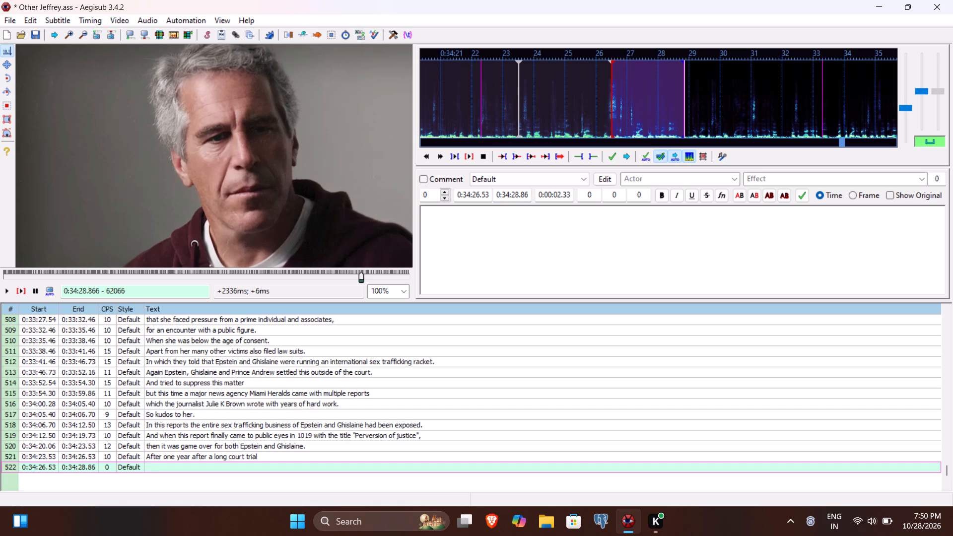
text(6th Jult)
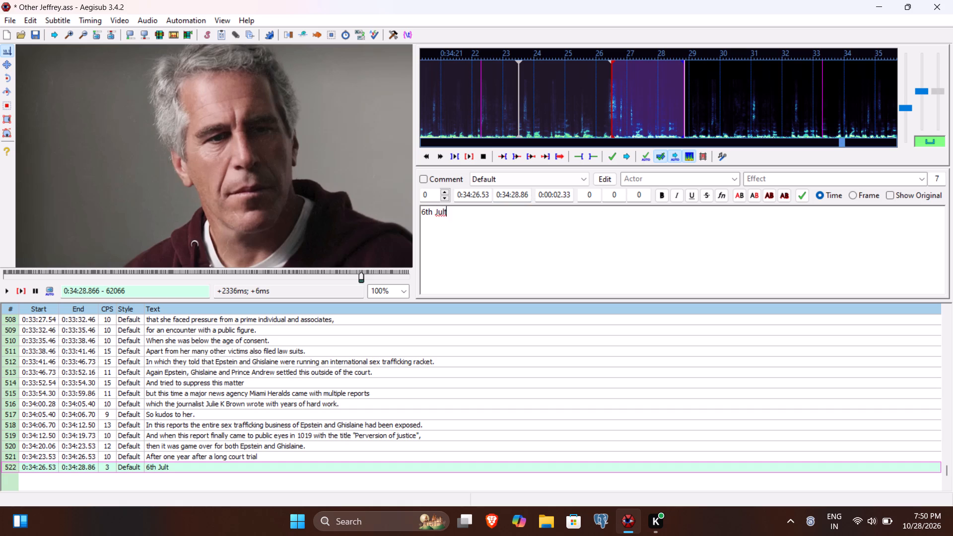
key(BackSpace)
text(y 2019)
key(Return)
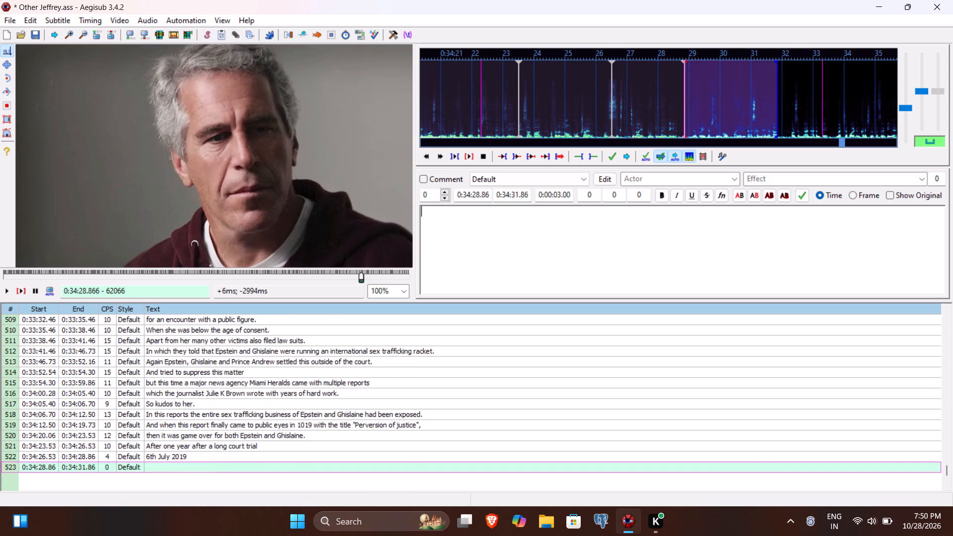
Play the video through the speech for line 523 and set the line's end time to 0:34:31.80.
click(13, 289)
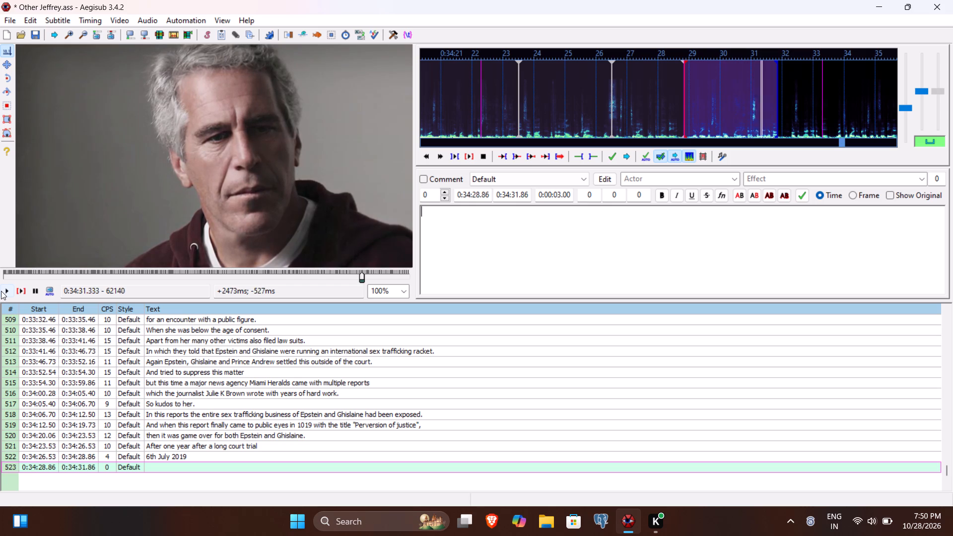
click(1, 291)
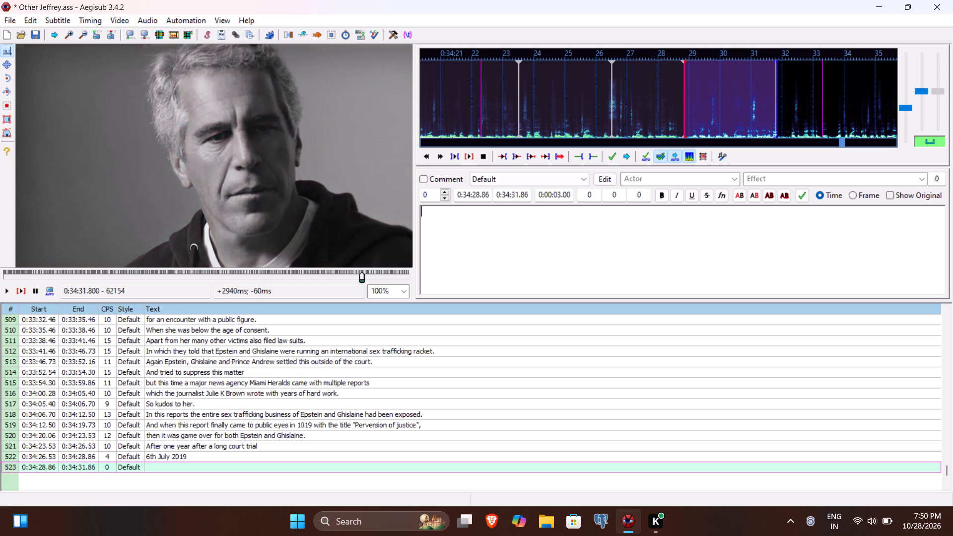
click(524, 196)
key(0)
Caption line 523 with "Jeffrey Epstein was finally arrested." and commit it.
click(512, 227)
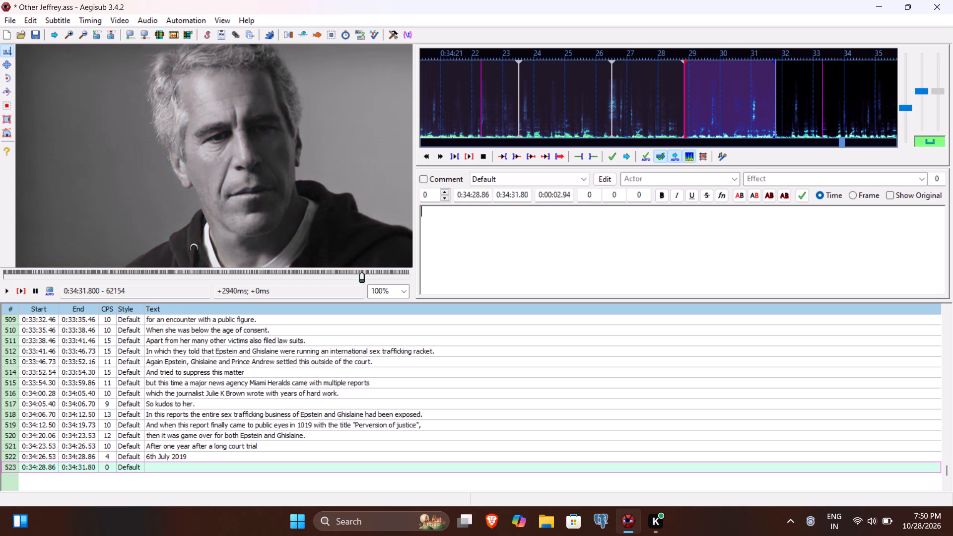
text(Jeffrey Epstein wa)
key(space)
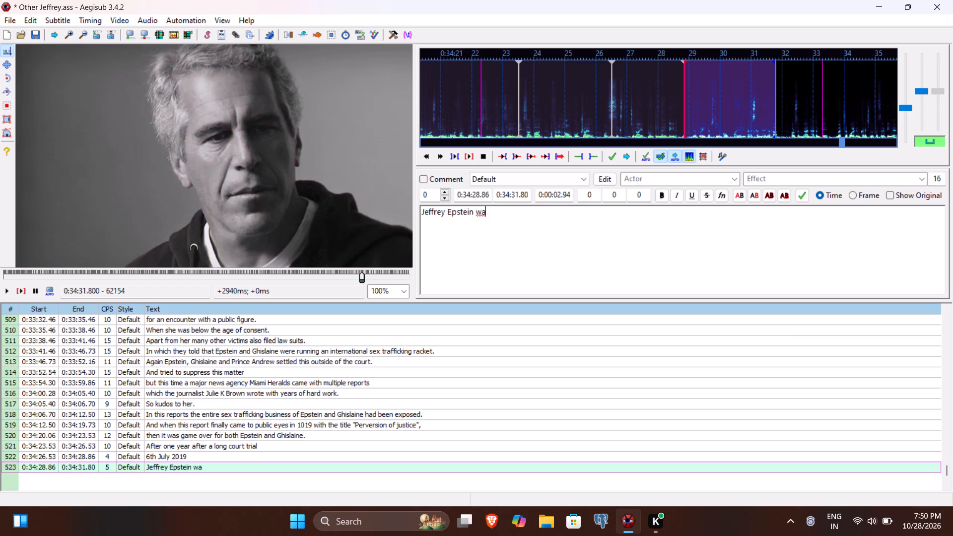
key(BackSpace)
text(s finally arres)
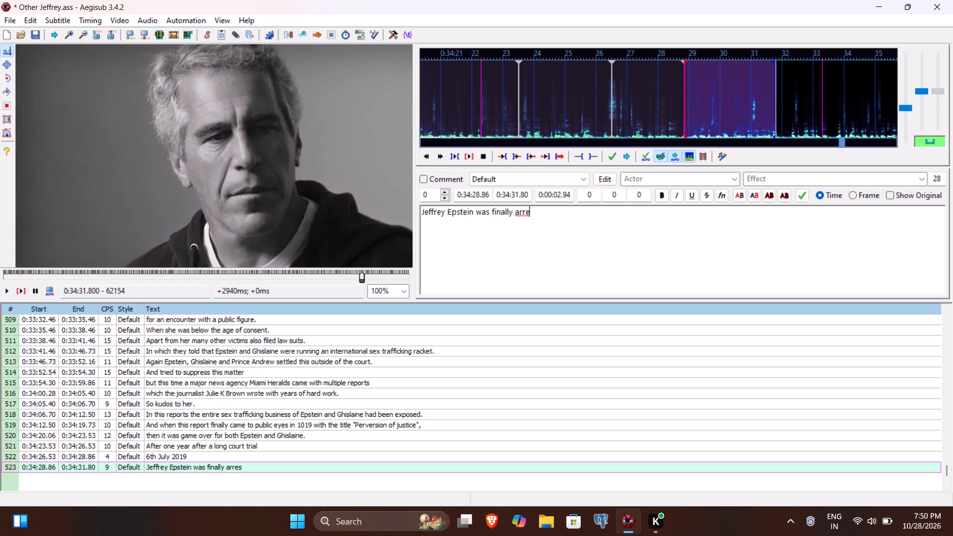
text(ted)
key(period)
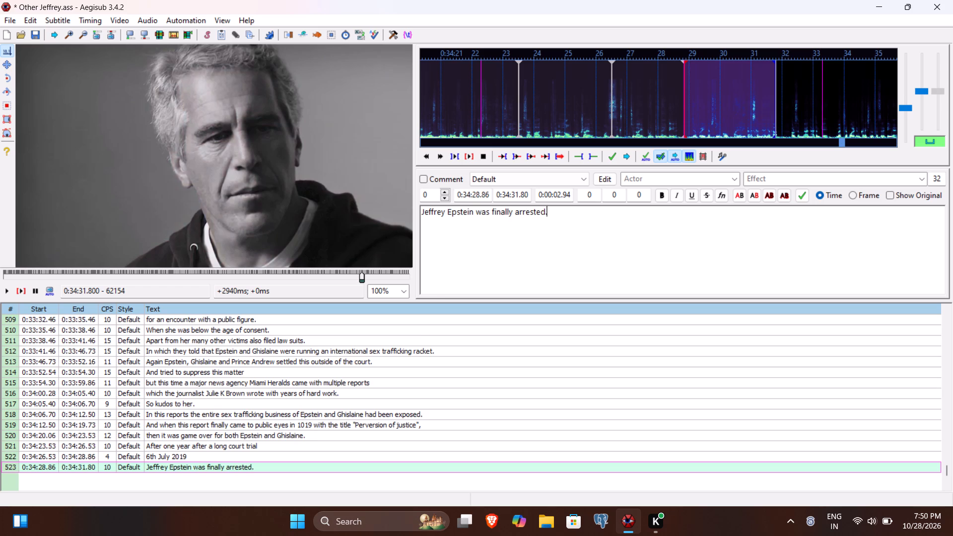
key(Return)
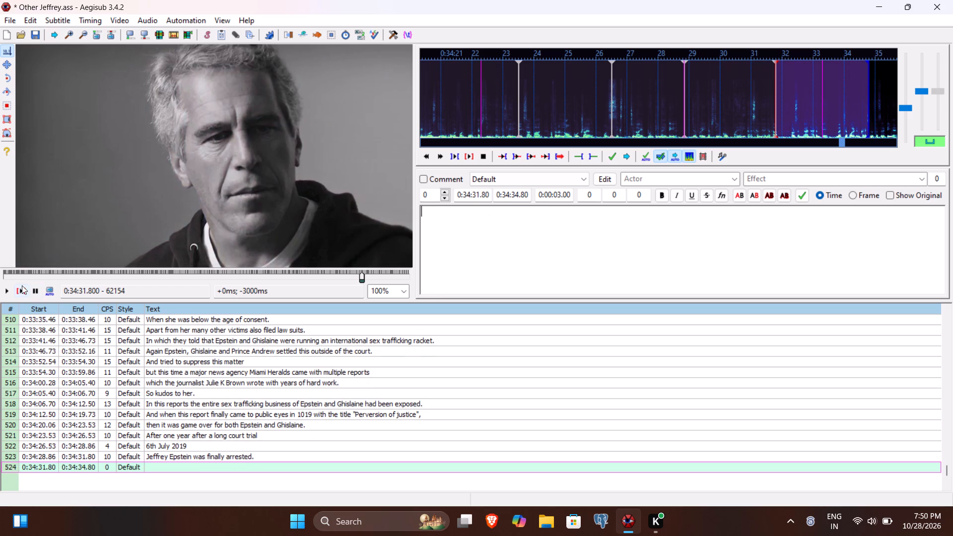
Play the video through the speech for line 524 and set its end time to 0:34:36.90 and start time to 0:34:32.30.
click(22, 285)
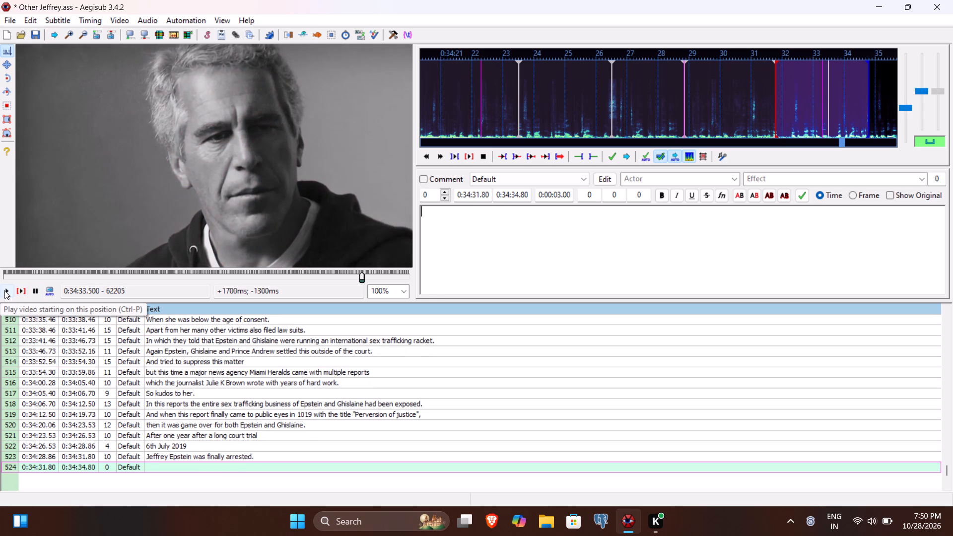
click(4, 290)
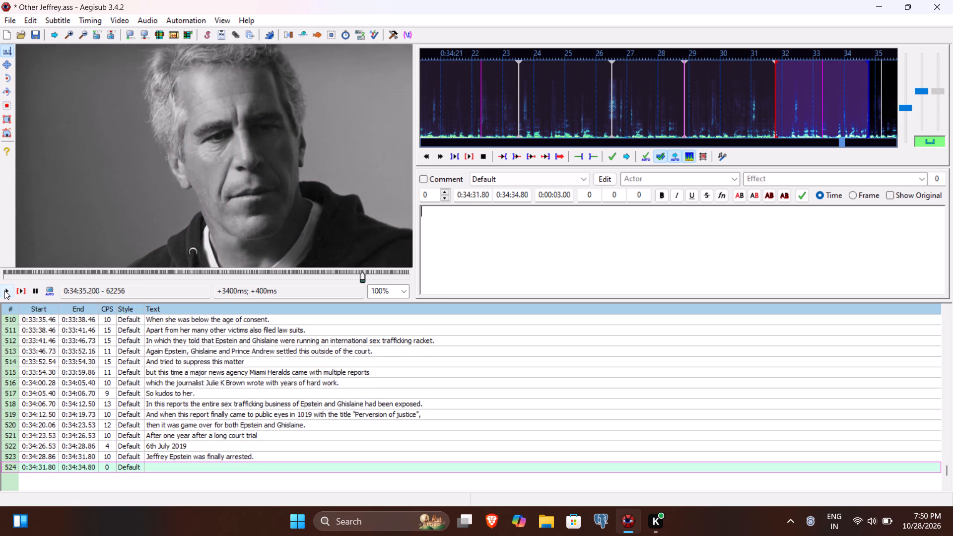
click(4, 290)
double_click(4, 290)
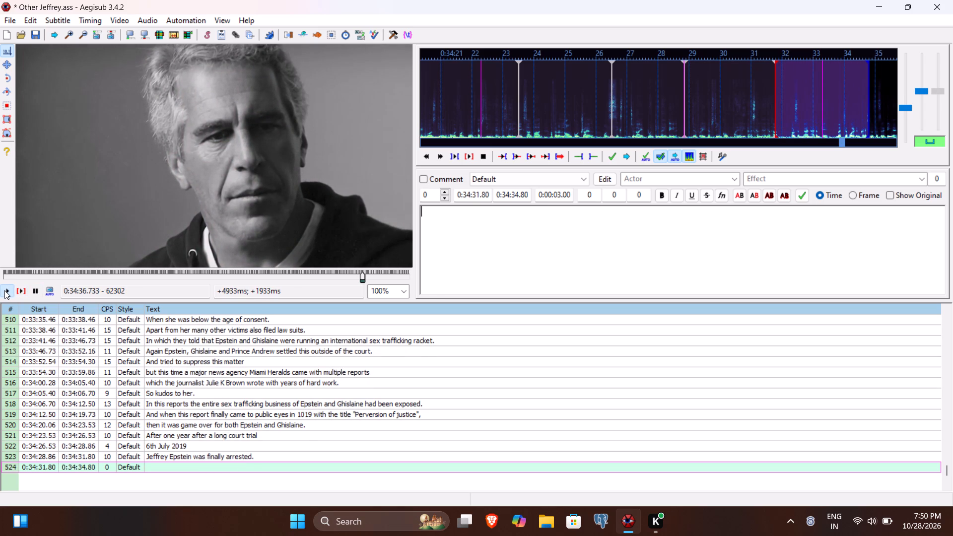
click(515, 196)
key(9)
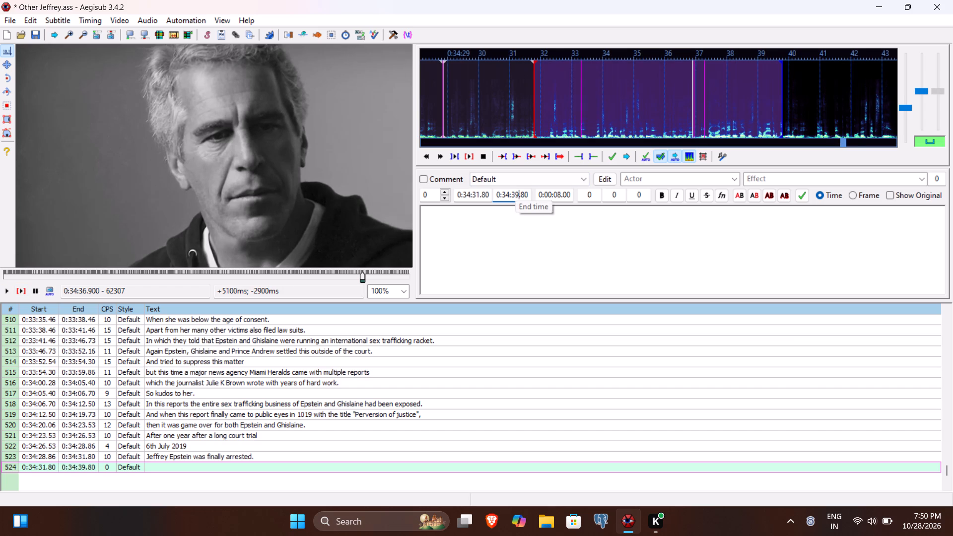
key(BackSpace)
text(69)
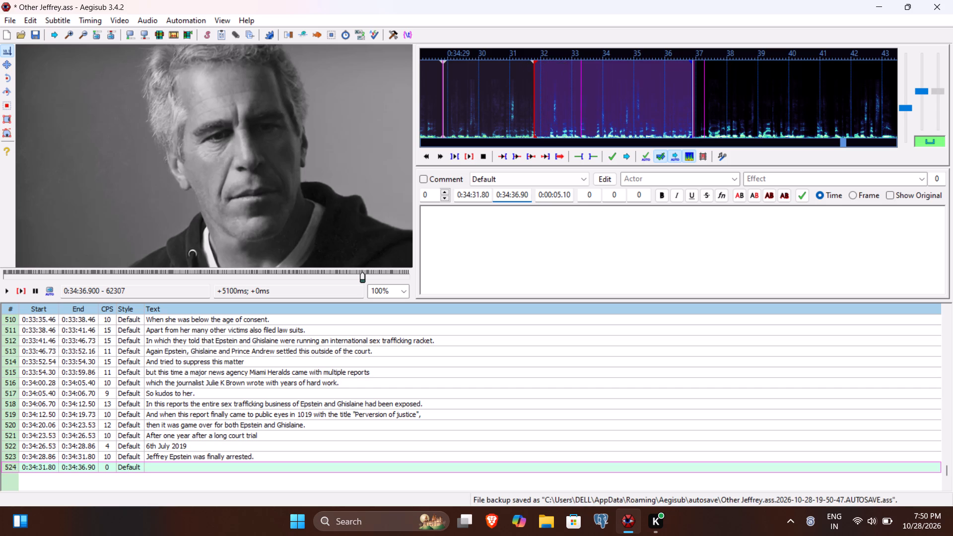
click(476, 196)
text(23)
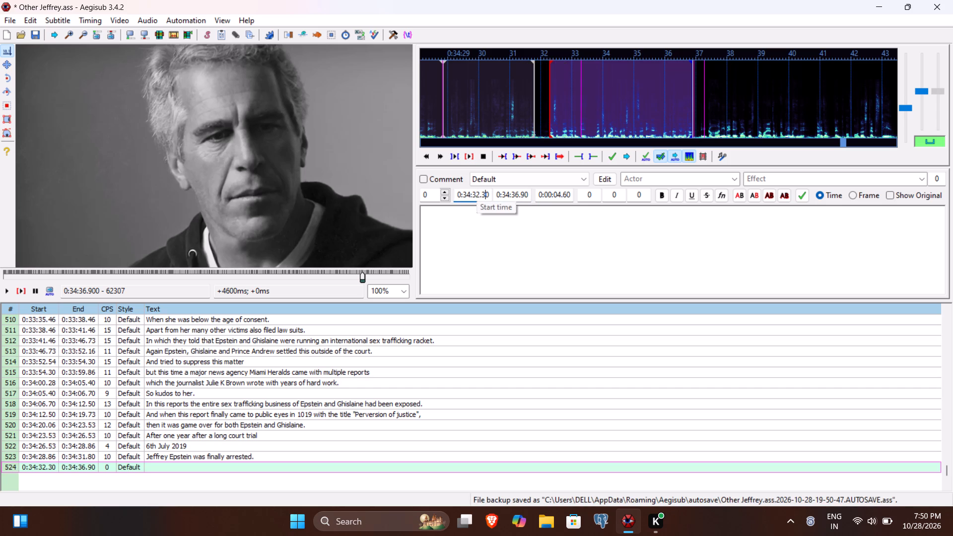
Caption line 524 with "And he was locked in Manhattan Correctional Facilities." and save the subtitle file.
click(478, 256)
text(And he was locked in mn)
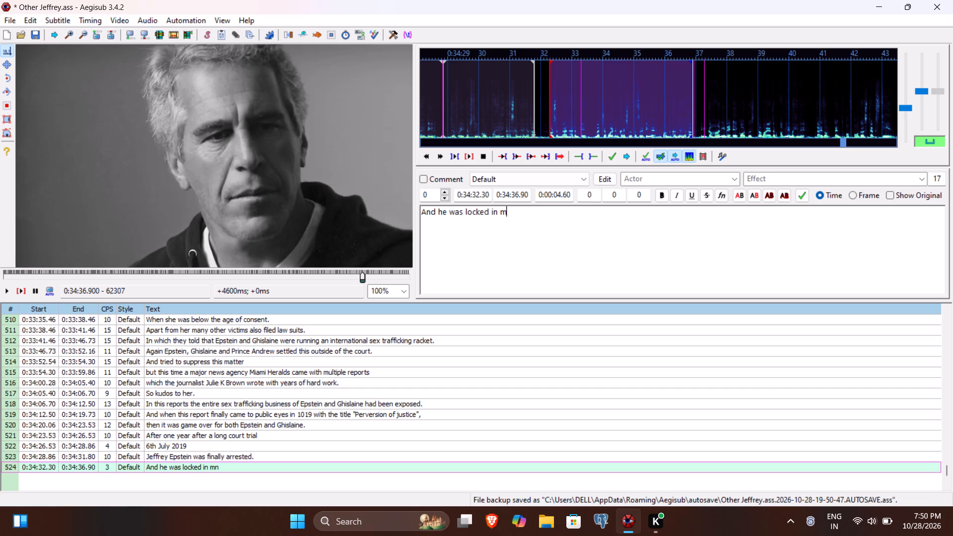
key(BackSpace)
key(BackSpace)
text(Manga)
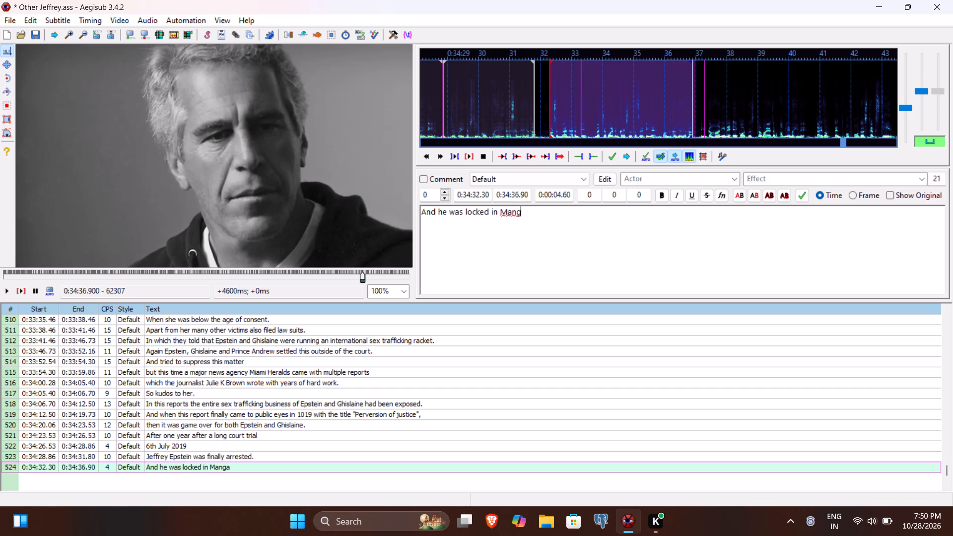
key(BackSpace)
key(BackSpace)
text(hattan)
key(space)
text(Correcti)
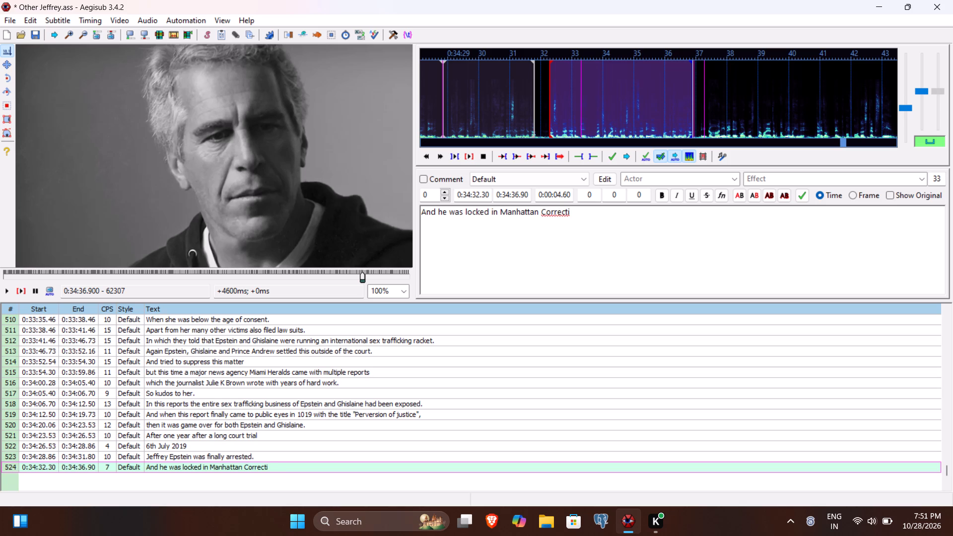
text(onal Facilities)
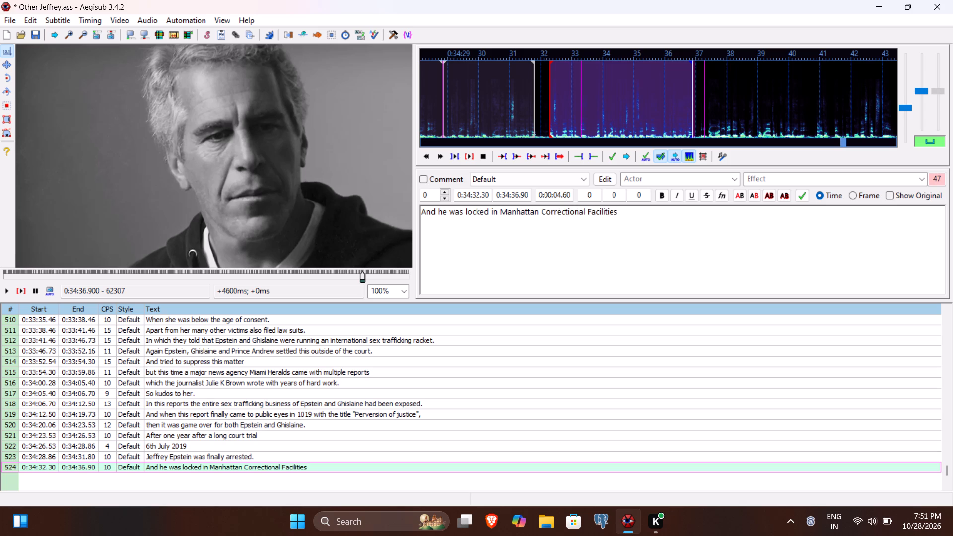
key(period)
key(ctrl+s)
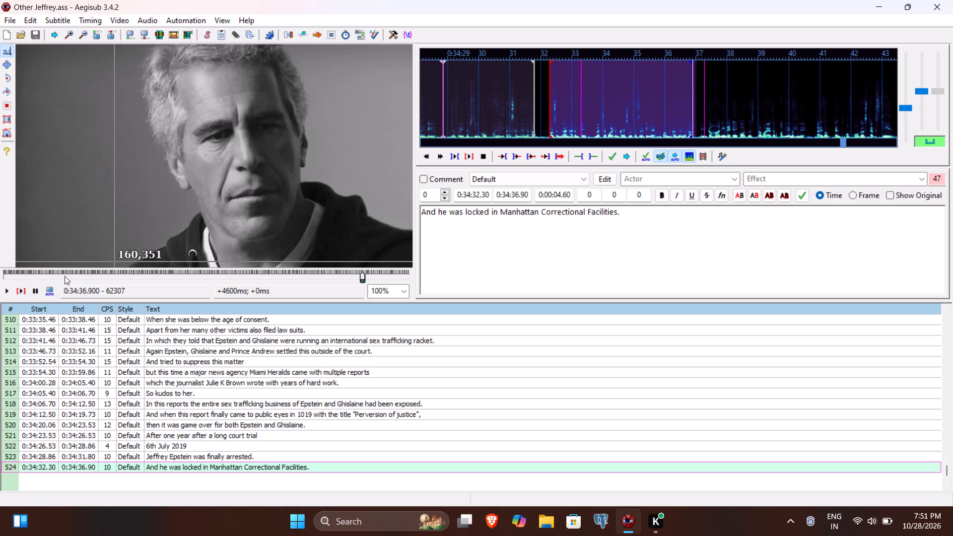
Replay line 524, insert "Metropolitan" before "Correctional" in its caption, and commit the line.
click(25, 288)
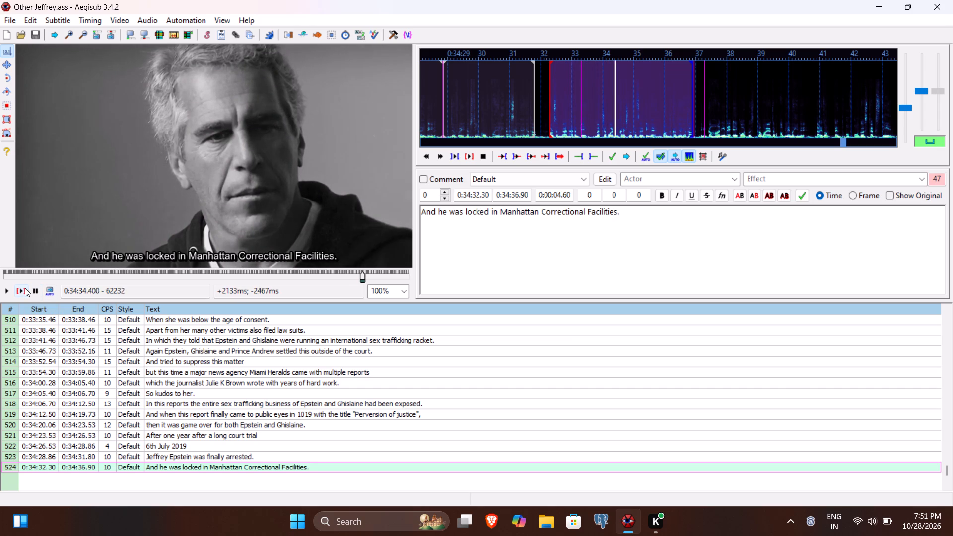
click(540, 214)
text(Metro)
text(politan)
key(space)
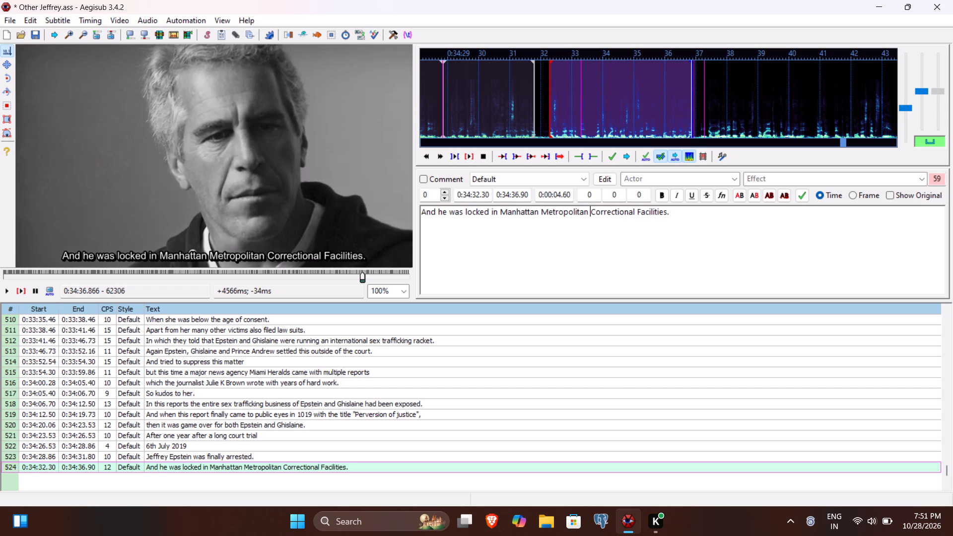
click(540, 214)
double_click(527, 213)
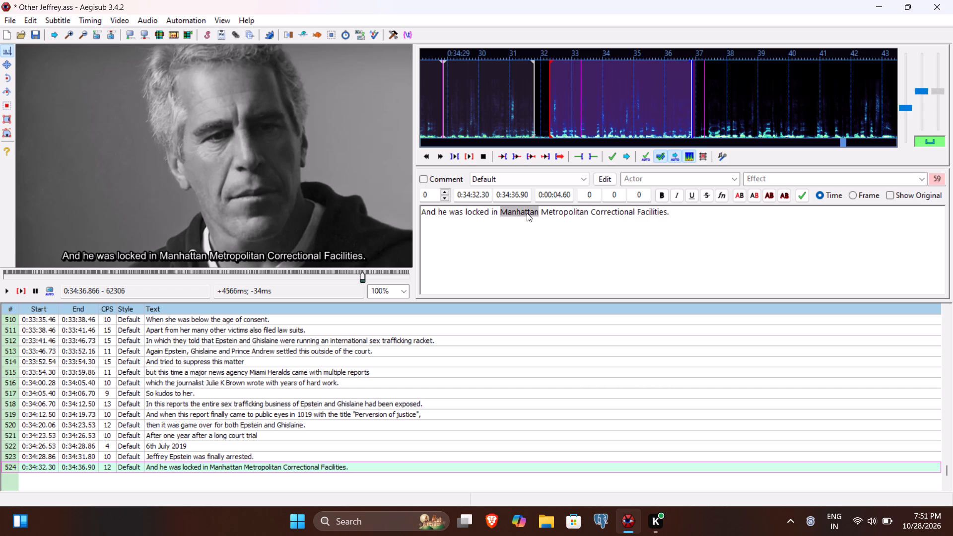
click(527, 213)
click(527, 213)
key(Return)
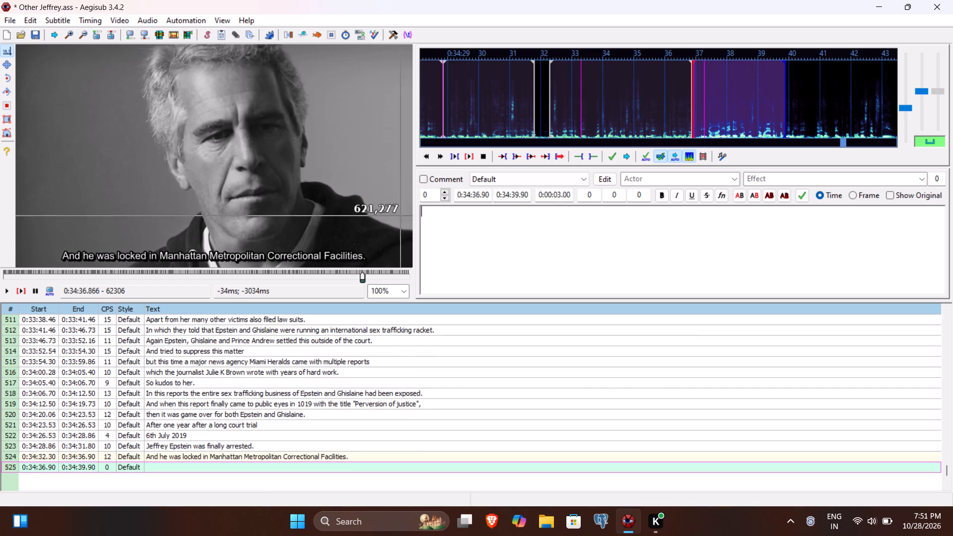
Play the video through the speech for line 525 and set the line's end time to 0:34:39.70.
click(22, 293)
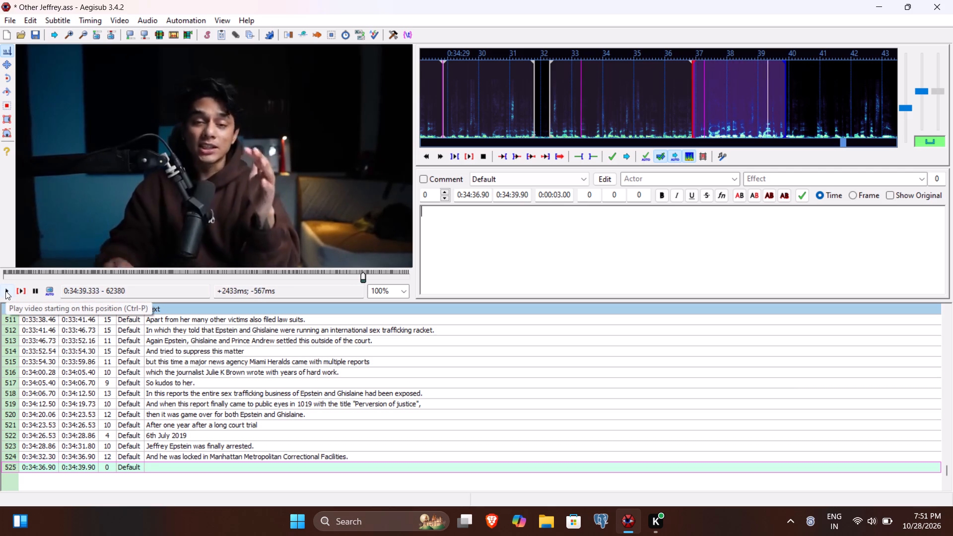
click(5, 291)
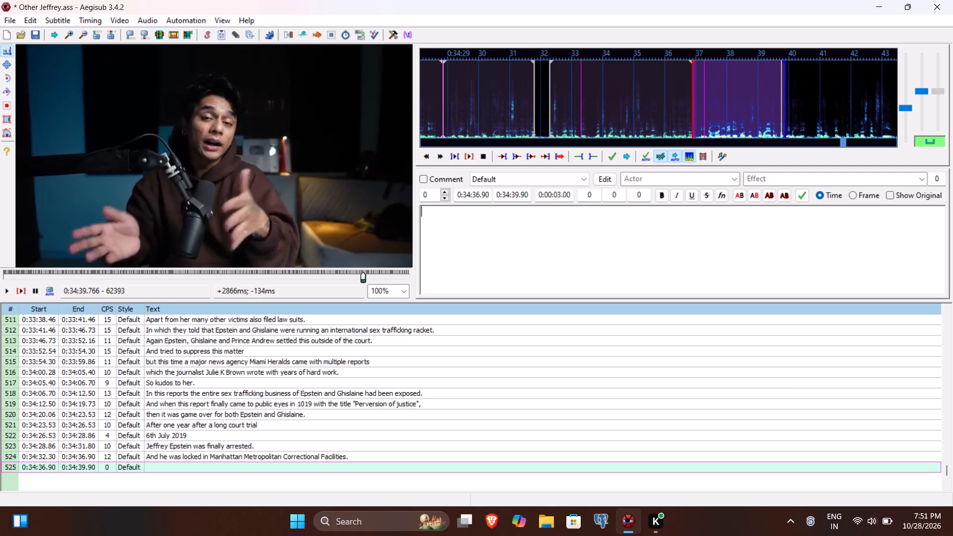
click(522, 193)
text(70)
Caption line 525 with "But another twist came in the story when" and commit it.
click(514, 242)
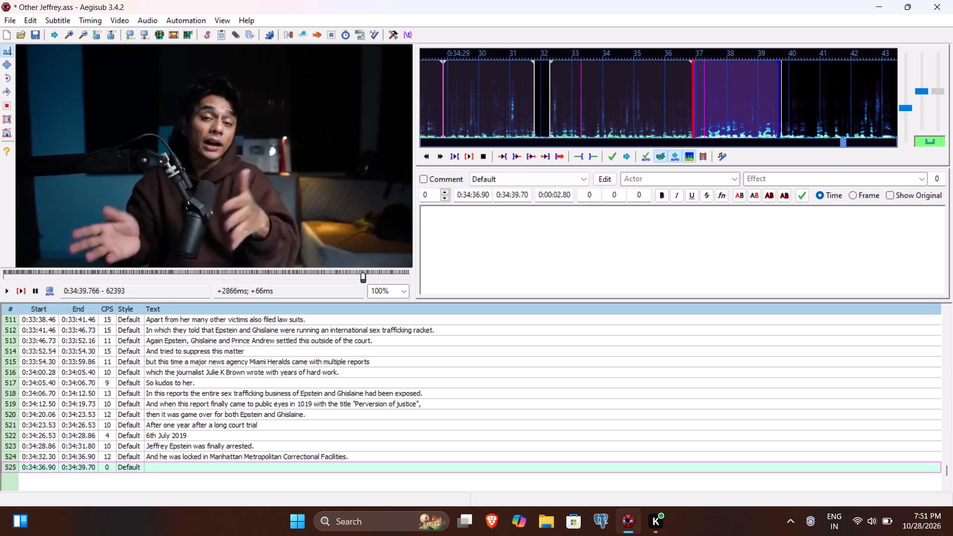
text(But another twist came in the story when)
key(Return)
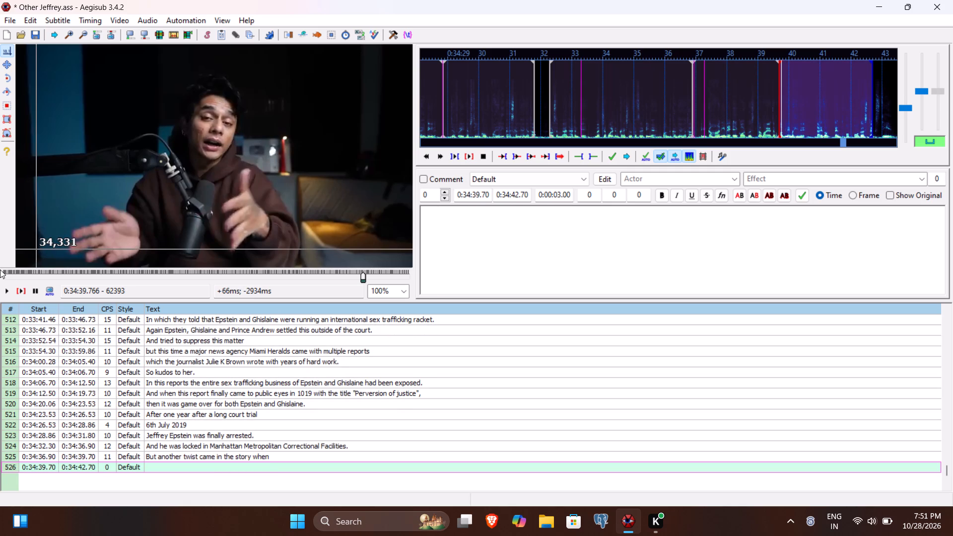
Play line 526 and caption it with "the next month basically on 10th of August,".
click(22, 291)
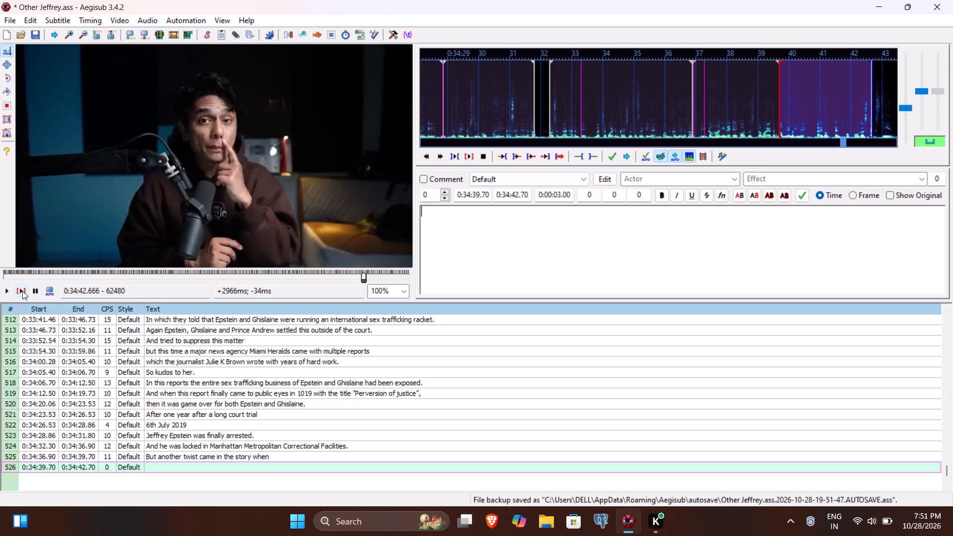
key(t)
key(BackSpace)
text(the next month)
key(space)
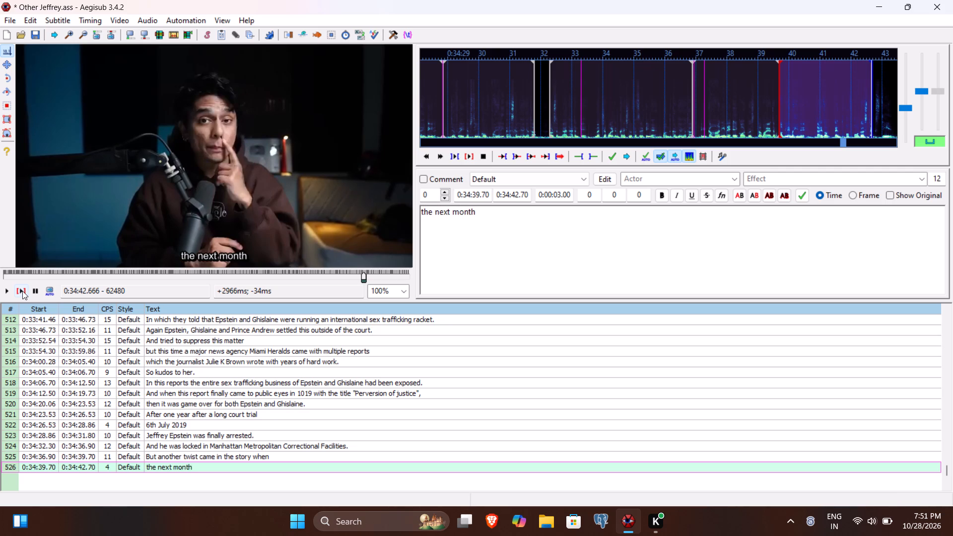
text(ba)
text(sically on 1)
text(0th o)
text(f August)
key(period)
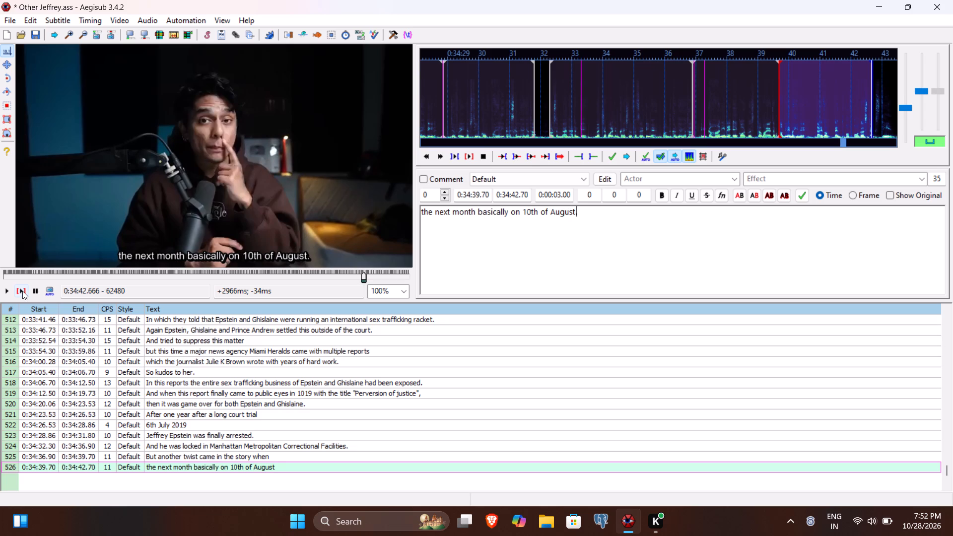
key(BackSpace)
key(comma)
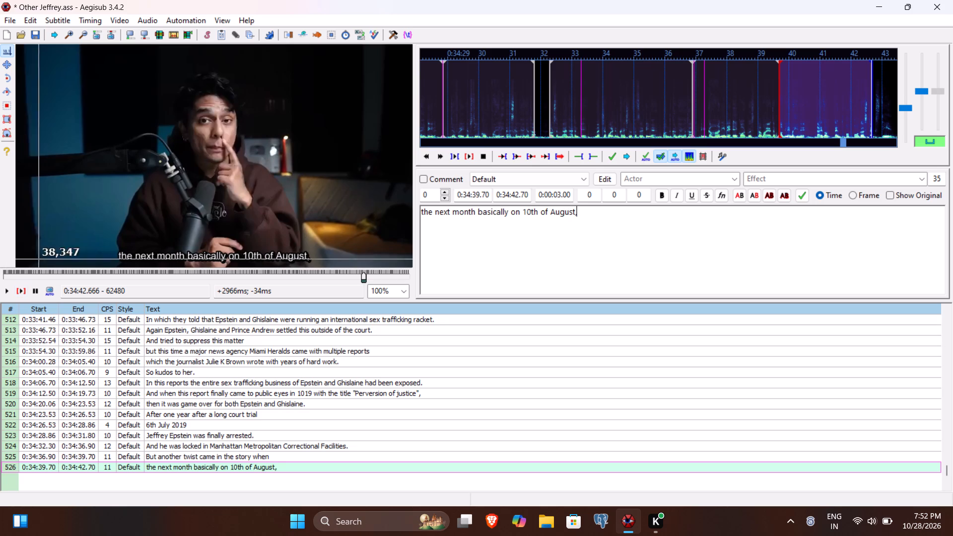
Replay line 526 and the speech just after it to check the timing, and commit the line.
click(20, 293)
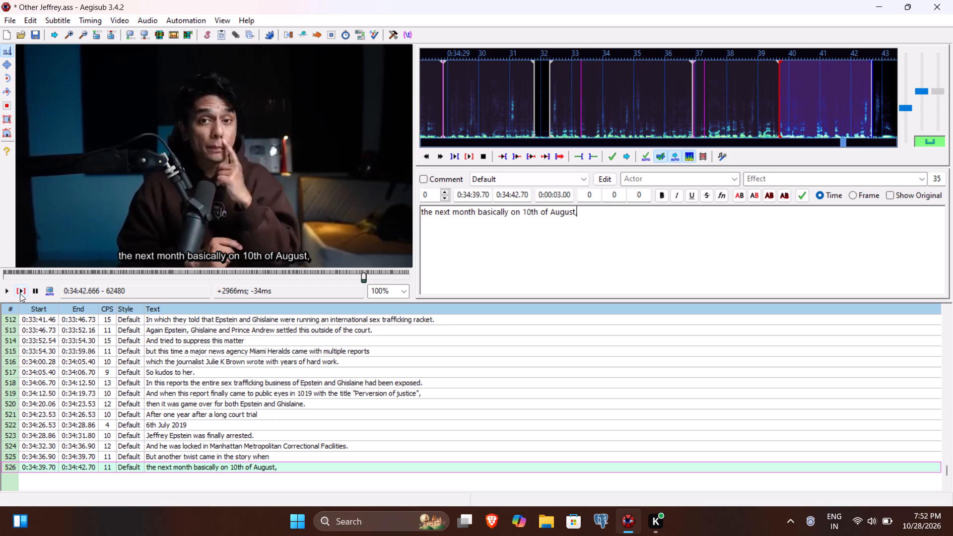
double_click(0, 291)
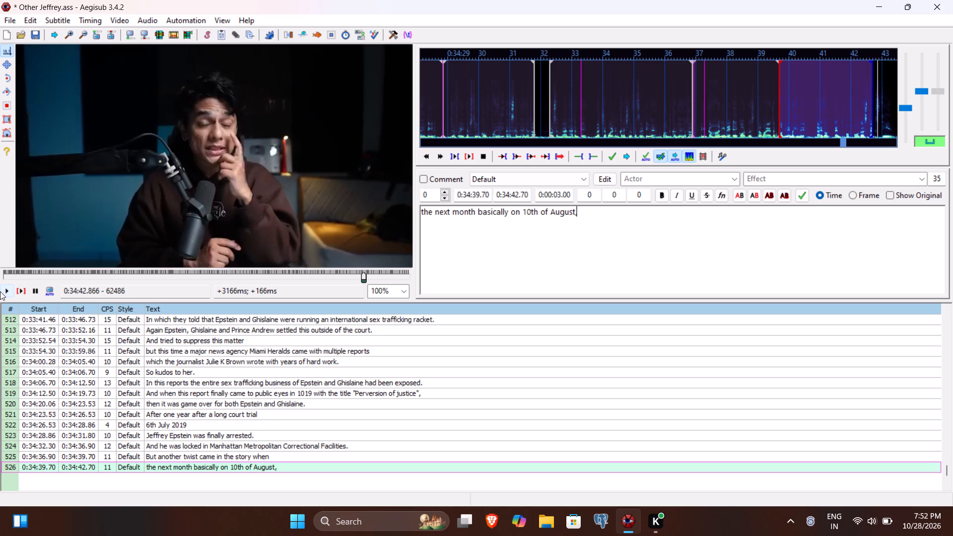
click(0, 291)
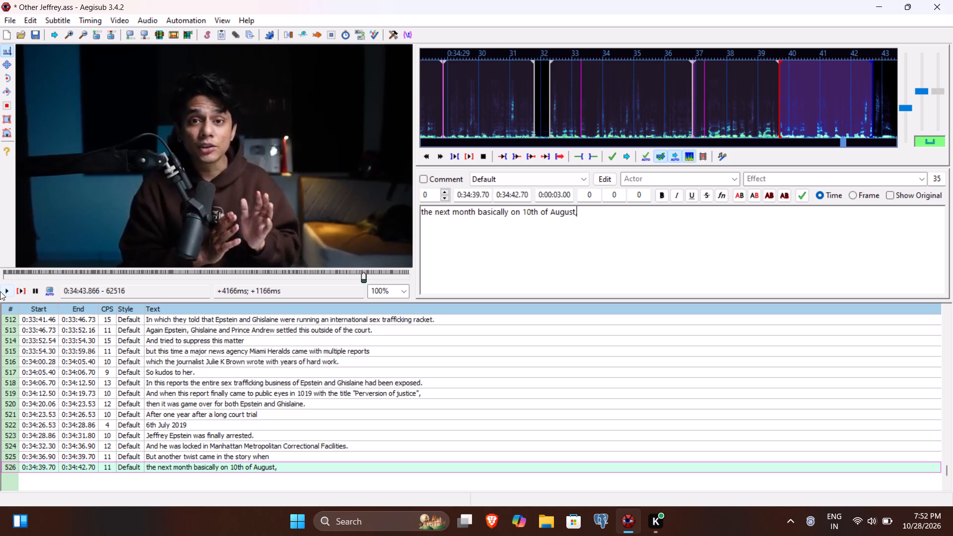
click(0, 291)
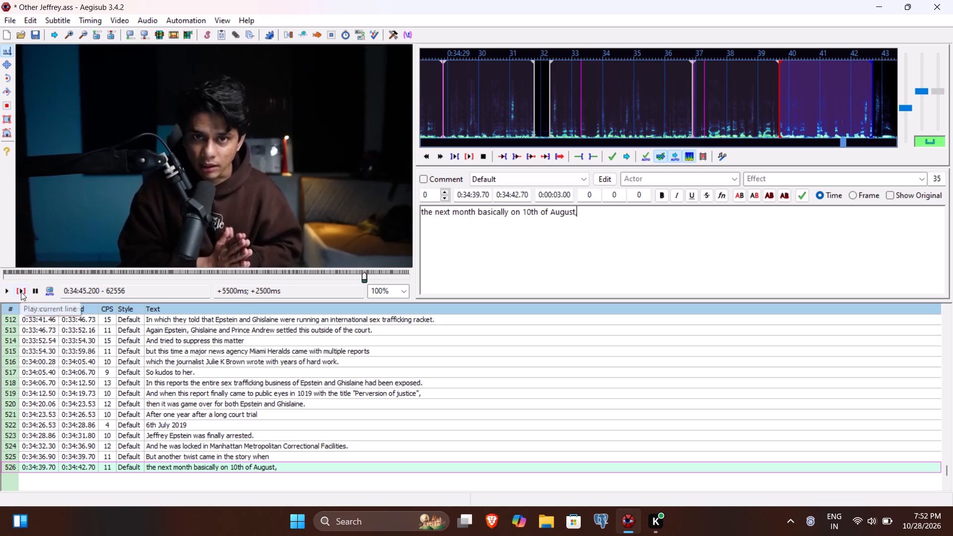
click(21, 292)
double_click(5, 292)
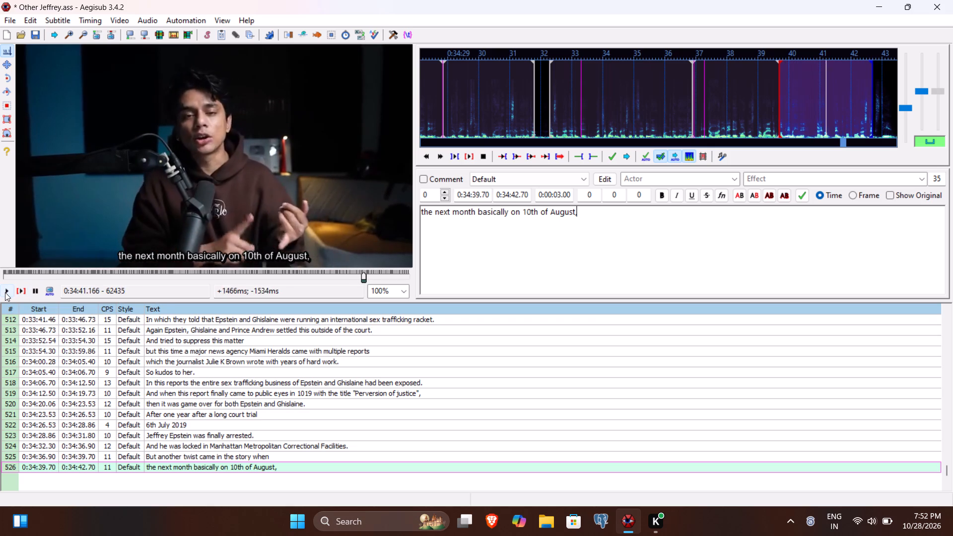
key(Return)
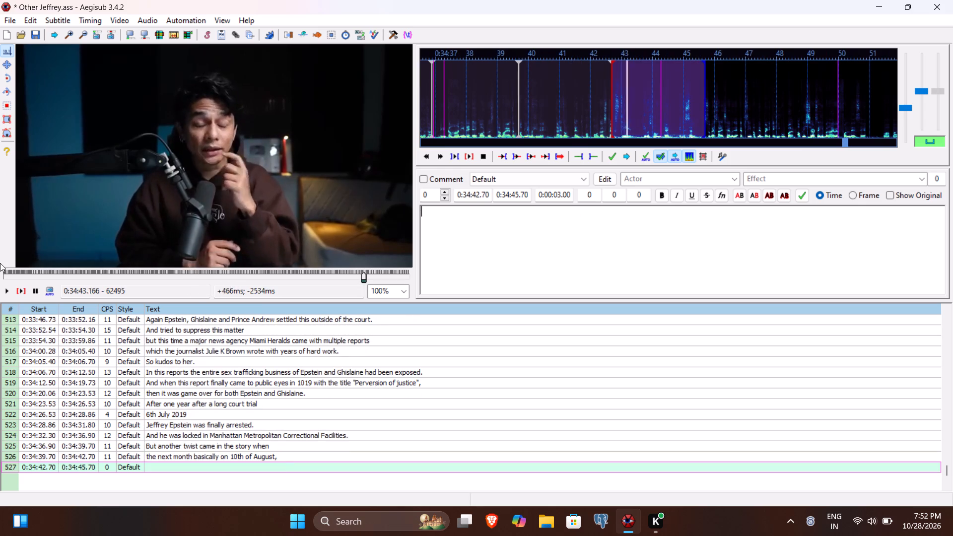
Play the video through the speech for line 527 and set the line's end time to 0:34:45.60.
click(9, 289)
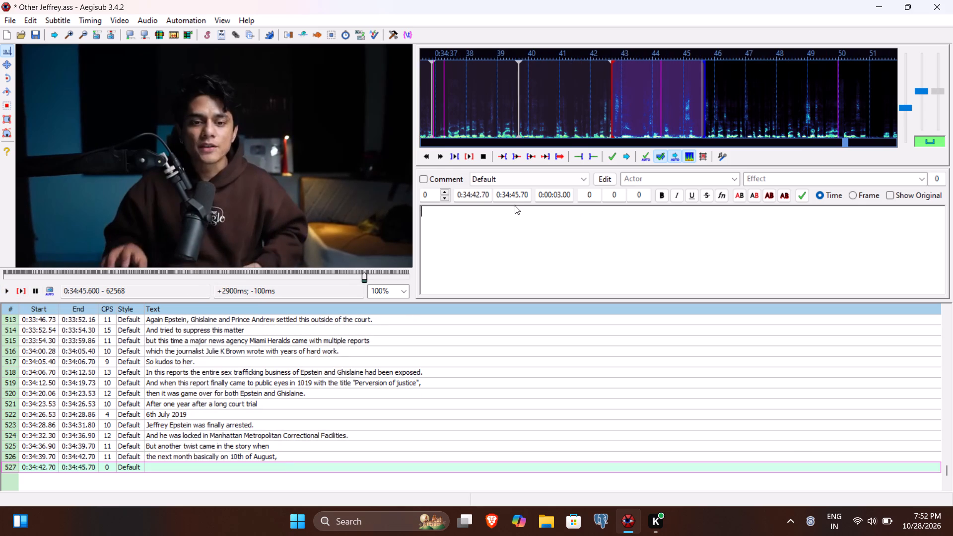
click(520, 193)
key(6)
click(503, 229)
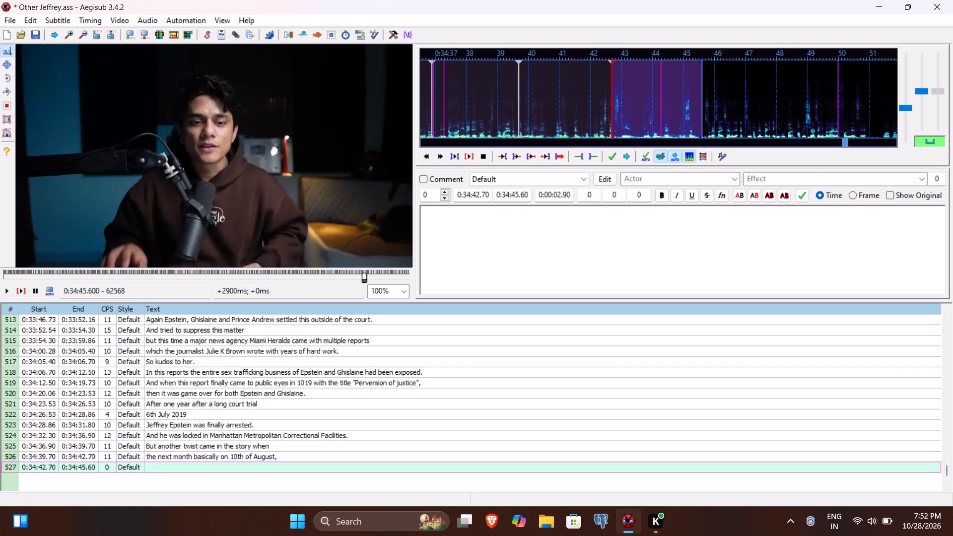
Caption line 527 with "Epstein, he was found dead in his cell.", play it back against the video, and commit the line.
text(Epstein)
text(, he was found e)
key(BackSpace)
text(ded)
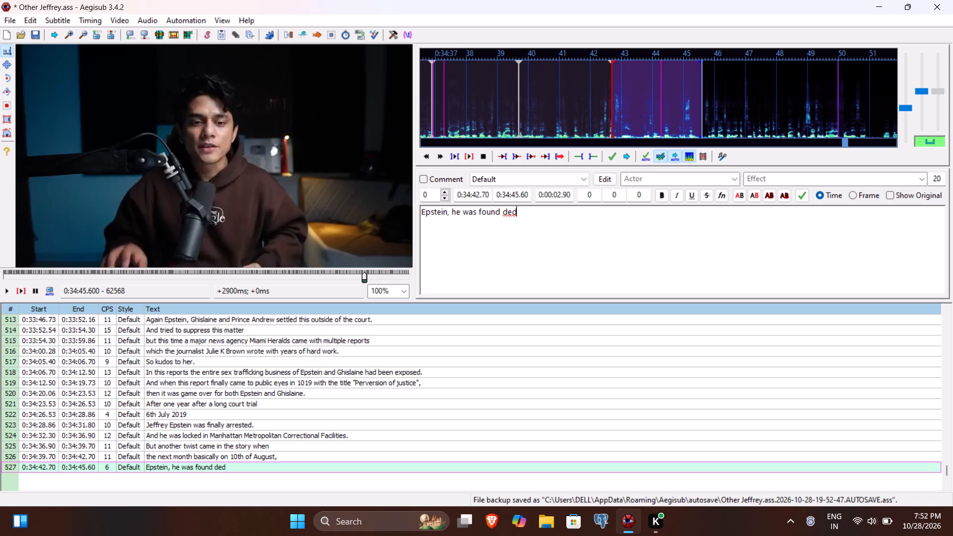
key(BackSpace)
text(ad in his call)
key(BackSpace)
key(BackSpace)
key(BackSpace)
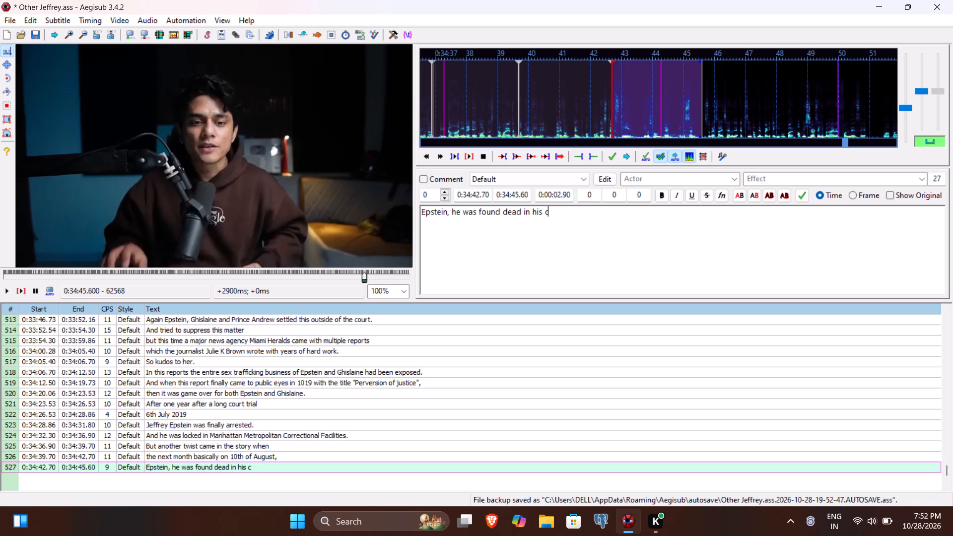
text(ell.)
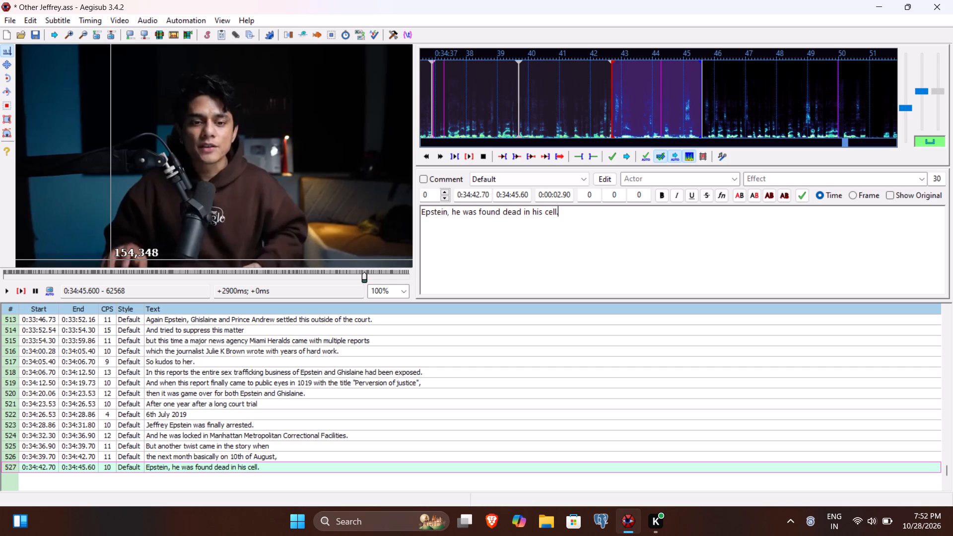
click(22, 293)
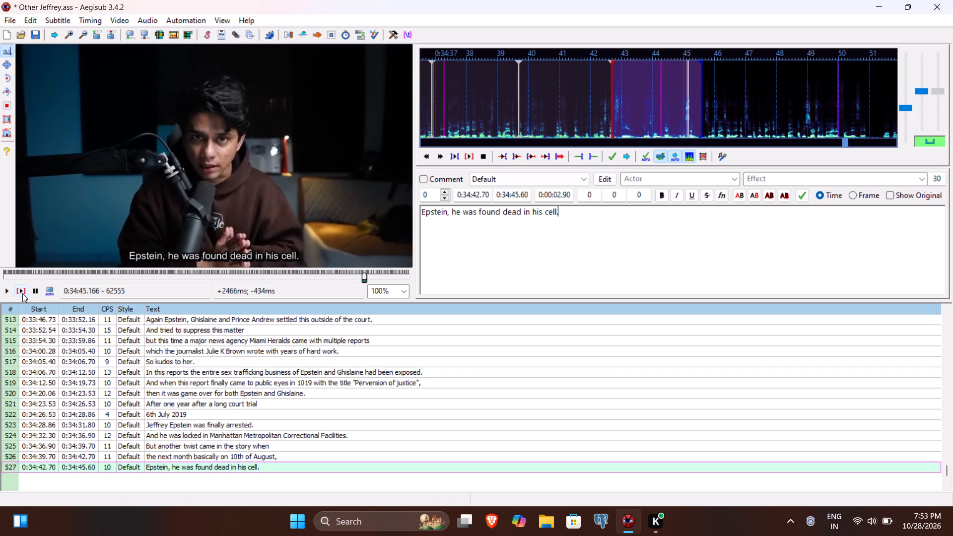
key(Return)
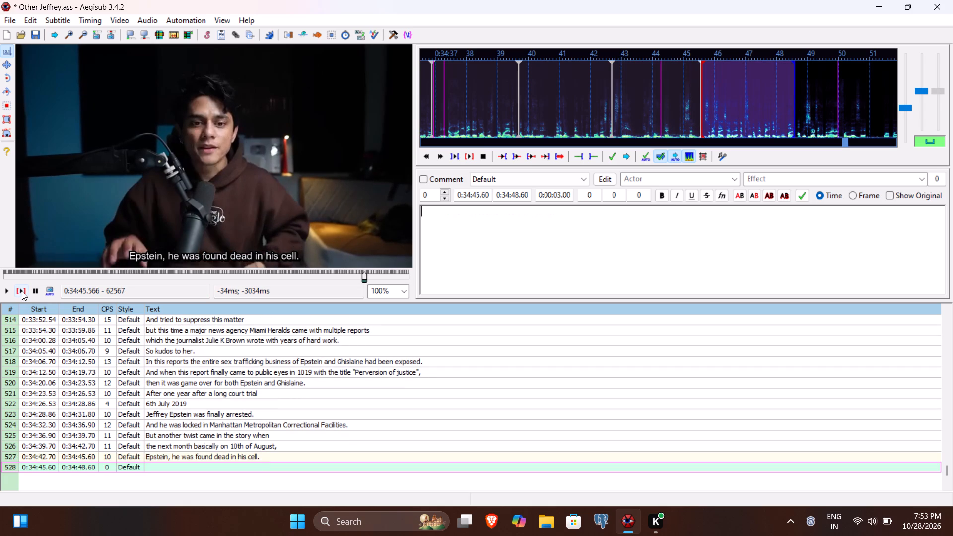
Play the video through the speech for line 528 and set the line's end time to 0:34:52.60.
click(21, 286)
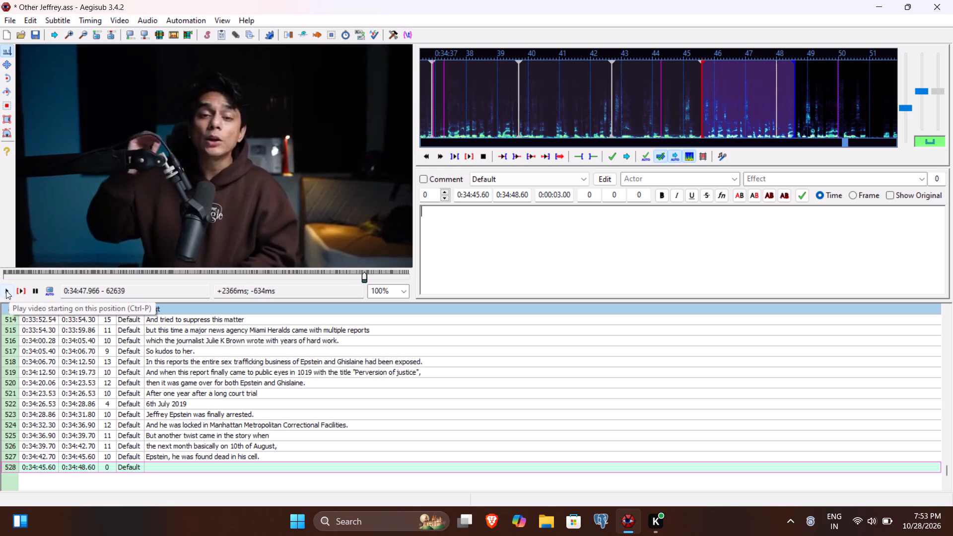
click(6, 290)
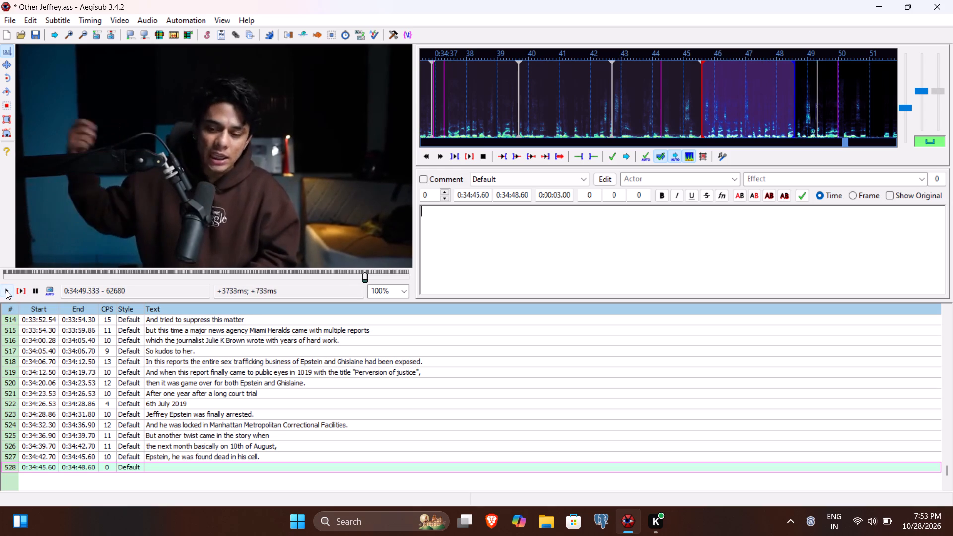
click(6, 290)
click(6, 290)
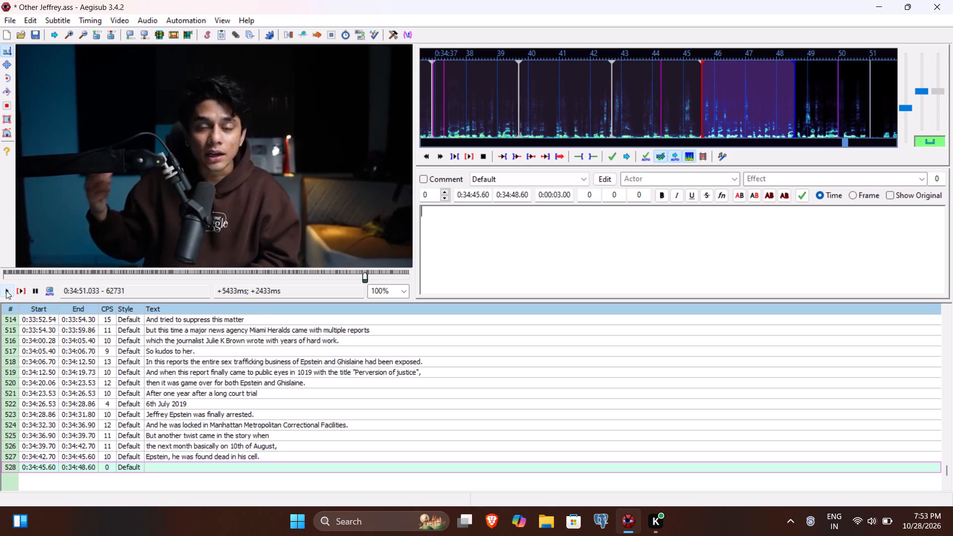
click(6, 290)
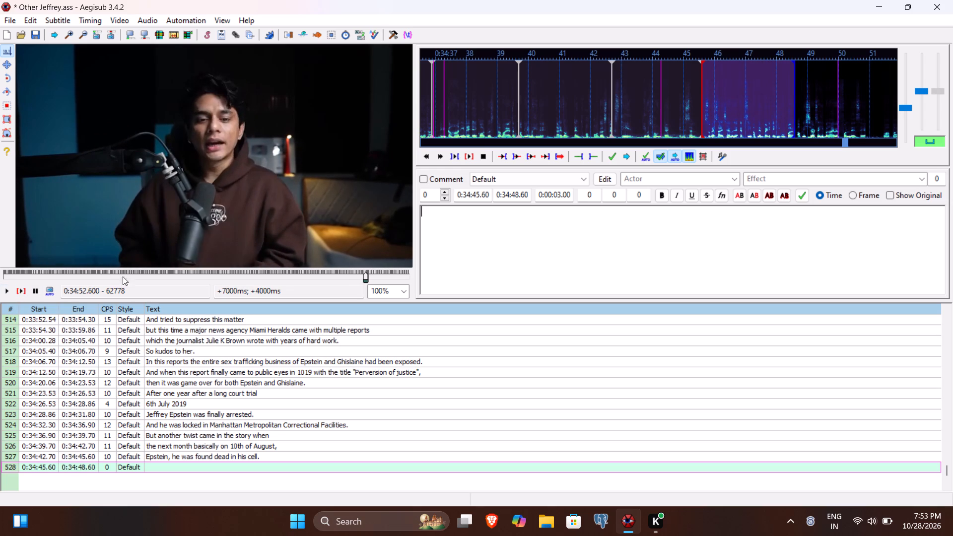
click(512, 197)
text(52)
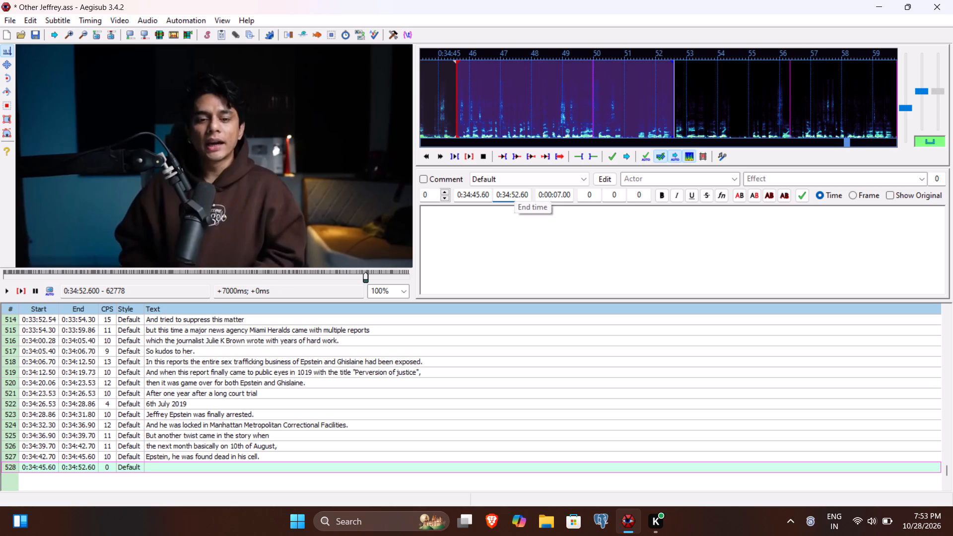
text(60)
Caption line 528 with "Epstein was founded dead hanging by his own shirt above his bed." and commit it.
click(496, 237)
text(Epstein was founded dead)
key(space)
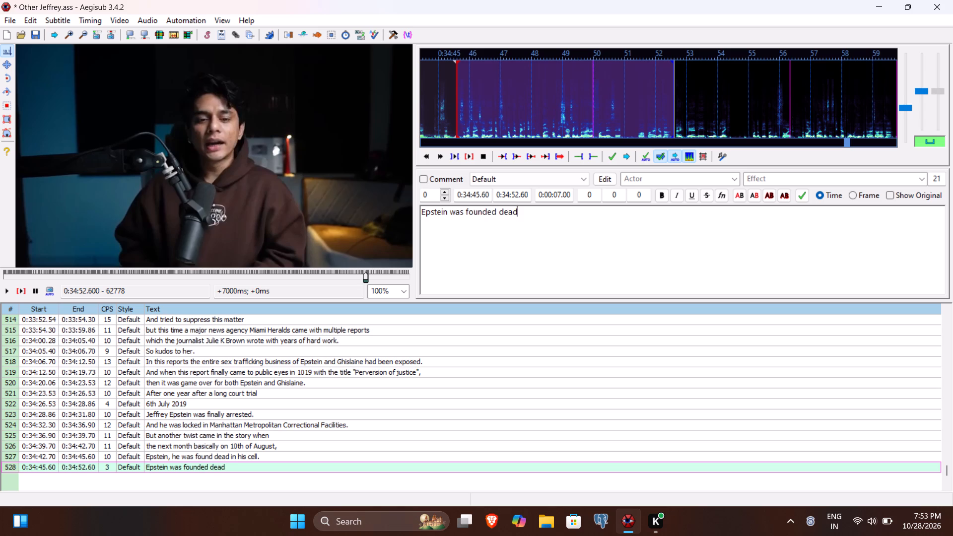
text(hango)
key(BackSpace)
text(ing by his own shirt above his bed)
key(period)
key(Return)
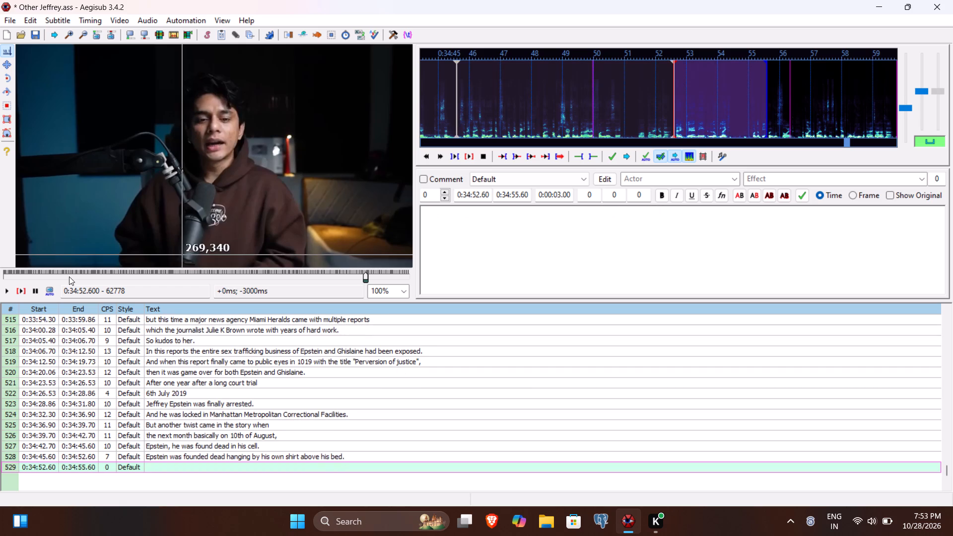
Play the video through the speech for line 529 and set the line's end time to 0:34:56.53.
click(22, 288)
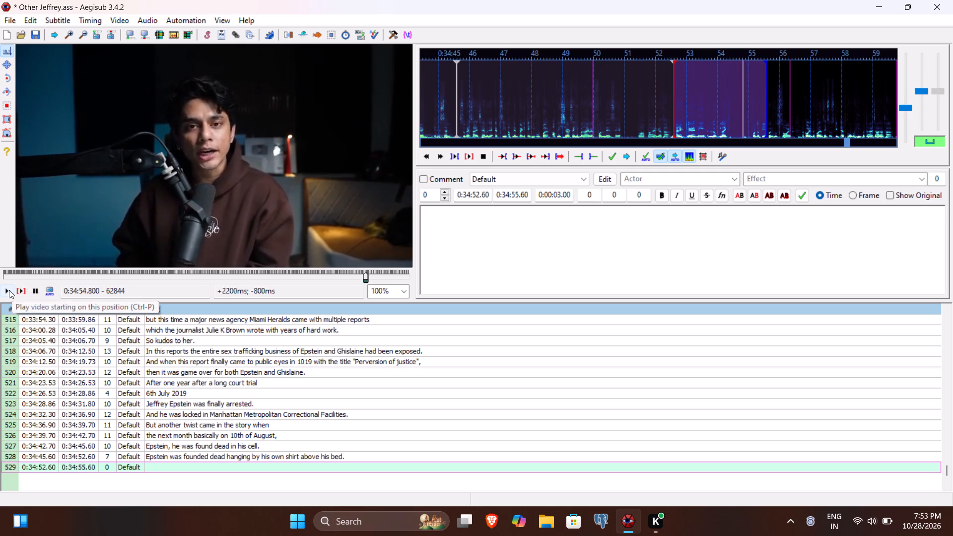
click(9, 290)
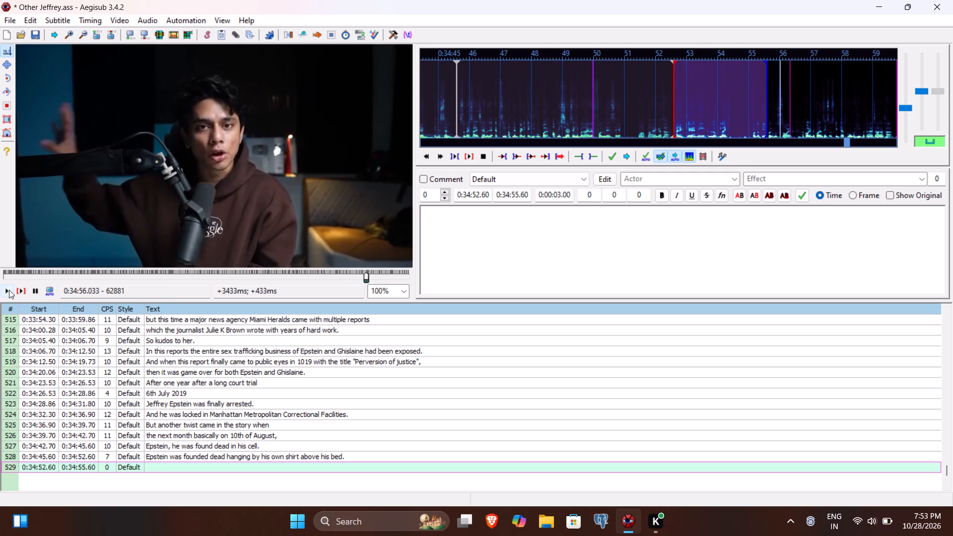
click(9, 290)
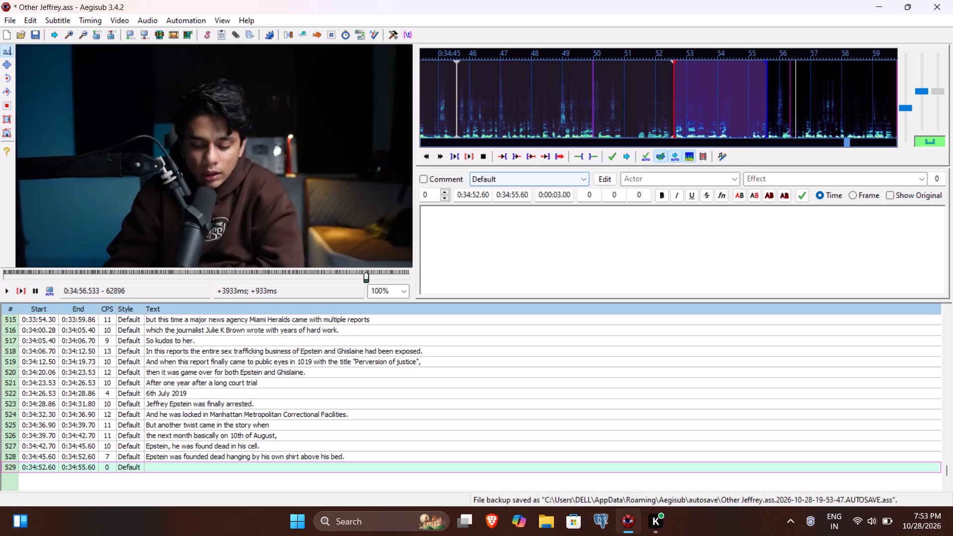
click(516, 191)
key(6)
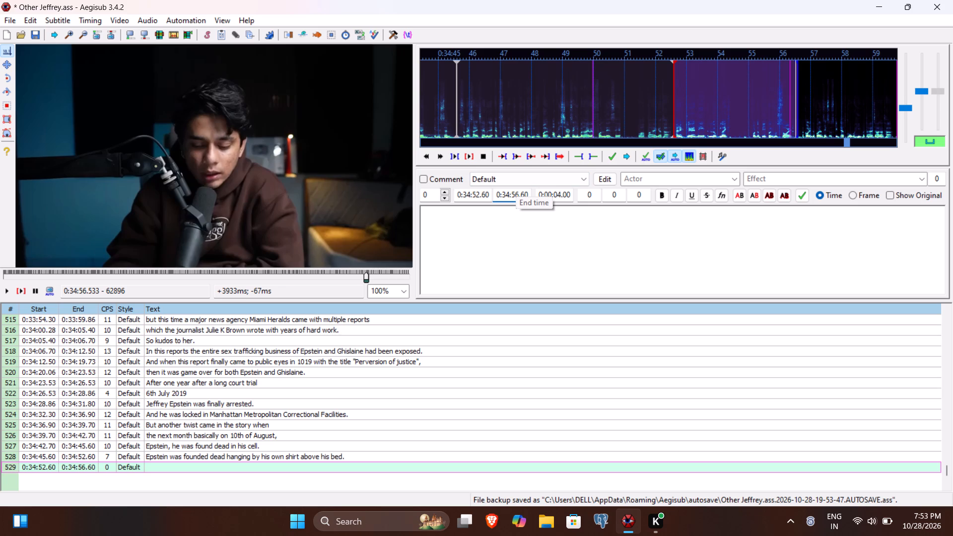
text(53)
Caption line 529 with "And it clearly looked like suicide to the people who saw it." and commit it.
click(509, 234)
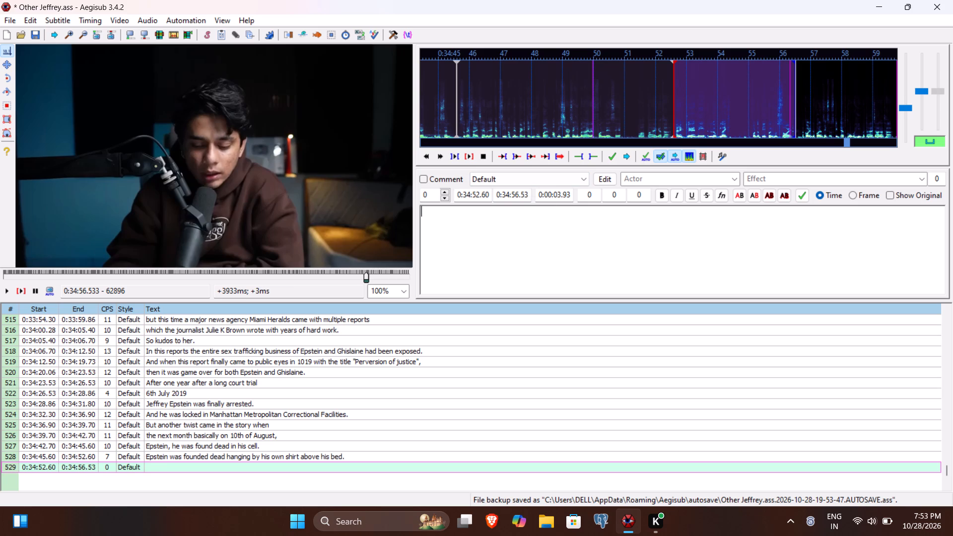
text(And it clearal)
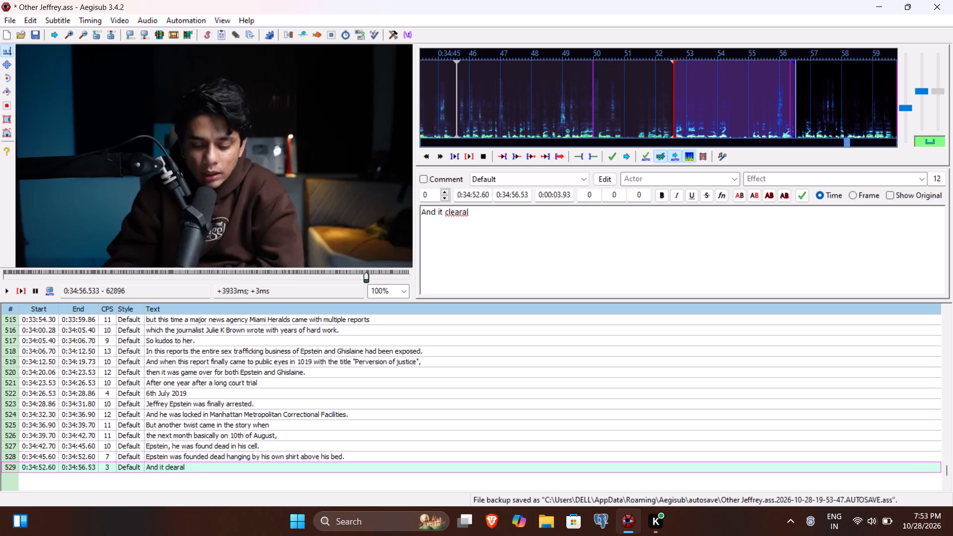
key(BackSpace)
key(BackSpace)
text(ly looked like suicide to th)
key(space)
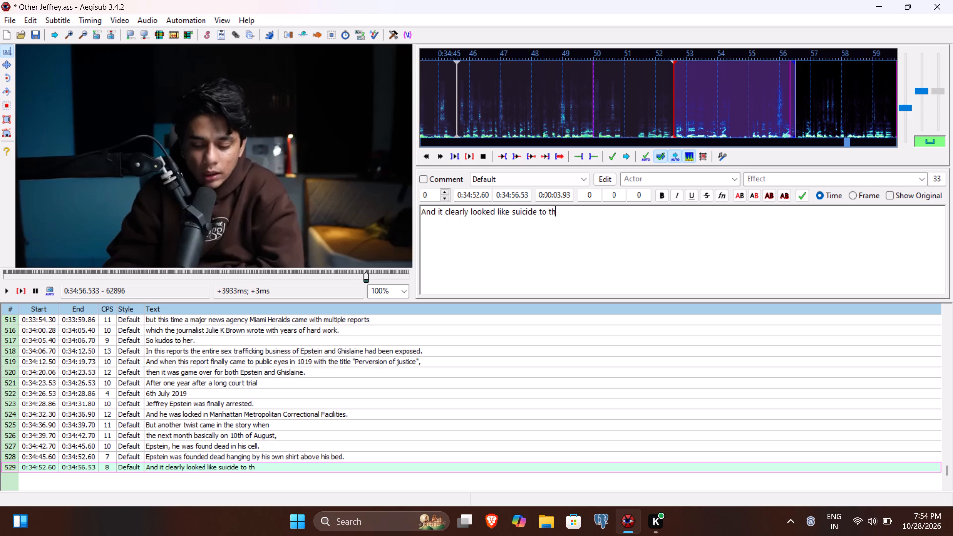
key(BackSpace)
text(e ep)
key(BackSpace)
key(BackSpace)
text(epopl)
key(BackSpace)
key(BackSpace)
key(BackSpace)
key(BackSpace)
key(BackSpace)
text(people who saw it.)
key(Return)
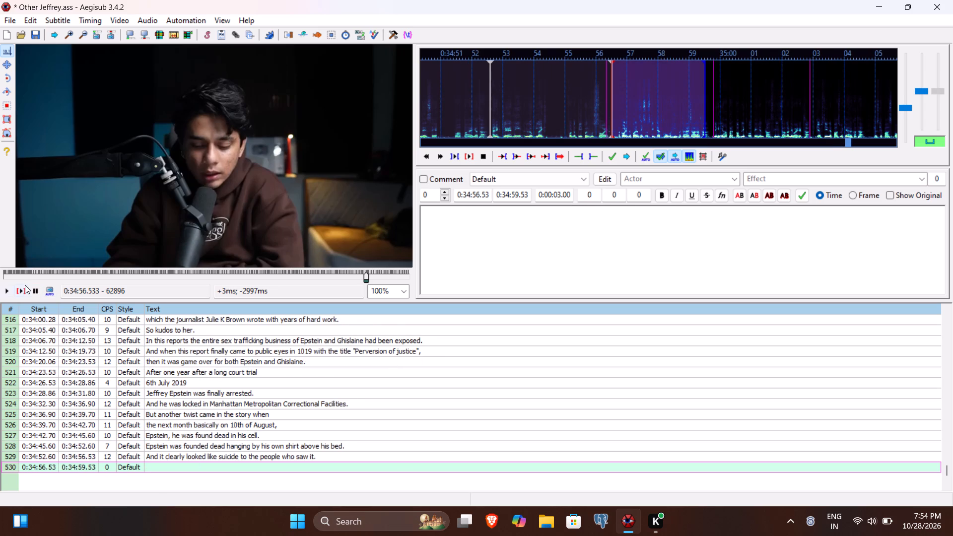
Play line 530, caption it with "According to forensics, he was reported he died in his cell.", and commit it.
click(23, 289)
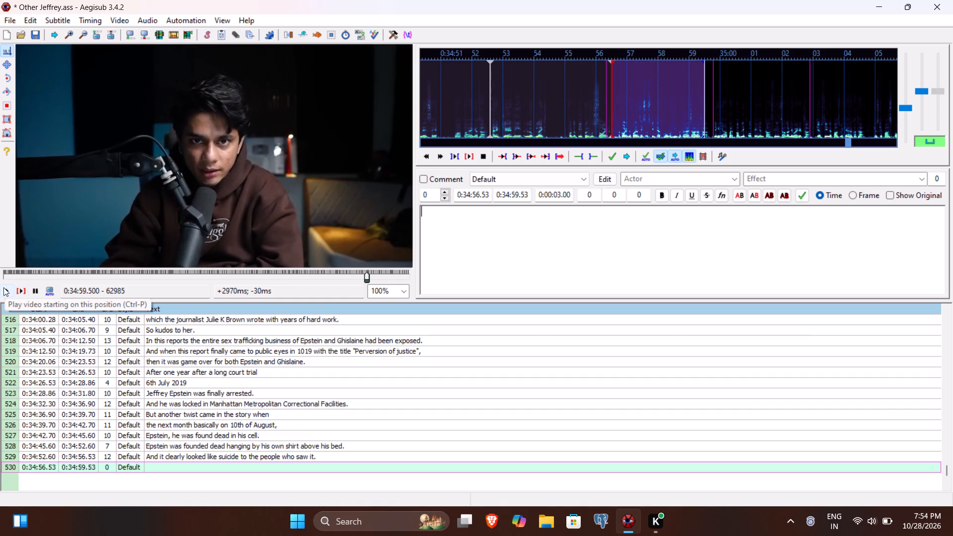
text(Acc)
text(ording to forensics, he)
key(space)
text(was)
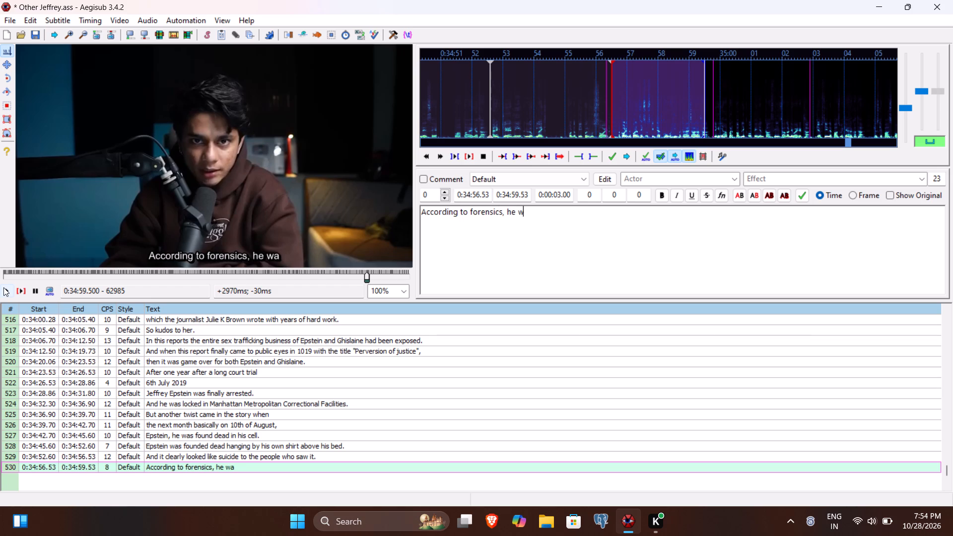
key(space)
text(delc)
key(BackSpace)
key(BackSpace)
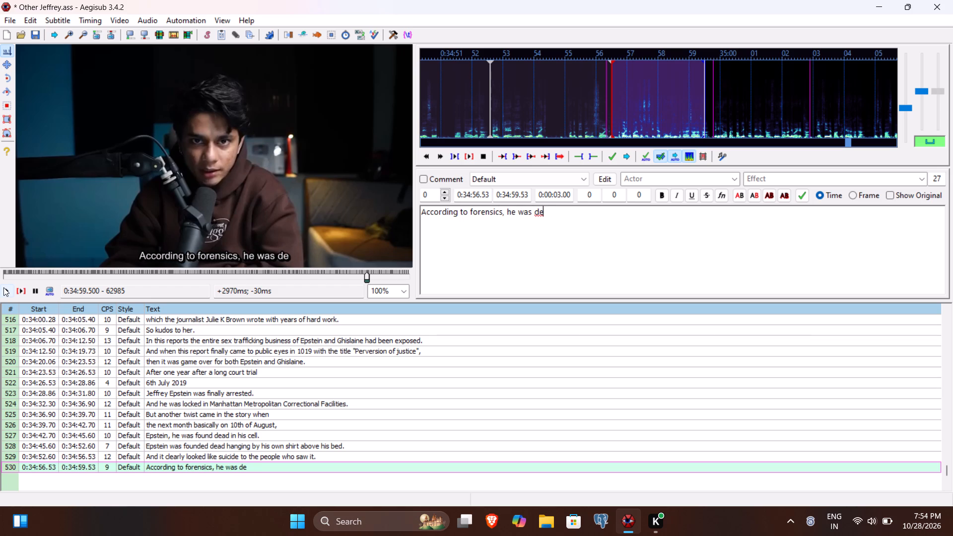
key(BackSpace)
key(BackSpace)
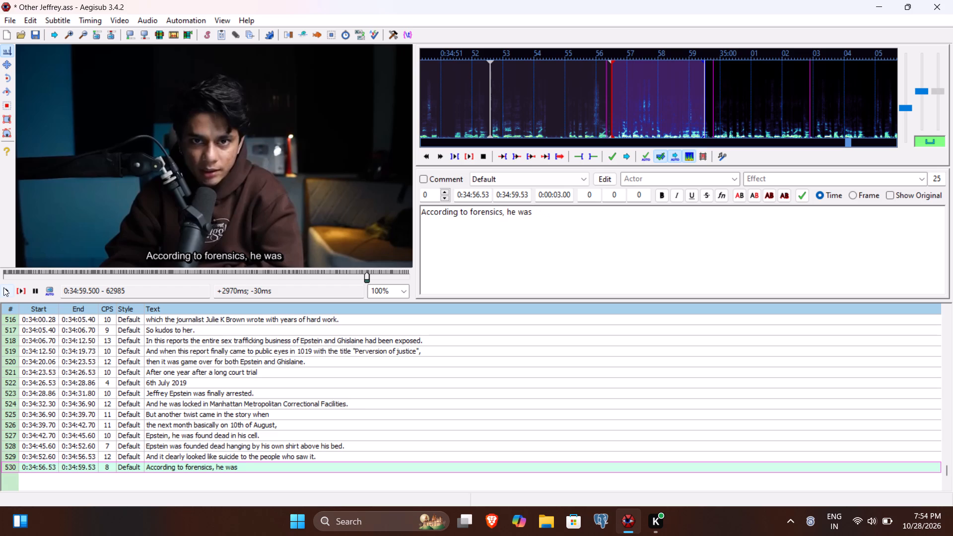
key(a)
key(BackSpace)
text(reported de)
key(BackSpace)
key(BackSpace)
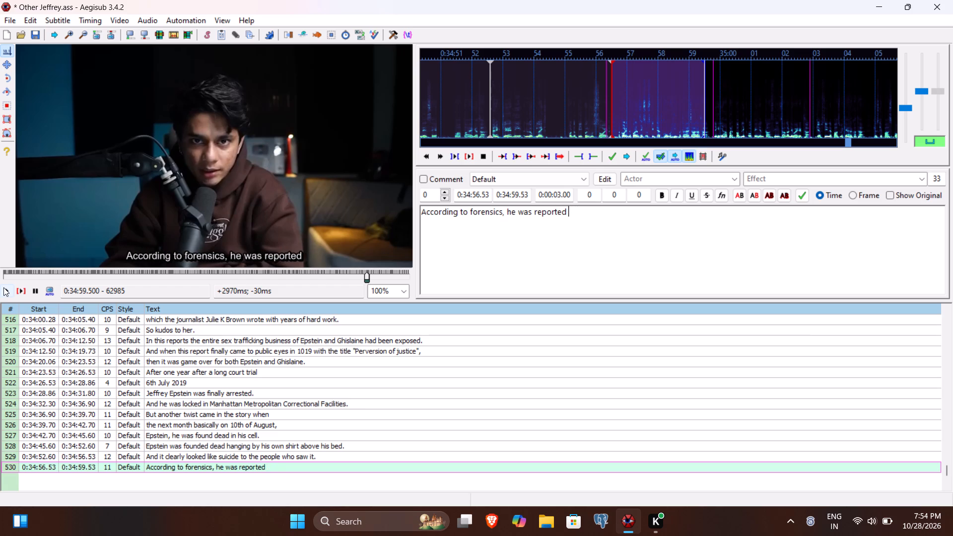
text(he diedi)
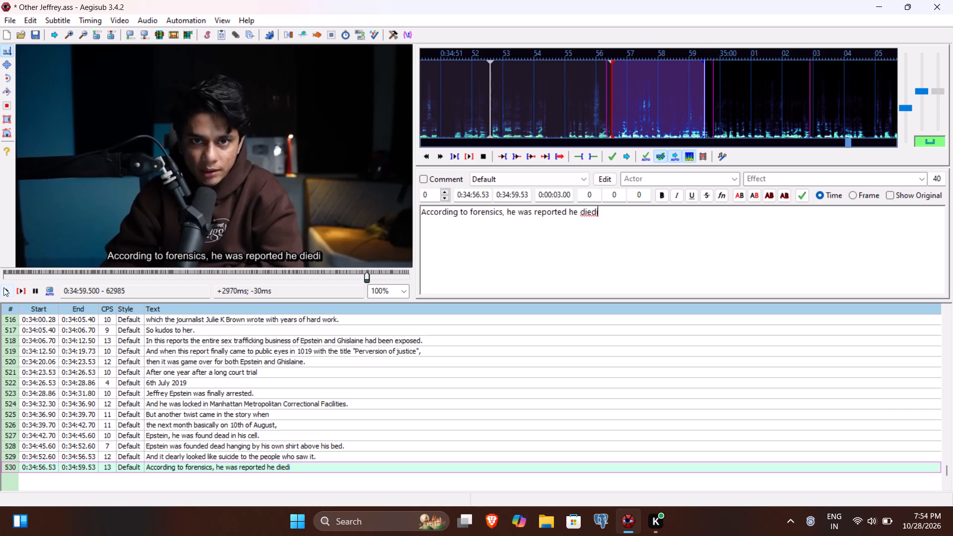
key(BackSpace)
key(space)
text(in his cell)
key(period)
key(Return)
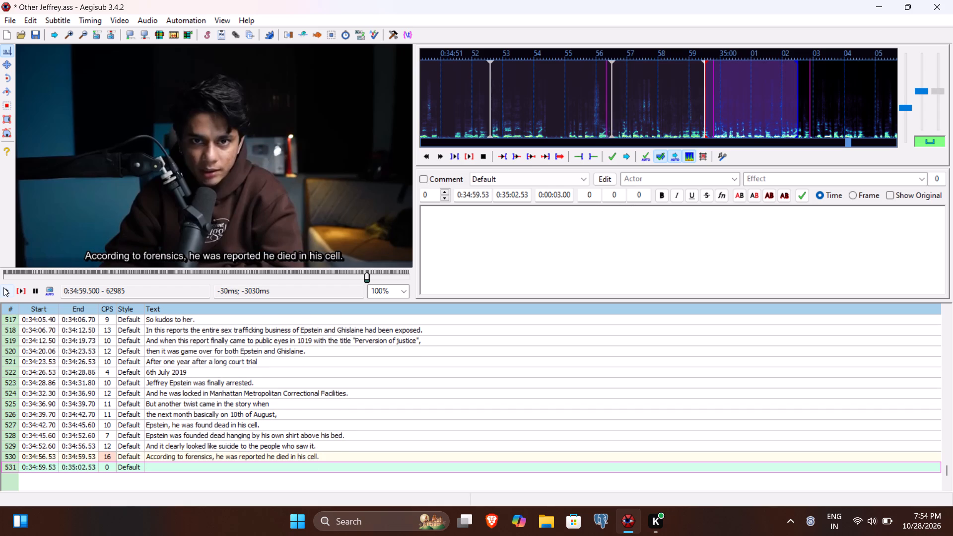
Play line 531 and commit it without text, keeping its default timing.
click(20, 290)
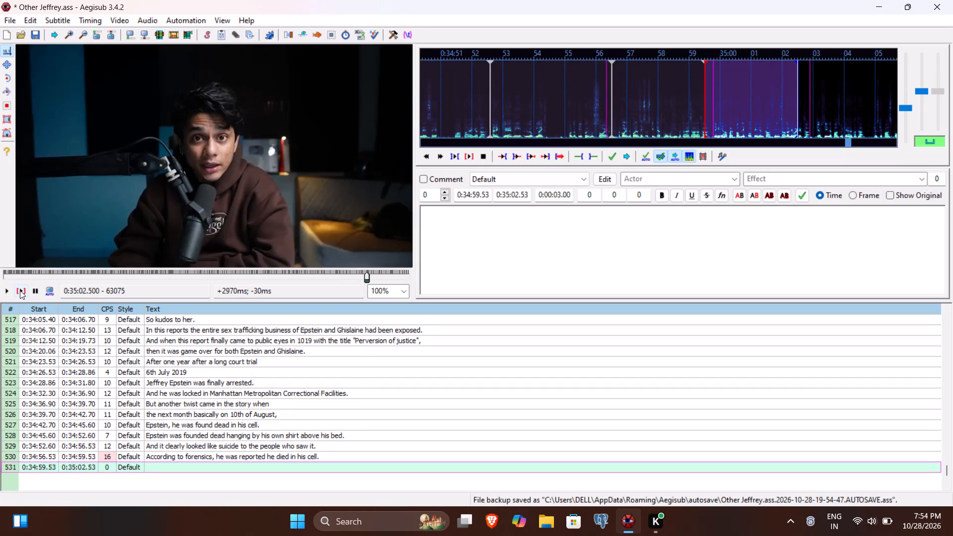
key(Return)
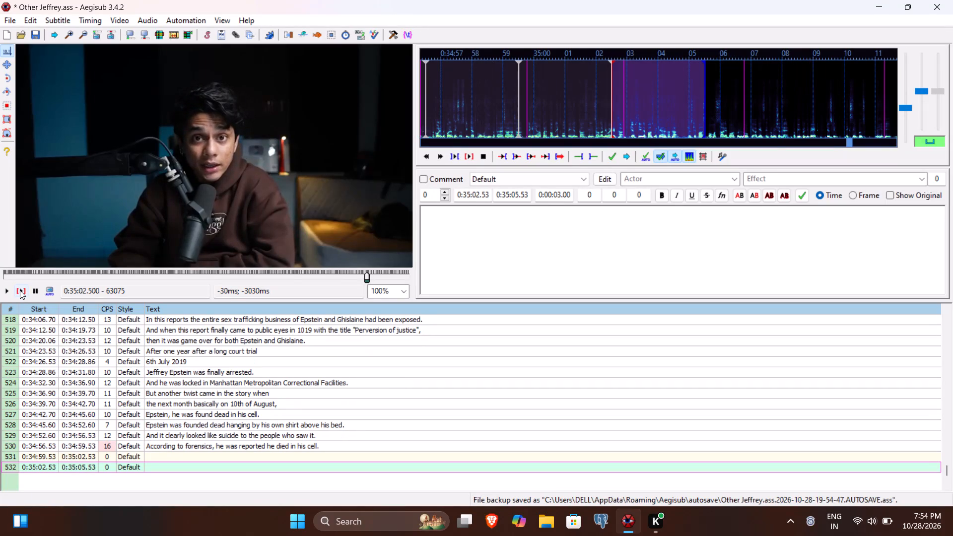
Return to the empty line 531, replay its speech, and set its end time to 0:35:02.93.
click(20, 290)
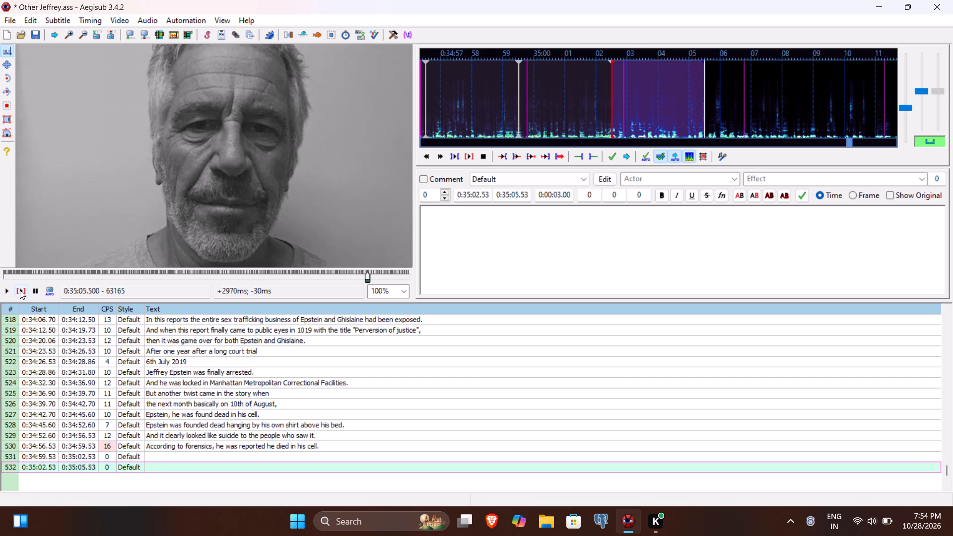
click(172, 456)
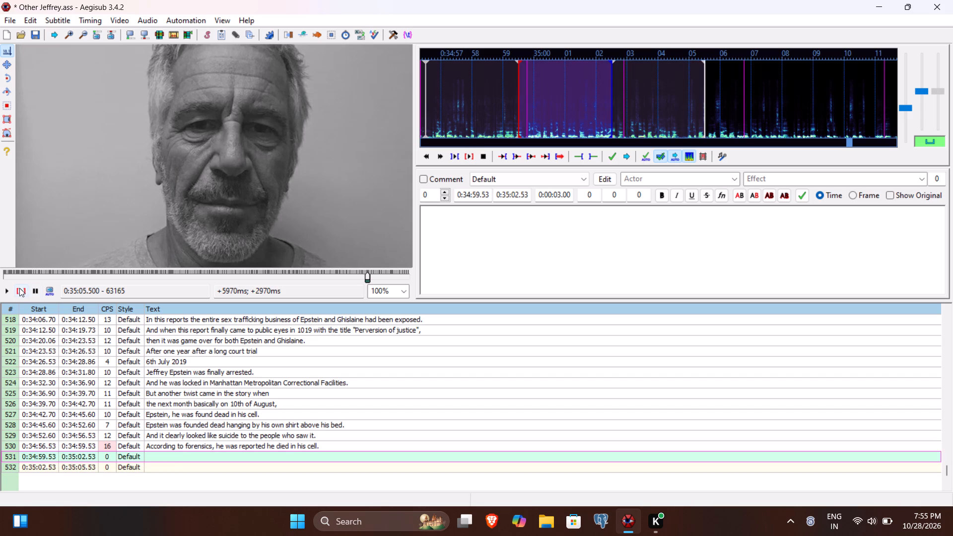
click(19, 288)
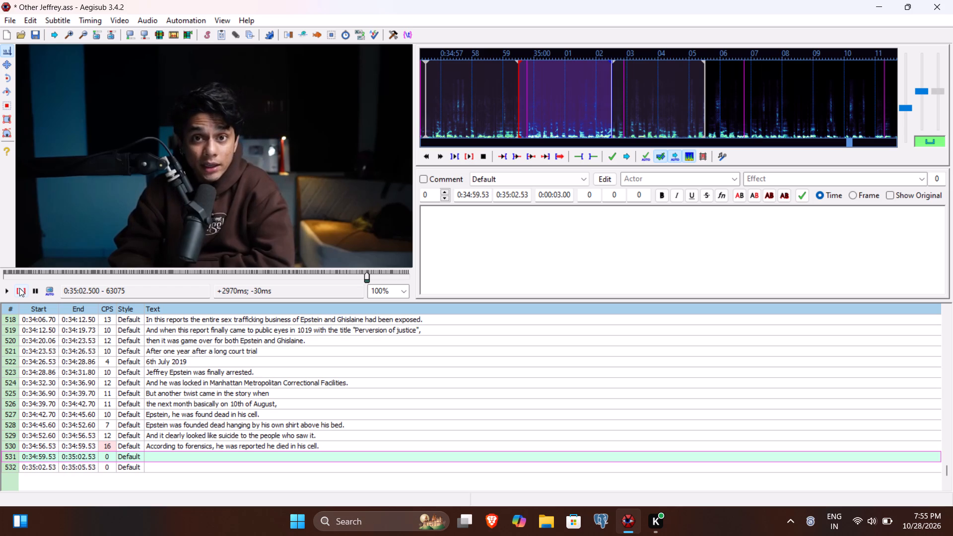
double_click(7, 291)
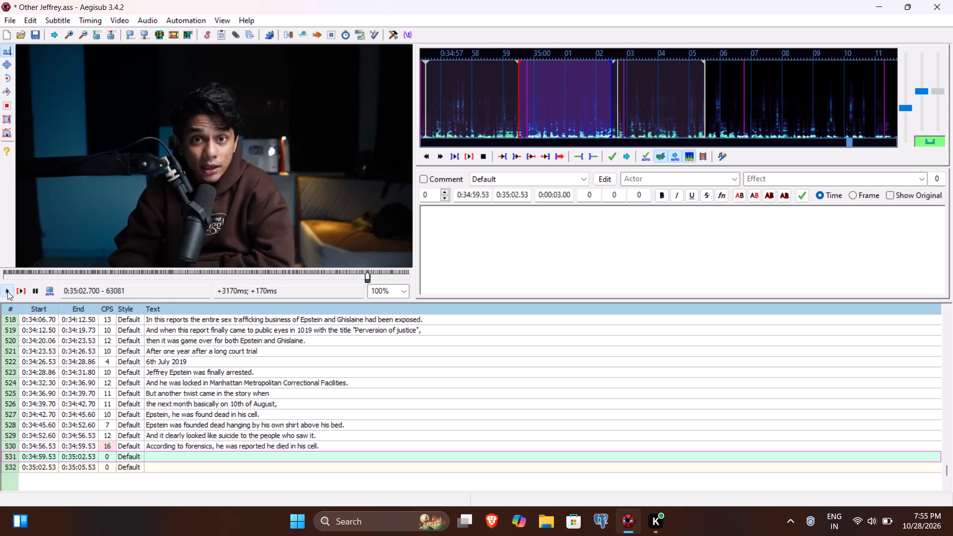
double_click(7, 291)
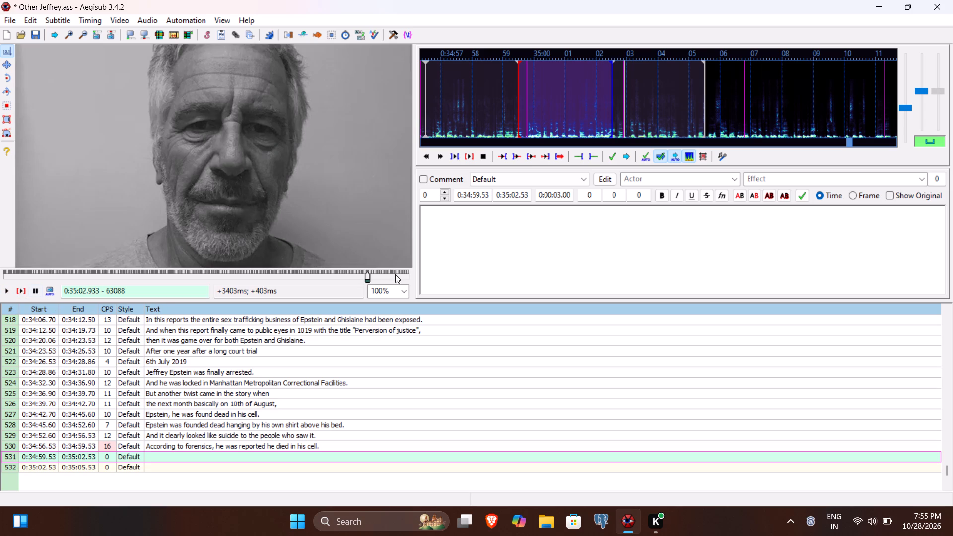
click(520, 195)
key(9)
Caption line 531 with "But here the public opinion was quite divided" and commit it.
click(505, 247)
text(But here the public opu)
key(BackSpace)
text(inion was quti)
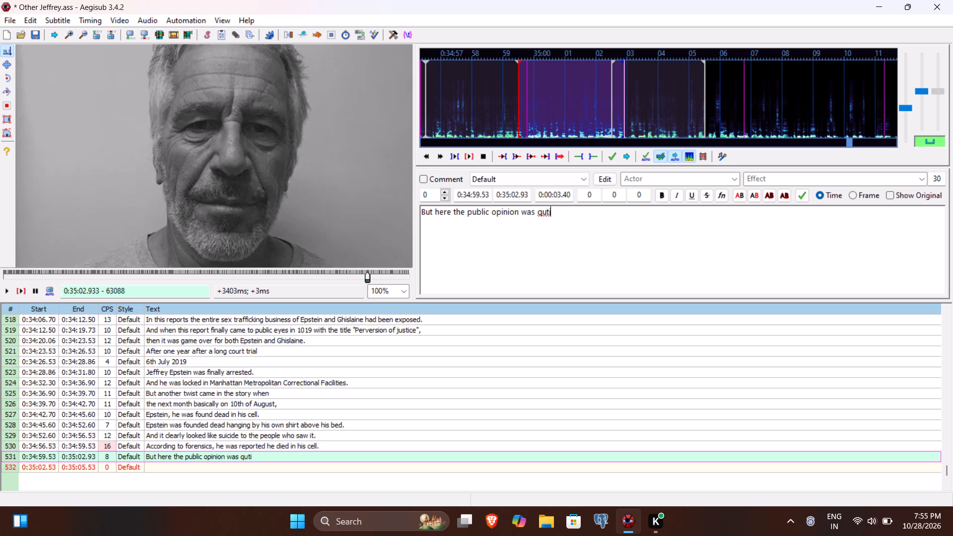
key(BackSpace)
key(BackSpace)
text(ite de)
key(BackSpace)
text(ivided)
key(Return)
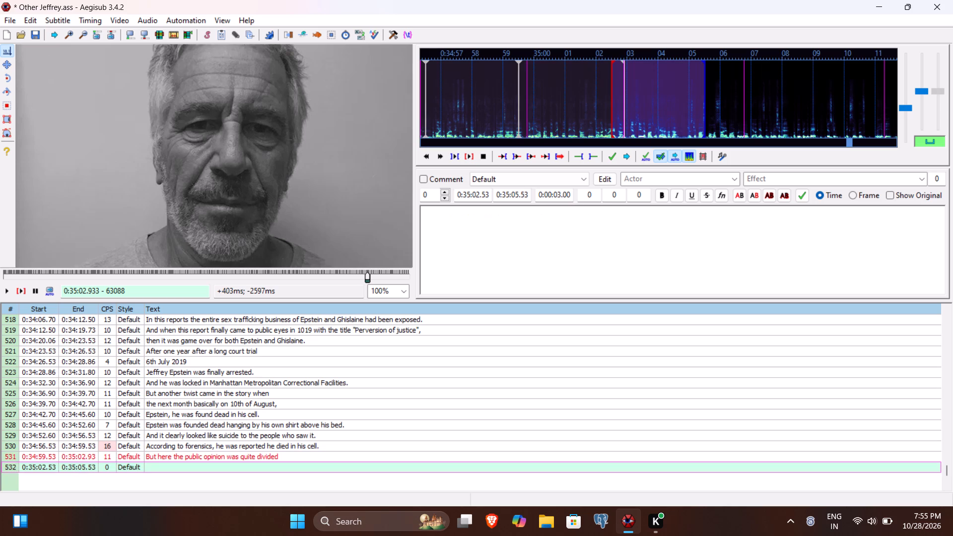
Delete the empty line 532 and create it anew from line 531, starting at 0:35:02.93.
key(ctrl+Delete)
key(Return)
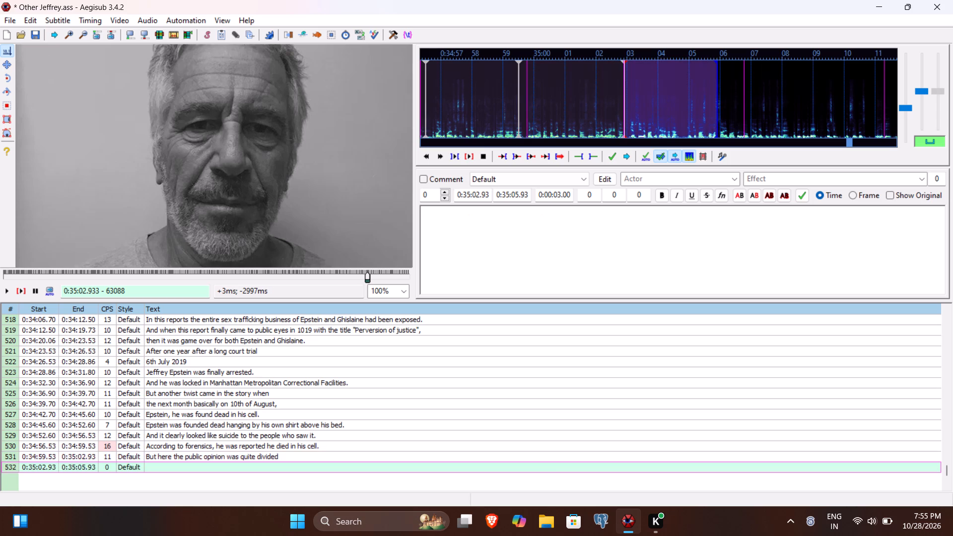
Play the video through the speech for line 532 and set the line's end time to 0:35:08.26.
click(23, 289)
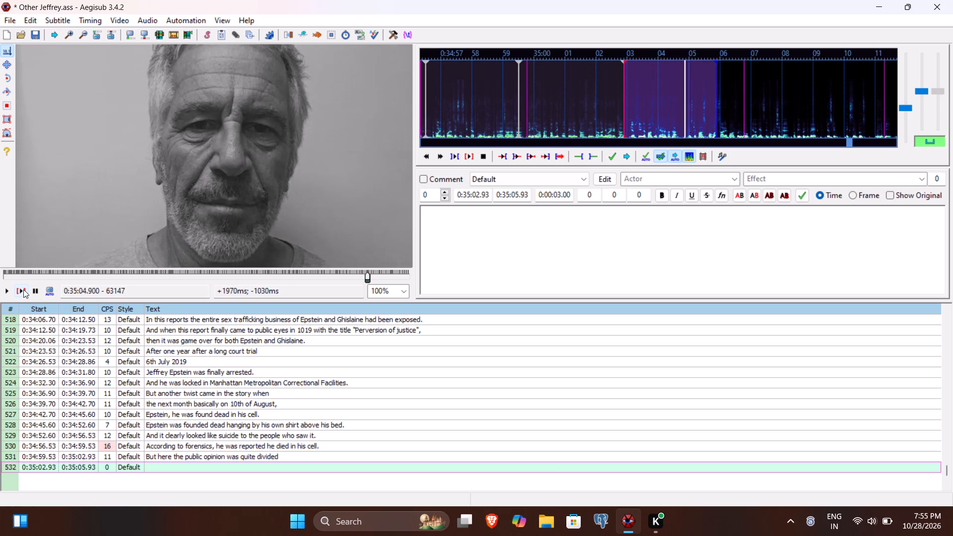
click(6, 290)
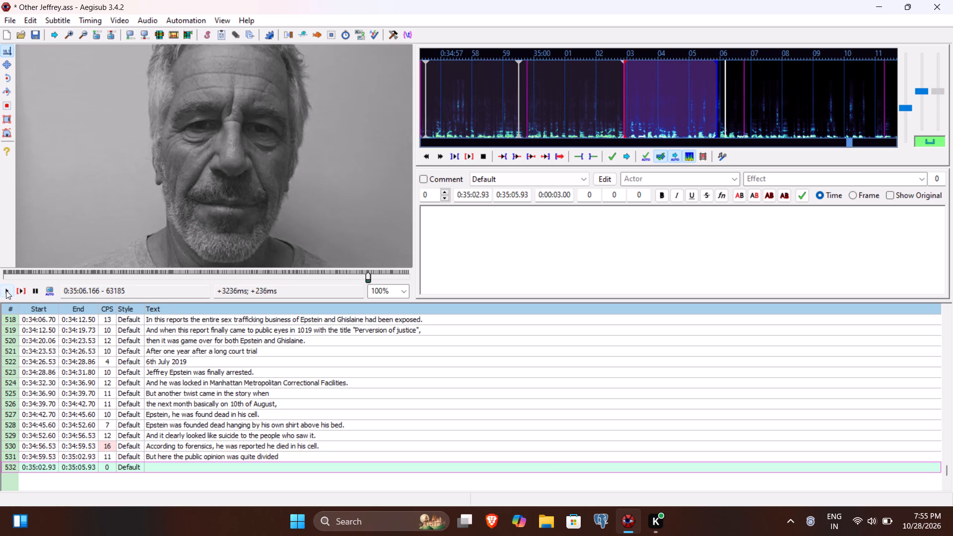
click(6, 290)
click(6, 290)
double_click(6, 290)
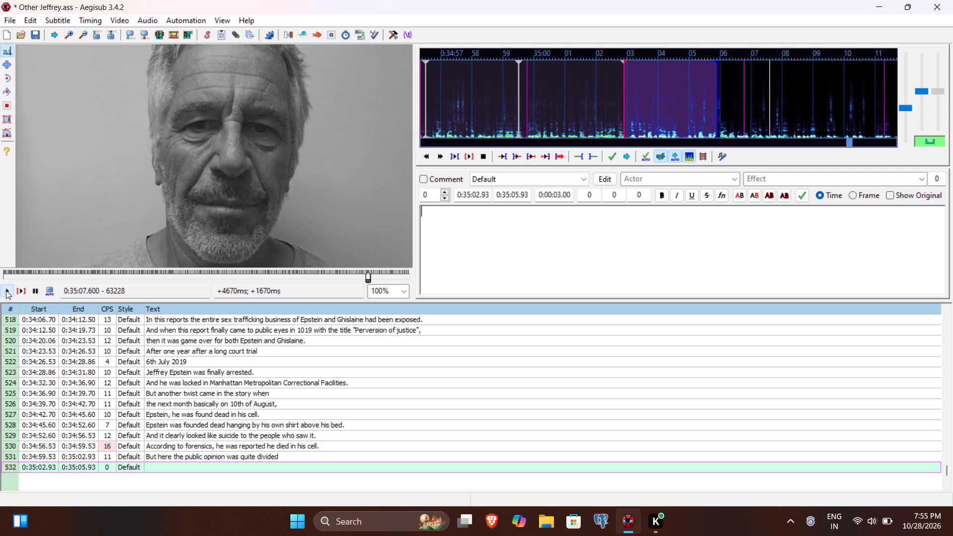
click(6, 290)
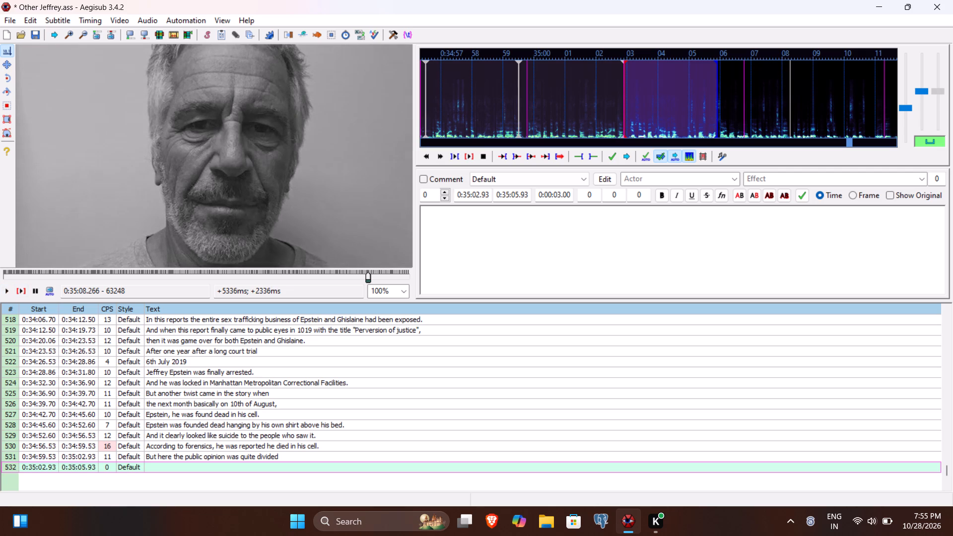
click(517, 195)
key(BackSpace)
key(8)
text(26)
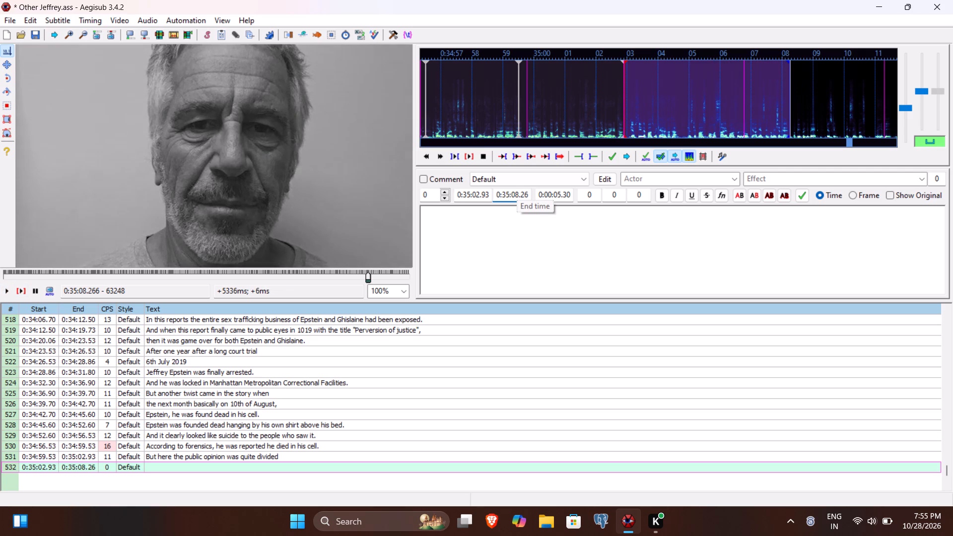
Caption line 532 with "because Epstein had already said that he had information about a lot of powerful people.", save the file, and commit the line.
click(486, 262)
text(because EPst)
key(BackSpace)
key(BackSpace)
key(BackSpace)
text(pse)
key(BackSpace)
text(tein had already said that he had information about a l)
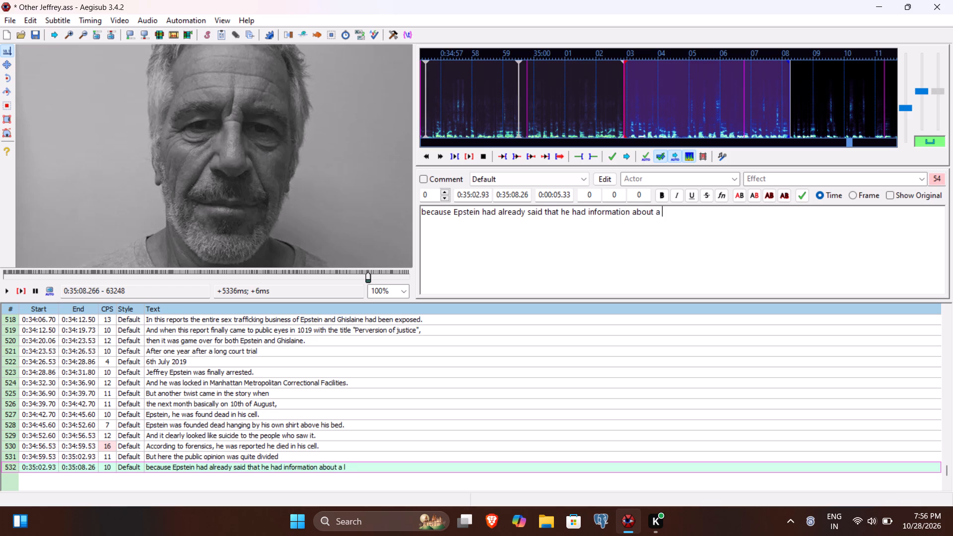
text(o)
key(space)
key(BackSpace)
text(t of powerful people.)
key(ctrl+s)
key(Return)
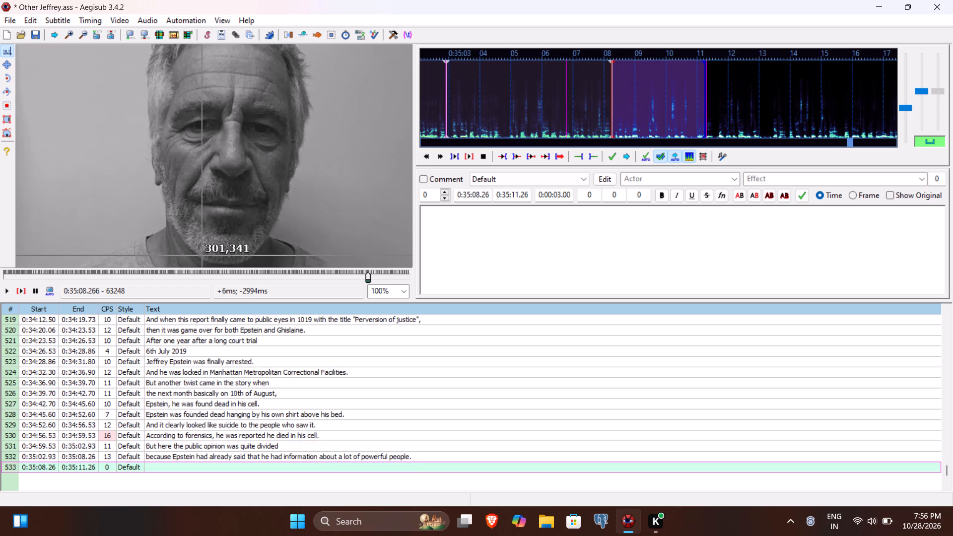
Play the video through the speech for line 533 and set the line's end time to 0:35:11.50.
click(20, 287)
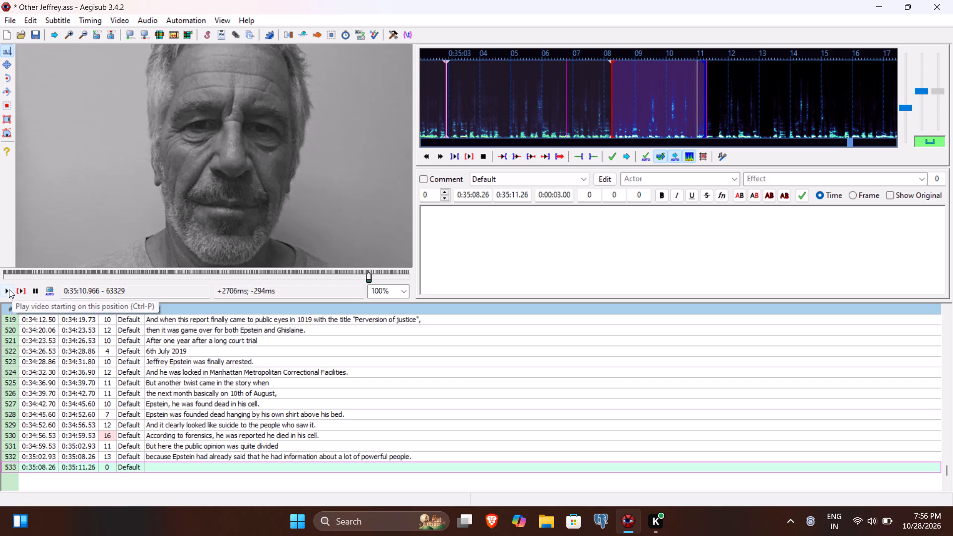
click(9, 289)
click(9, 289)
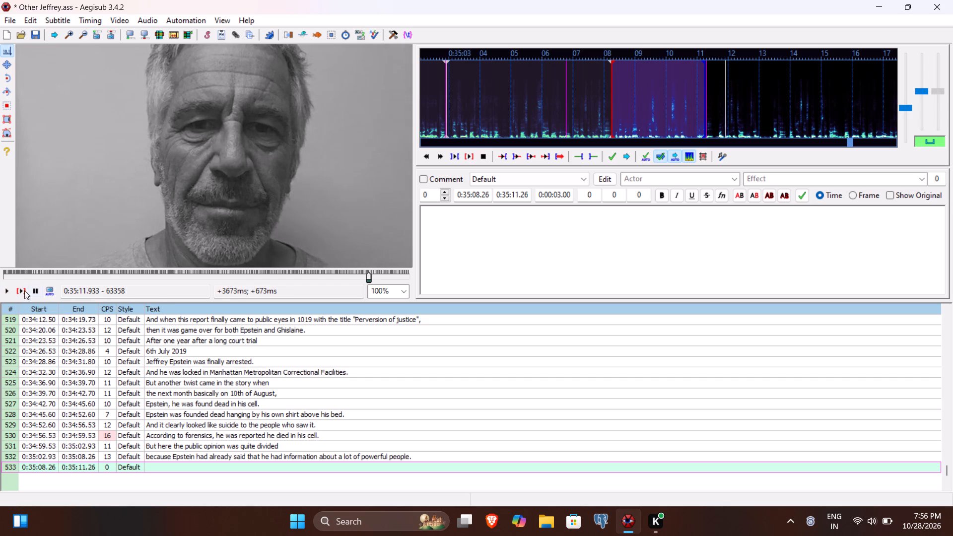
click(17, 292)
double_click(3, 294)
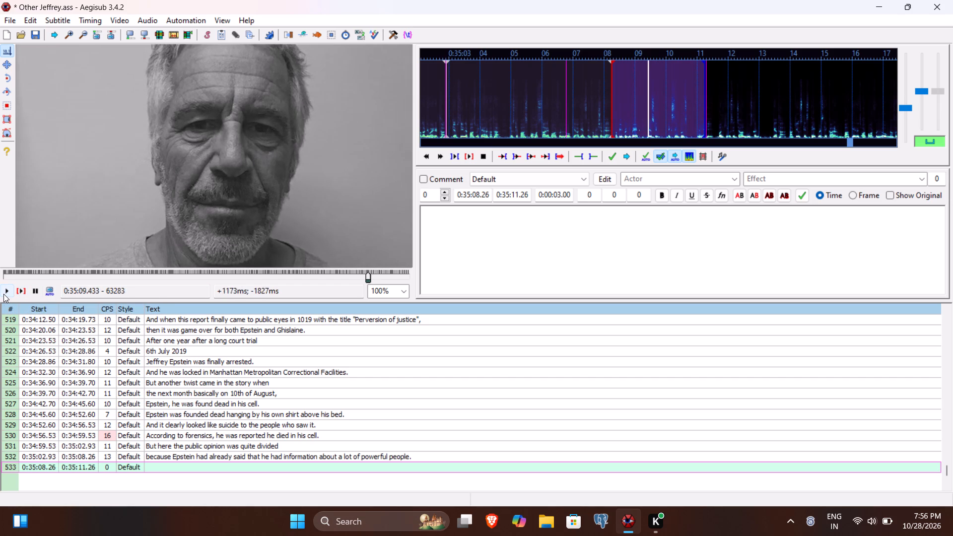
click(3, 294)
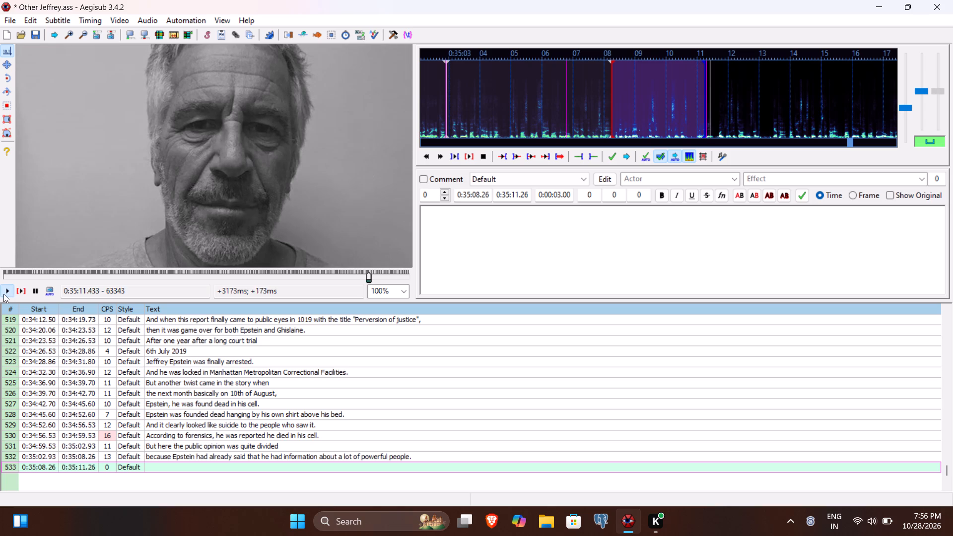
click(521, 197)
text(50)
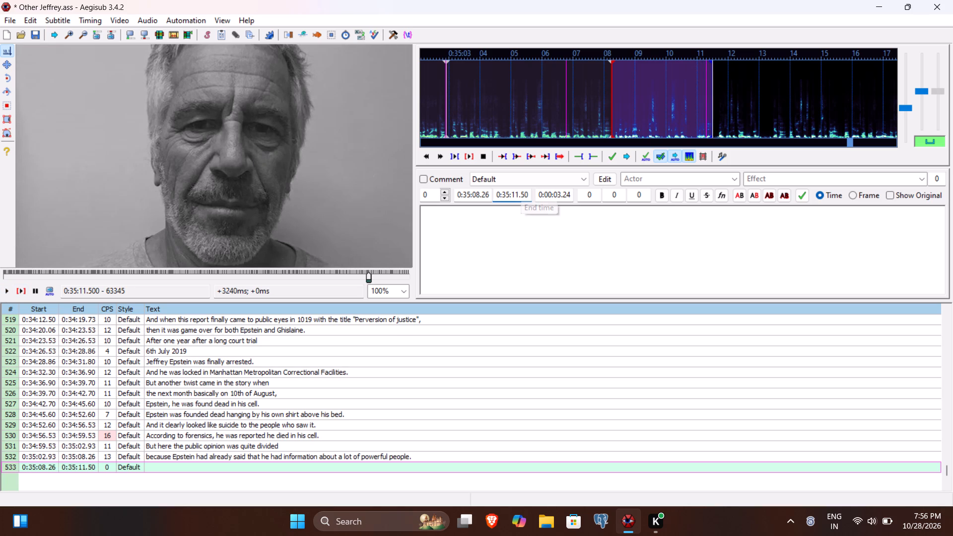
Caption line 533 with "So people debate that his death wasn't a simple suicide." and commit it.
click(491, 275)
text(So people de)
key(BackSpace)
text(ebate that his dead)
key(space)
key(BackSpace)
key(BackSpace)
text(th was)
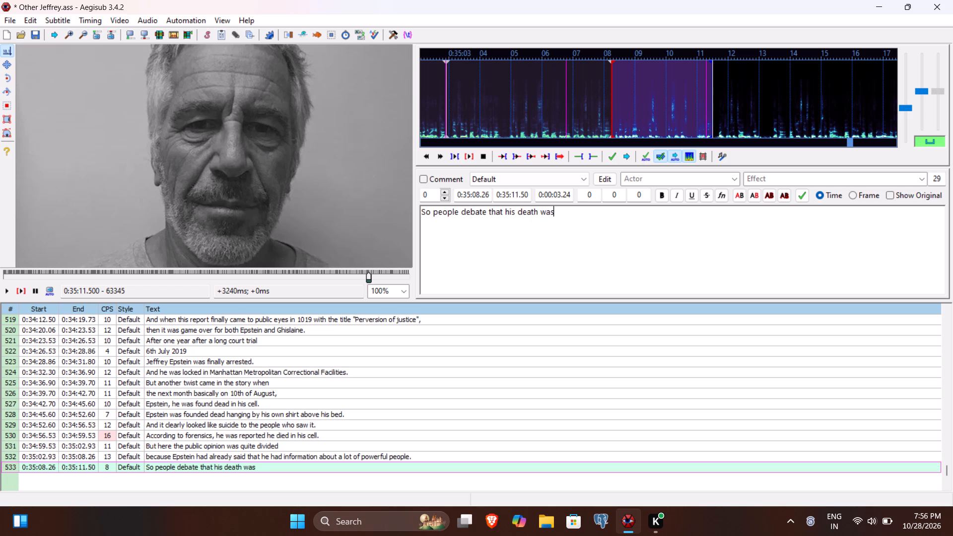
text(n't a sip)
key(BackSpace)
text(mple suici)
text(de)
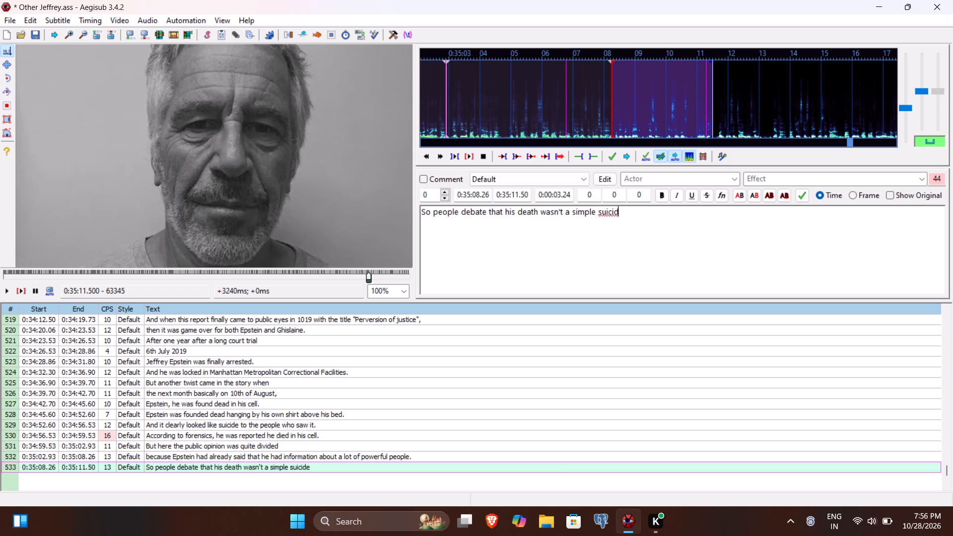
key(period)
key(Return)
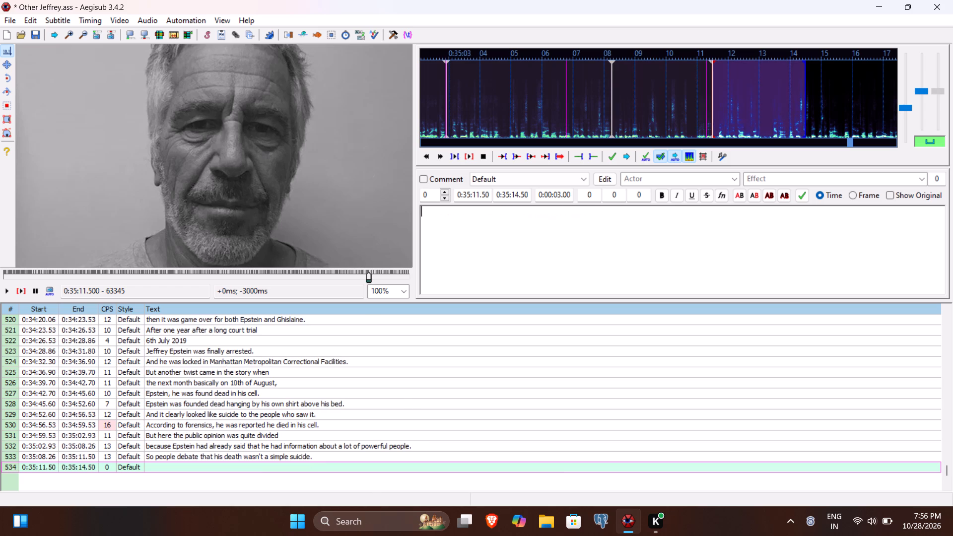
Play the video through the speech for line 534 and set the line's end time to 0:35:13.90.
click(19, 289)
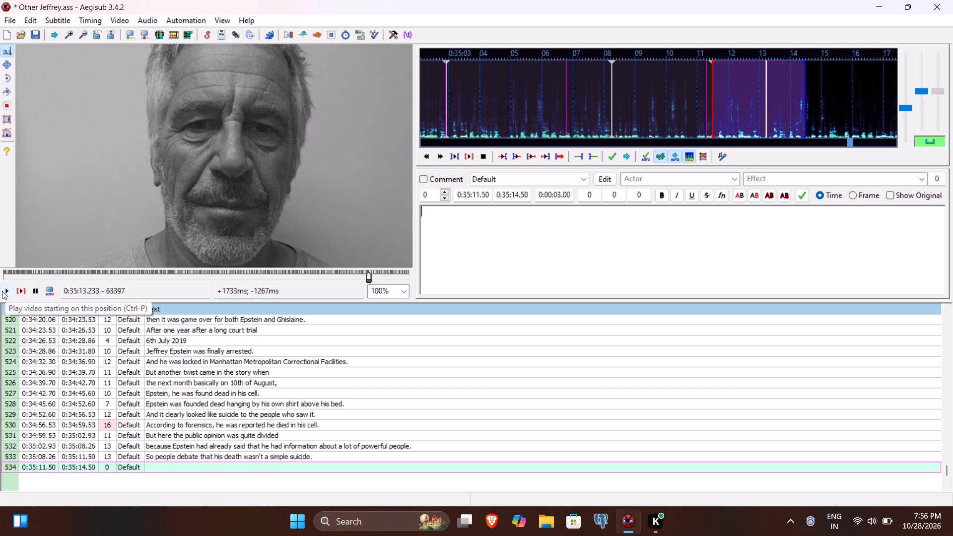
click(2, 291)
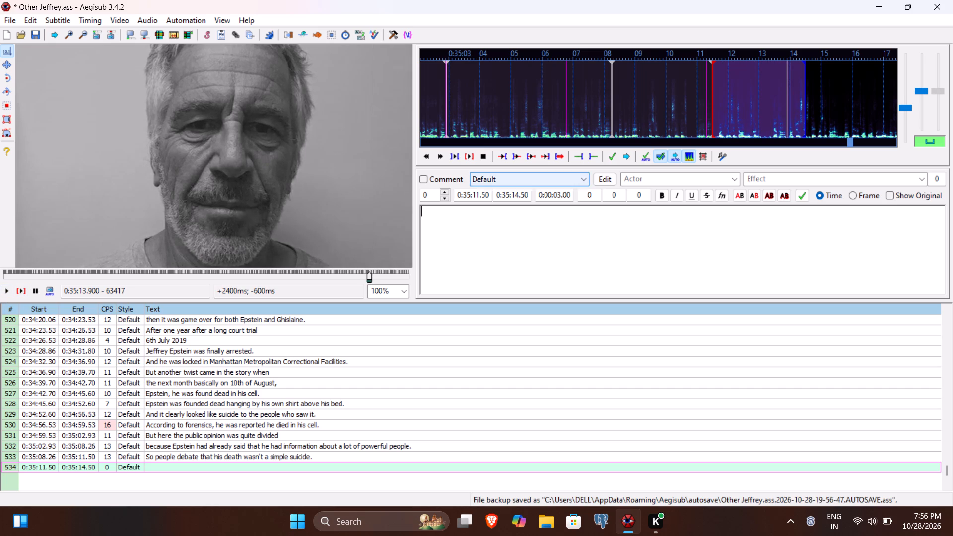
click(515, 198)
text(39)
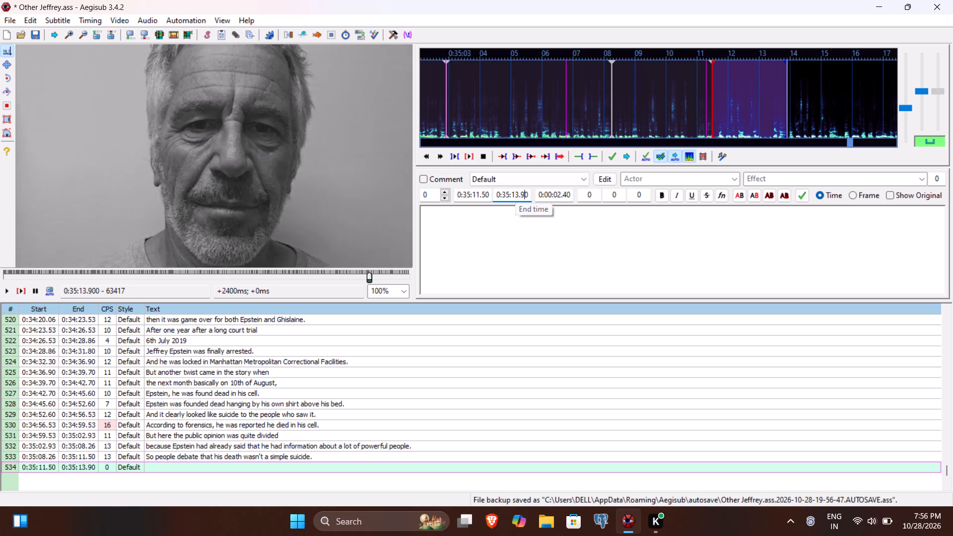
Caption line 534 with "But rather he was killed." and commit it.
click(498, 251)
text(Bu)
key(space)
key(BackSpace)
text(t rather he)
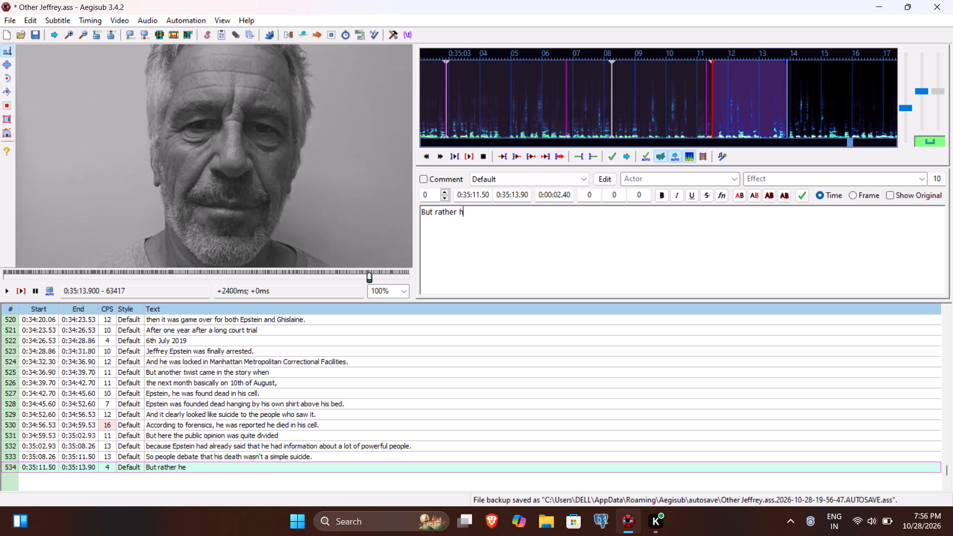
key(space)
text(wask)
key(BackSpace)
key(space)
text(killed.)
key(Return)
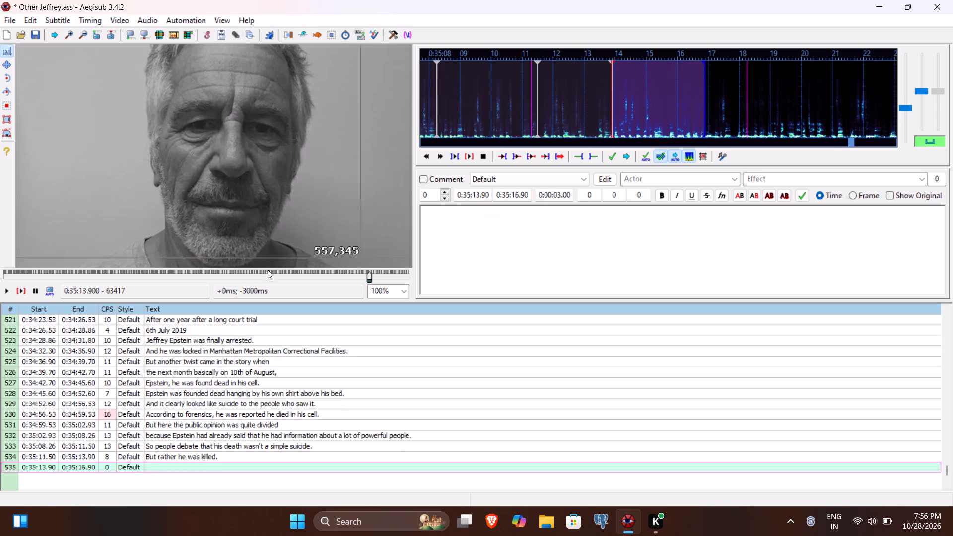
Play the video through the speech for line 535 and set the line's end time to 0:35:17.90.
click(20, 291)
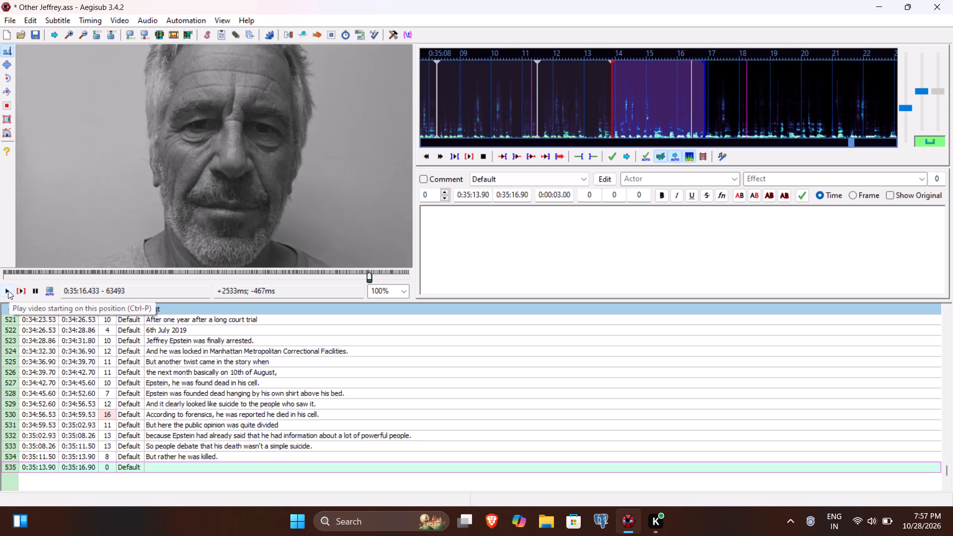
click(8, 290)
click(8, 290)
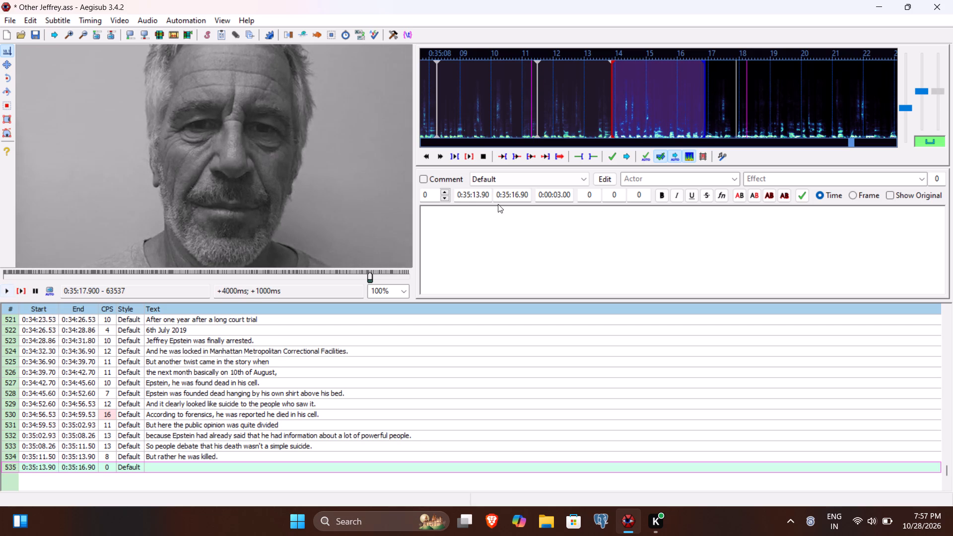
click(516, 196)
key(7)
Caption line 535 with "So that due to his statements other rich and powerful people won't get caught." and commit it.
click(497, 257)
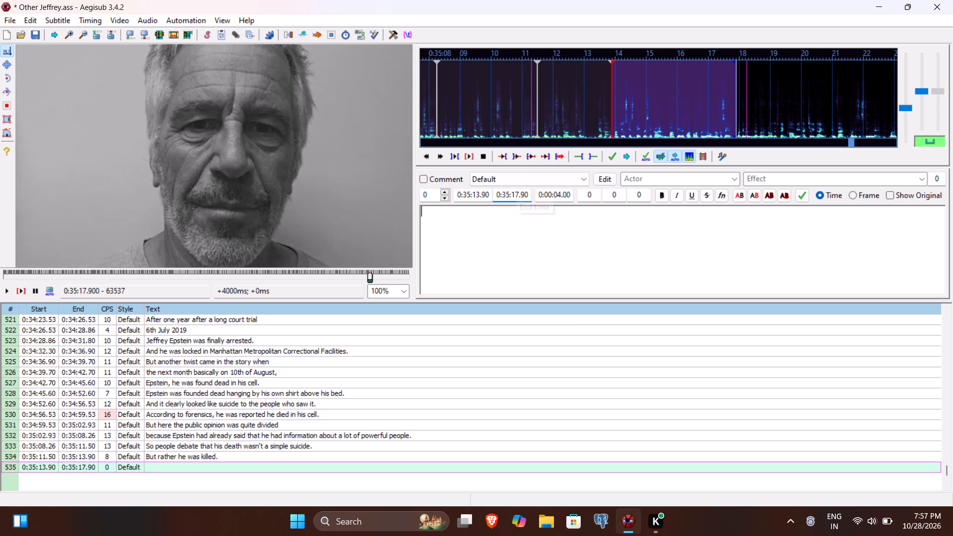
text(So tha)
key(space)
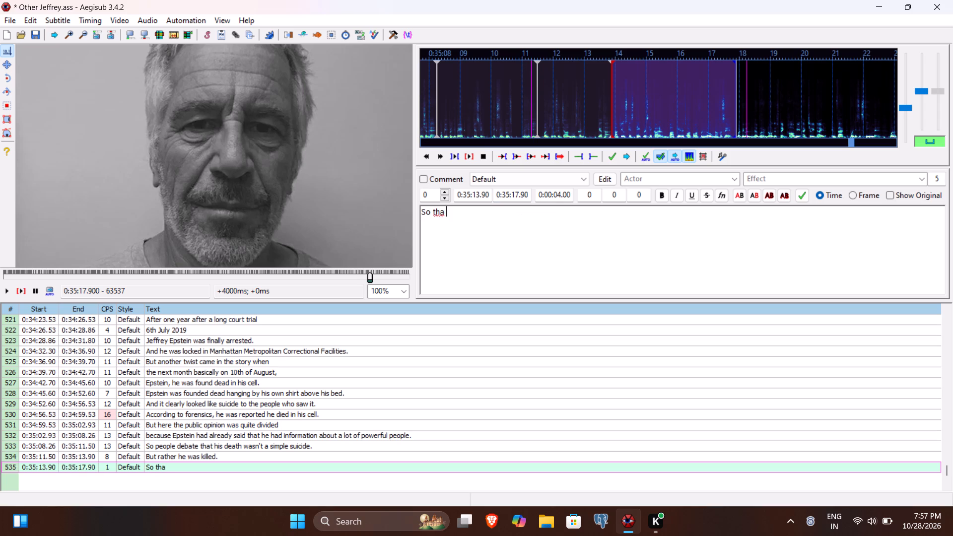
key(BackSpace)
text(t due to his statements other ric)
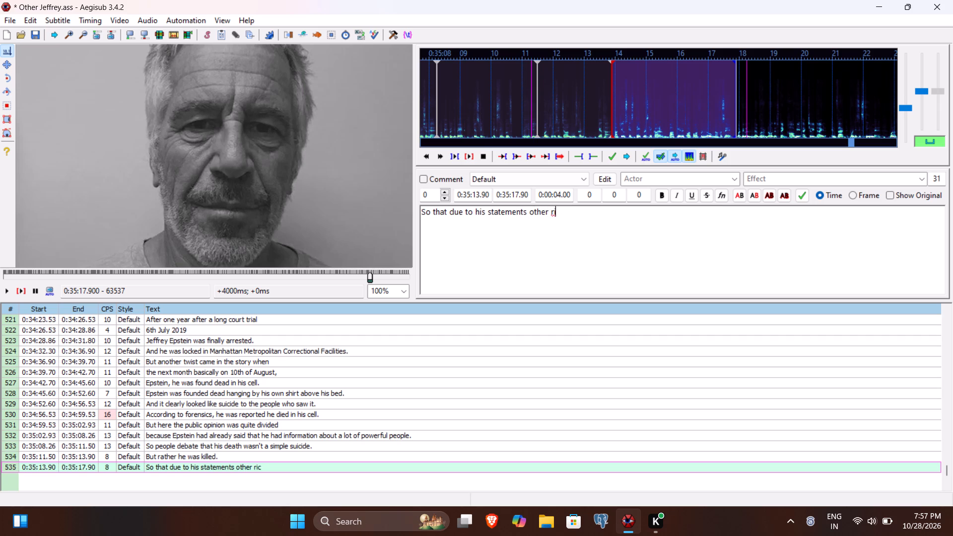
text(h and poe)
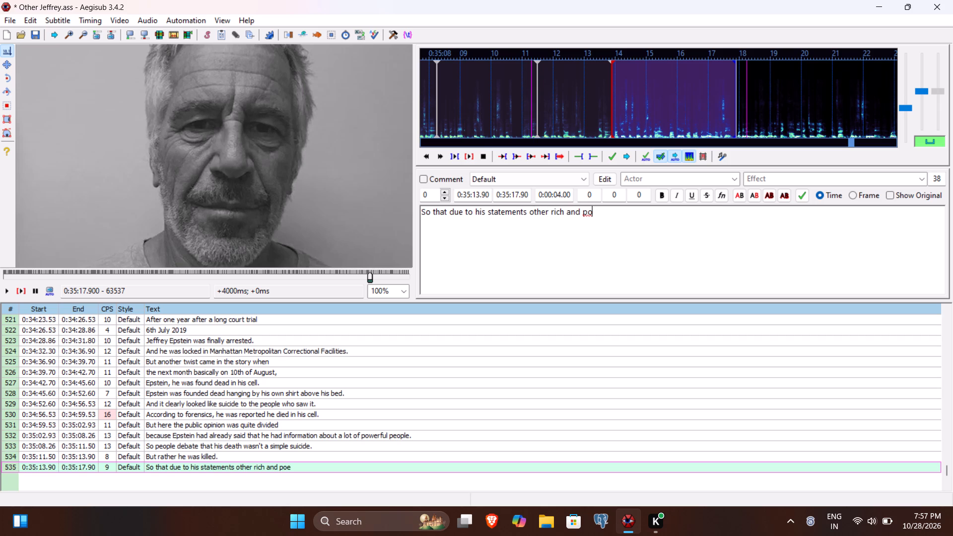
key(BackSpace)
text(werful people won't get ca)
text(ught.)
key(Return)
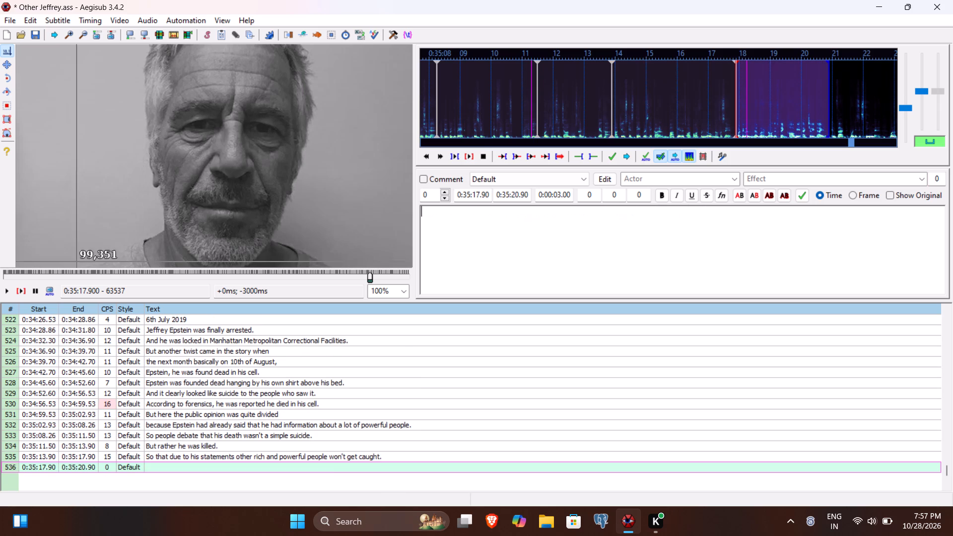
Play the speech for line 536, caption it "But we will never know how he actually died." and commit it.
click(17, 285)
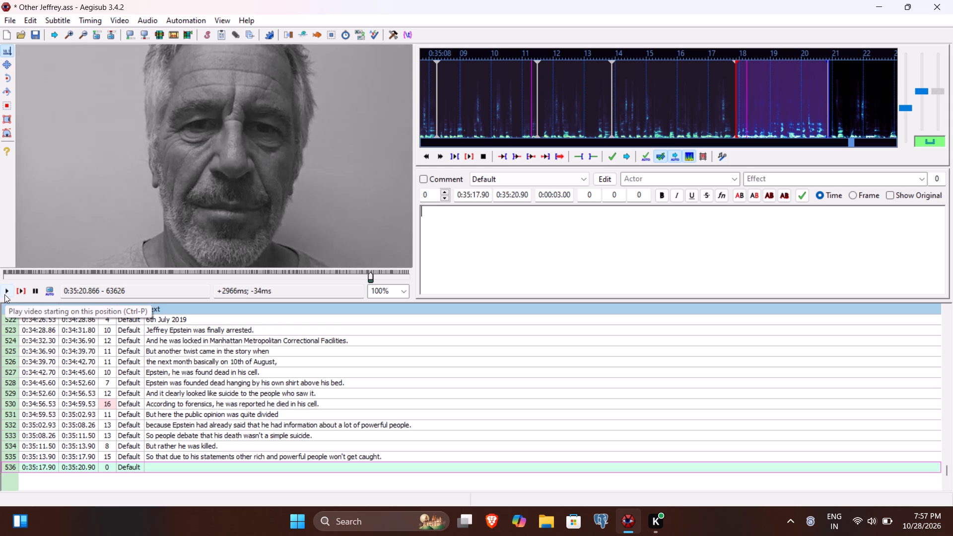
text(But we will never know how he actually died/)
key(Return)
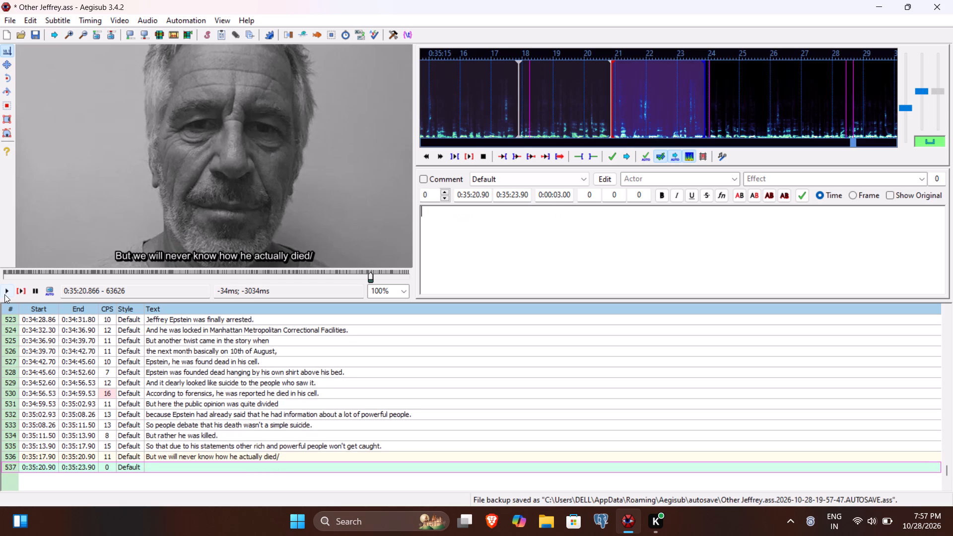
key(ctrl+Delete)
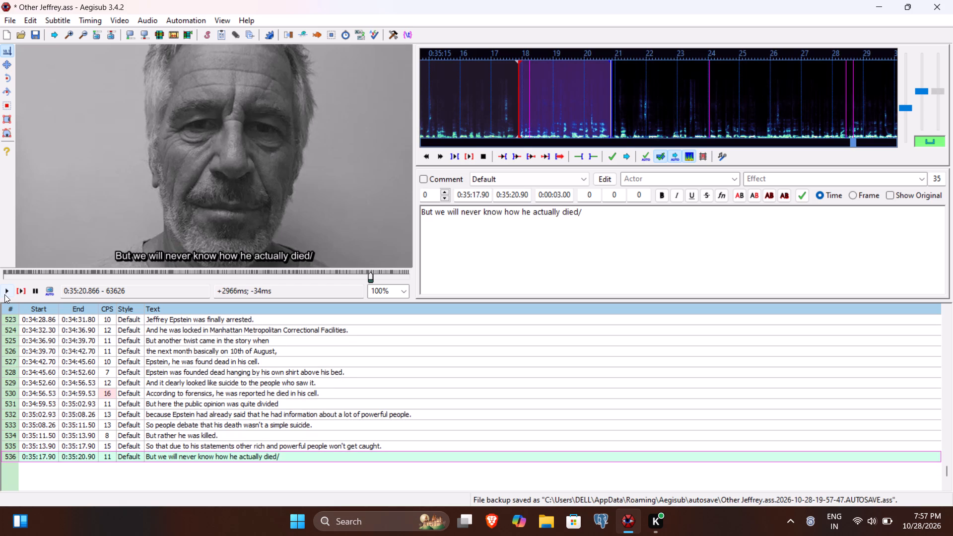
key(Down)
key(BackSpace)
key(period)
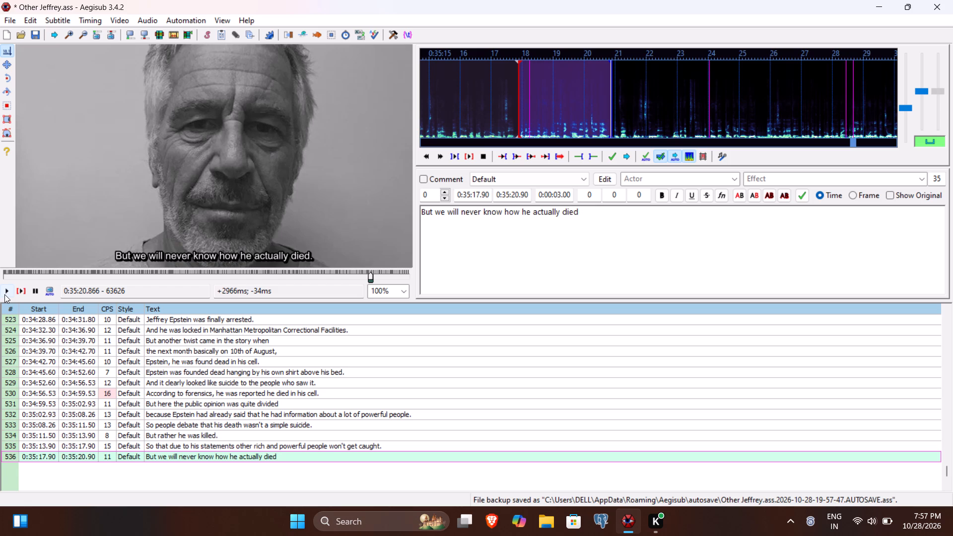
key(Return)
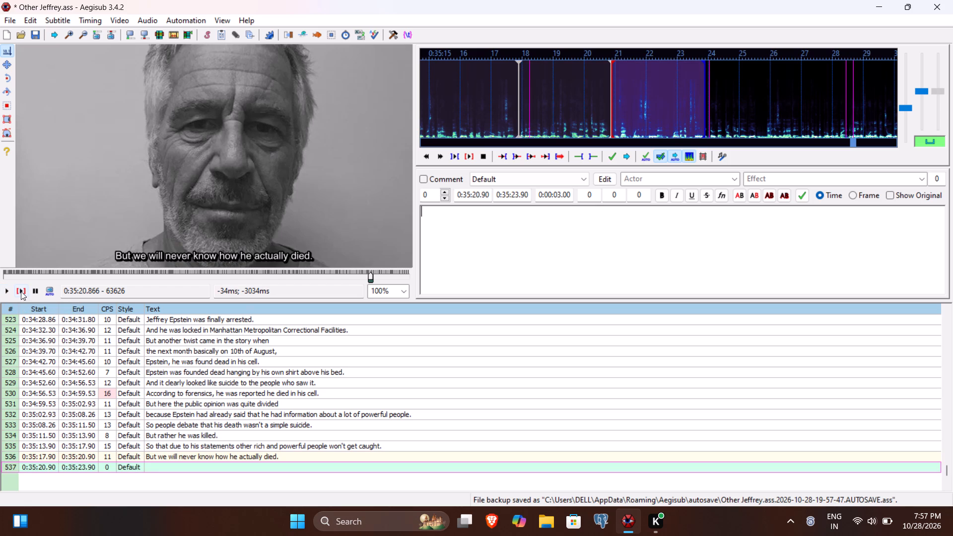
Play the speech for line 537, set its end time to 0:35:22.80 and commit the caption "In fact in 2016".
click(21, 291)
click(9, 290)
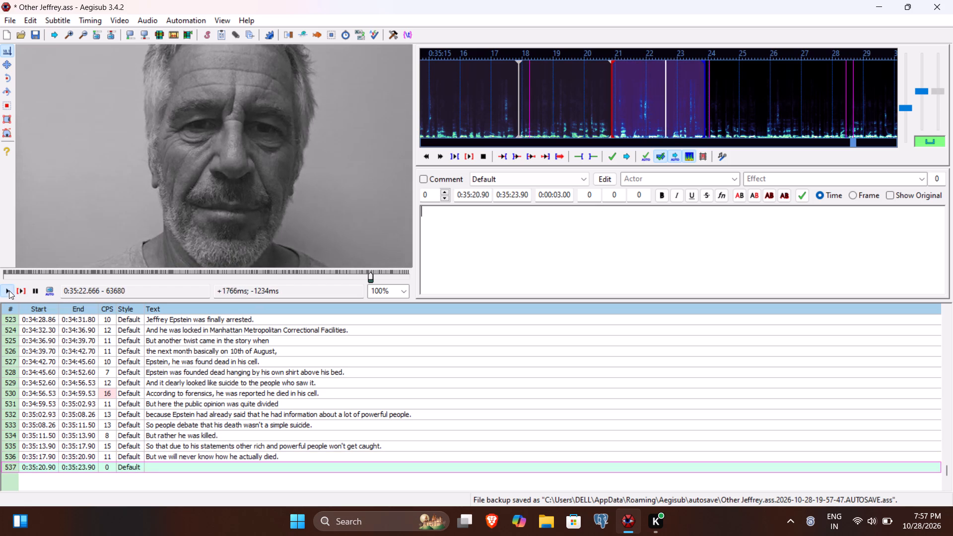
click(515, 199)
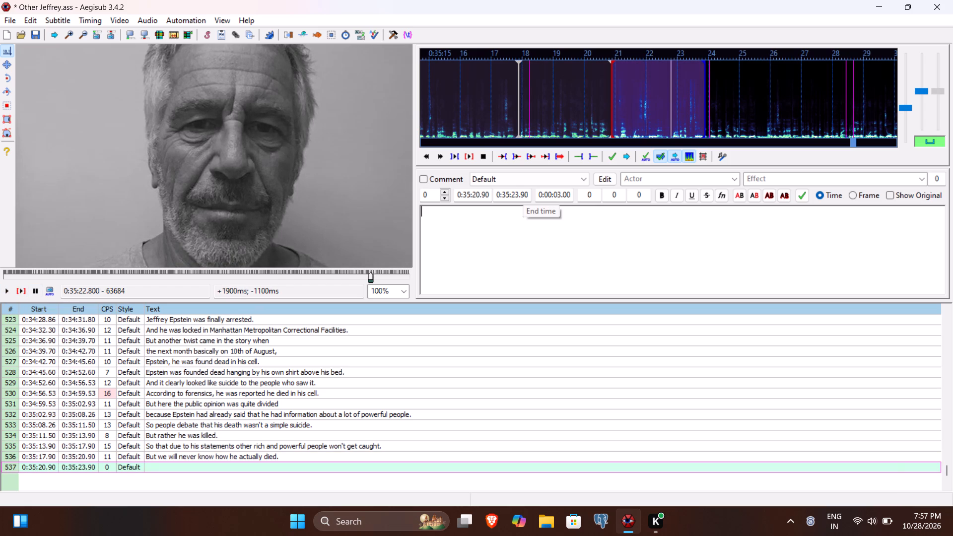
text(28)
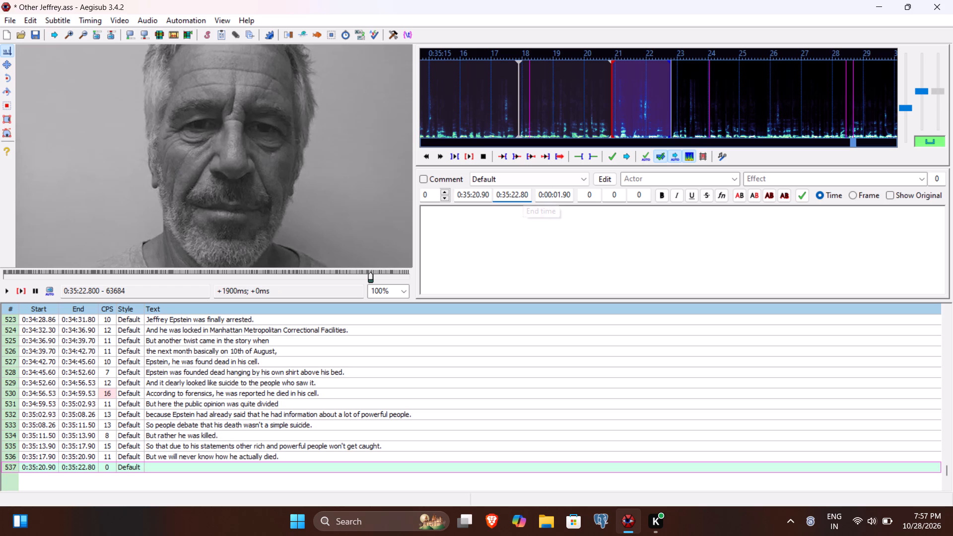
click(496, 263)
text(In fact in 2016)
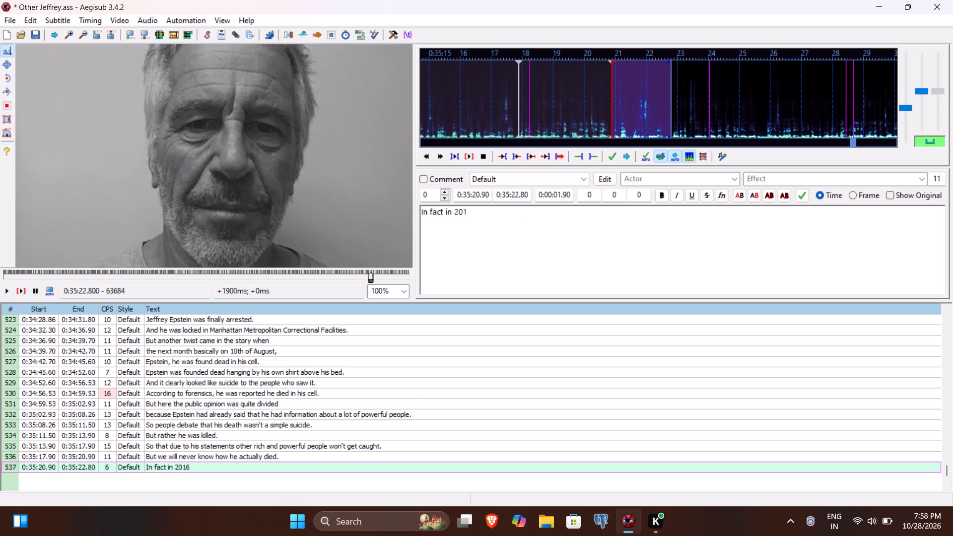
key(Return)
Play the video through the speech for line 538 and set the line's end time to 0:35:26.90.
click(24, 289)
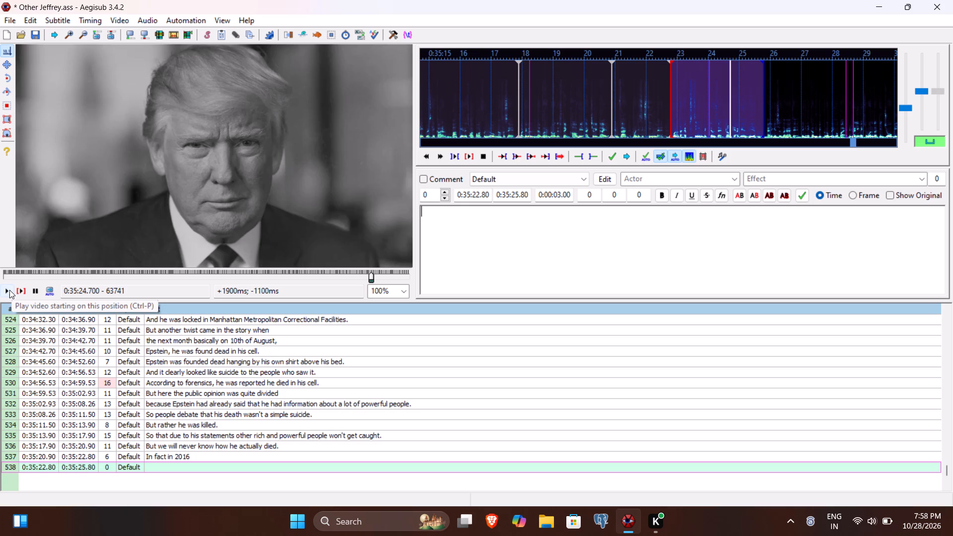
click(9, 290)
click(9, 290)
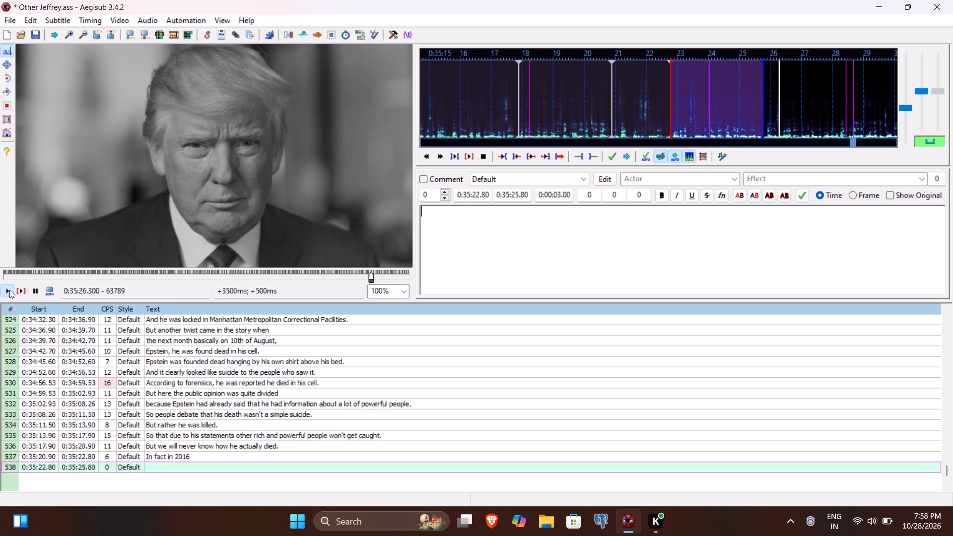
click(9, 290)
click(9, 290)
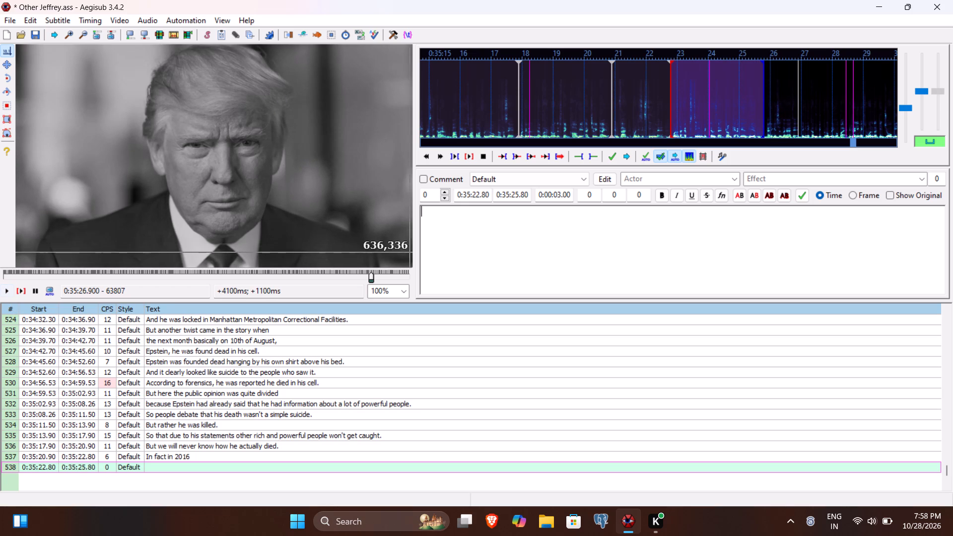
click(515, 195)
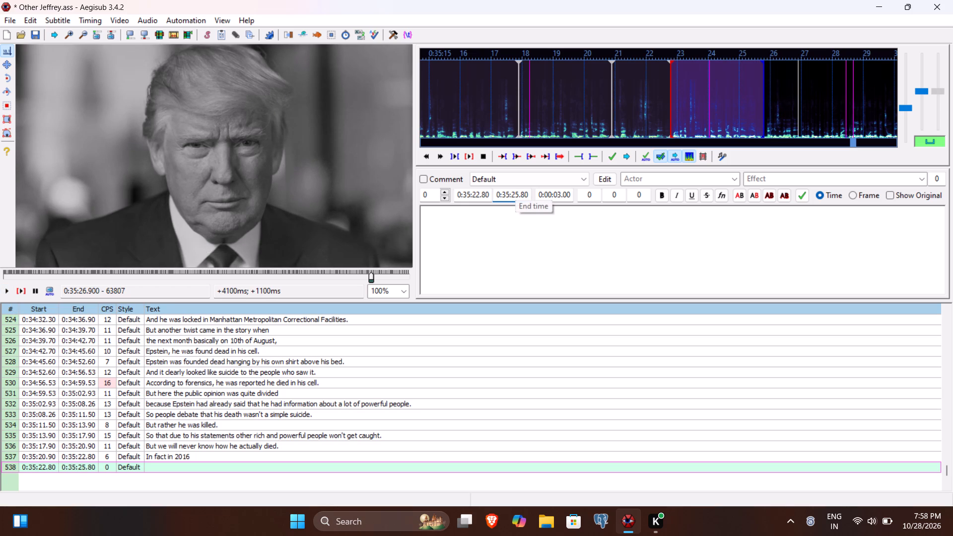
key(6)
key(9)
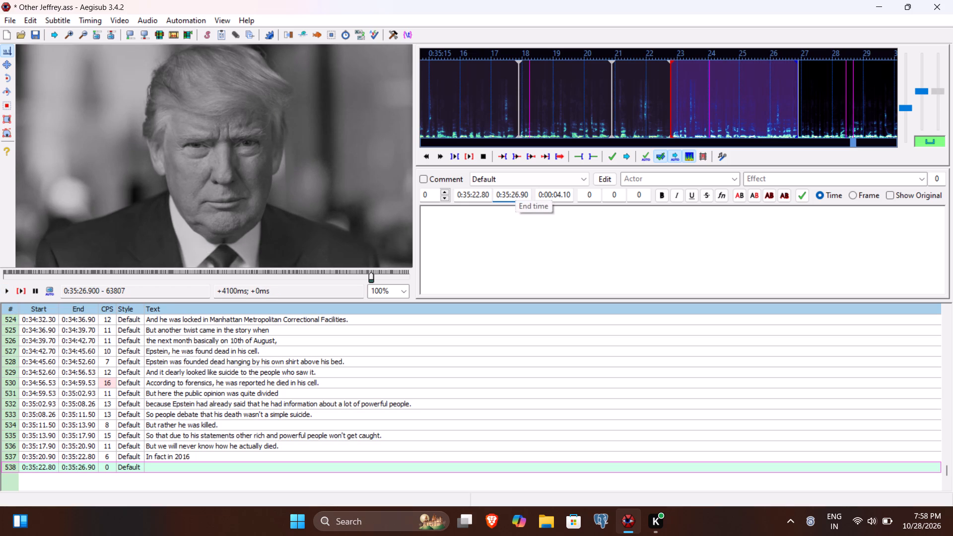
Replay line 538, caption it "one of the Epstein's victims accused Trump also." and commit it.
click(495, 261)
click(22, 292)
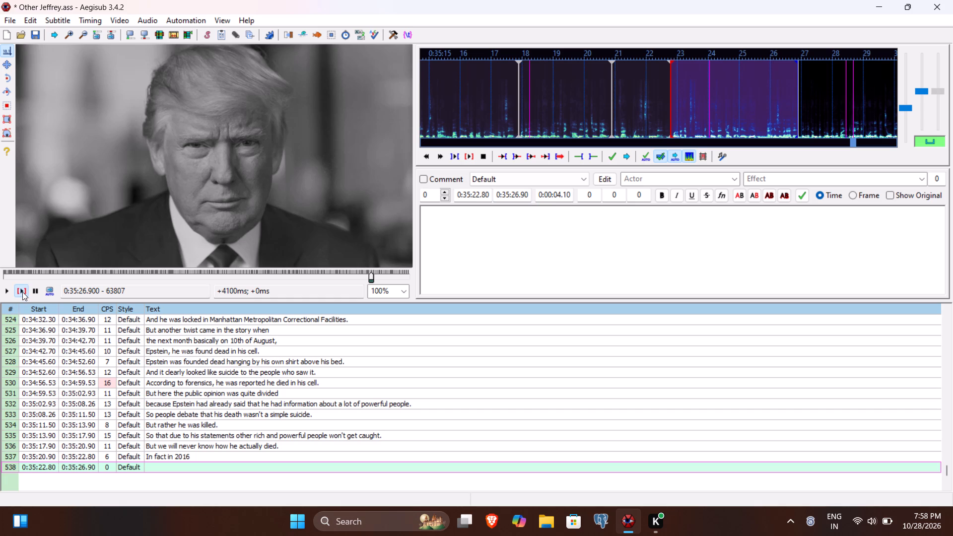
text(One)
key(BackSpace)
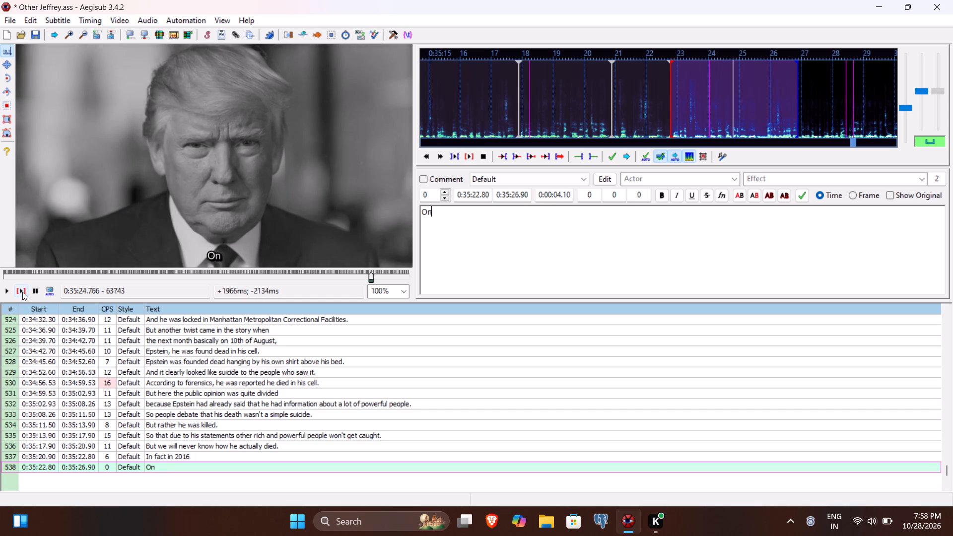
key(BackSpace)
key(BackSpace)
key(BackSpace)
text(one of the EPst)
key(BackSpace)
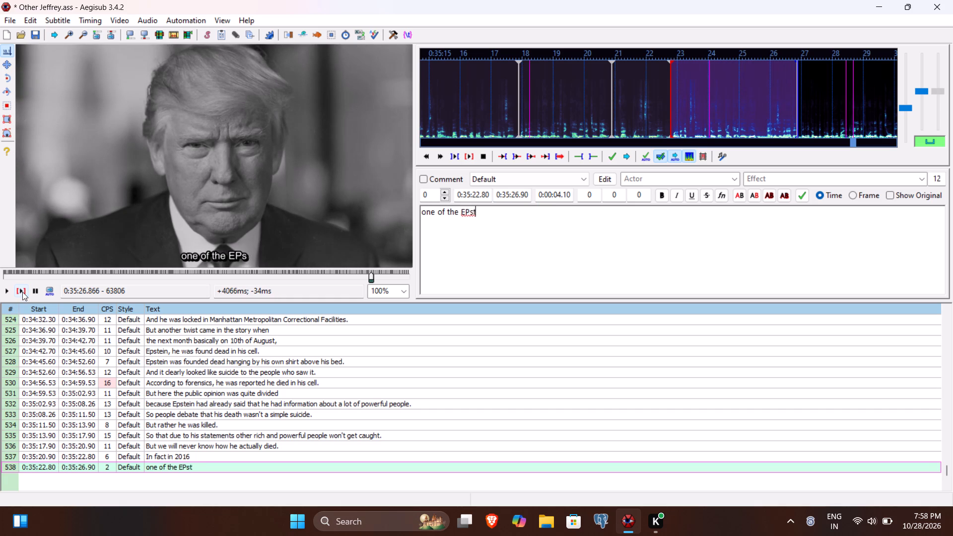
key(BackSpace)
key(BackSpace)
text(ps)
text(tein's victims)
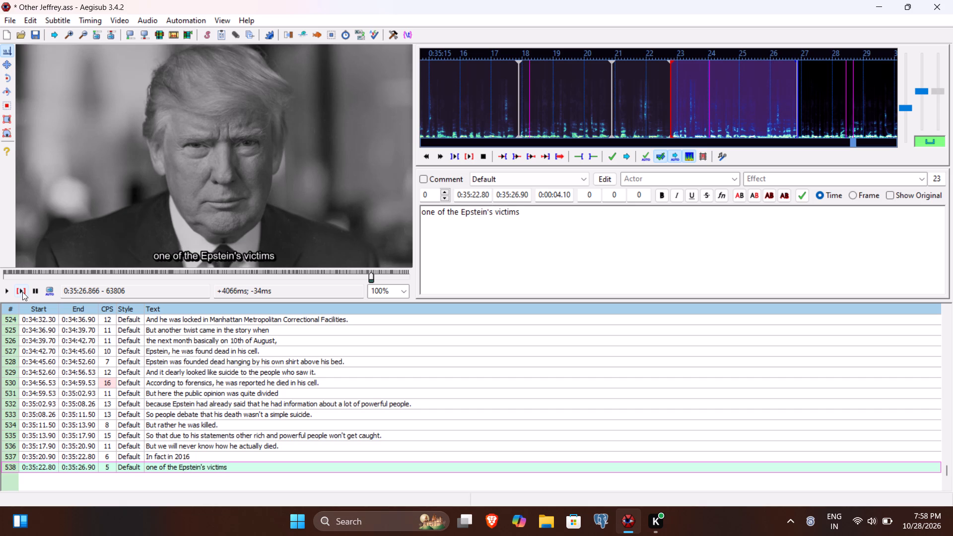
key(space)
text(a)
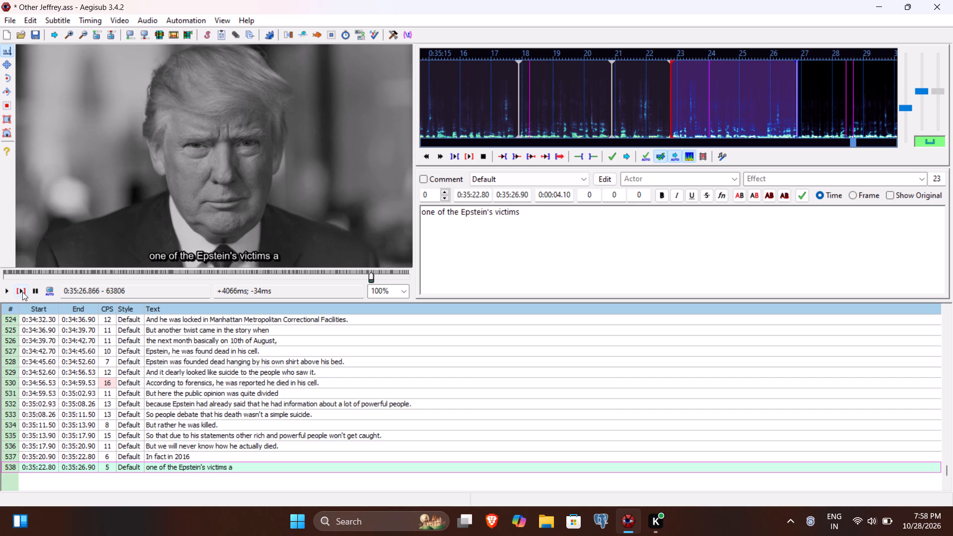
text(ccused Trump also/)
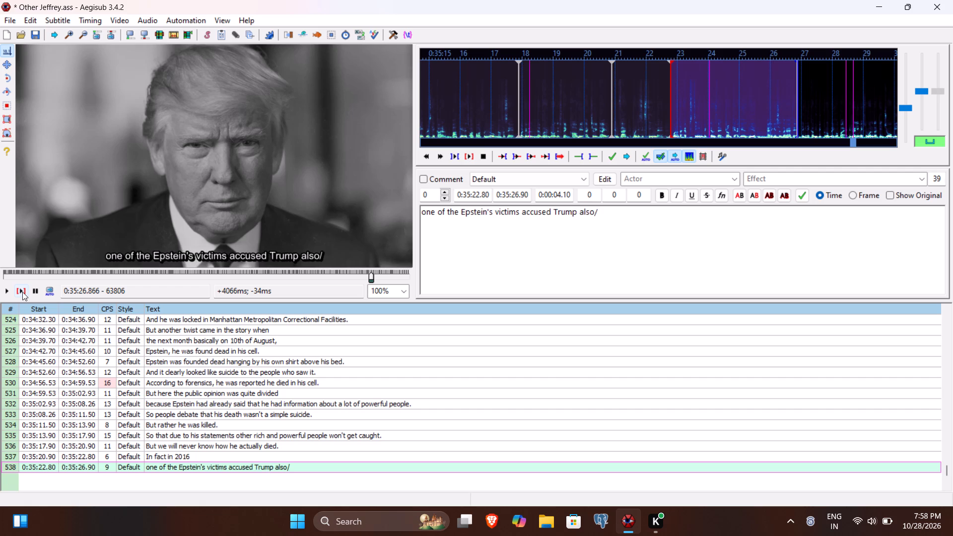
key(BackSpace)
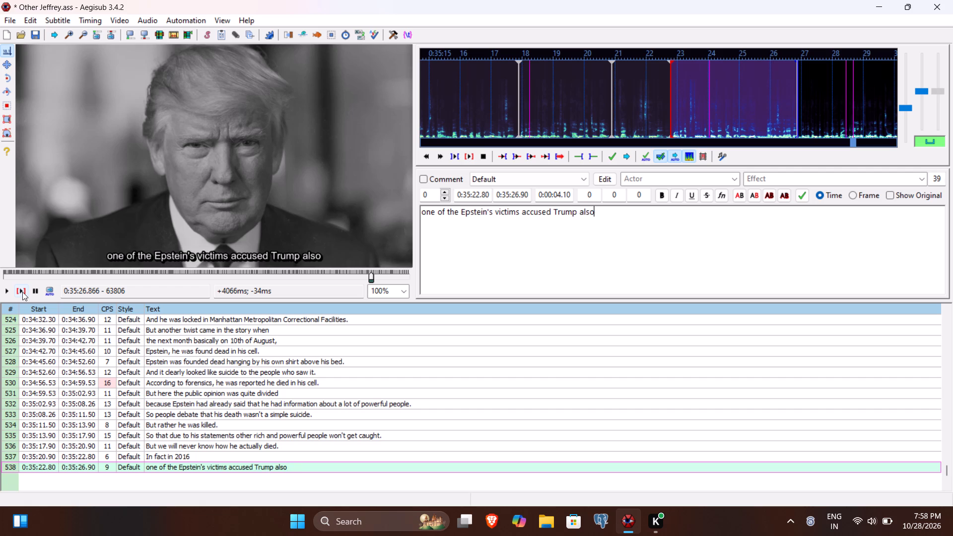
key(period)
key(Return)
Play the video through the speech for line 539 and set the line's end time to 0:35:28.53.
click(22, 292)
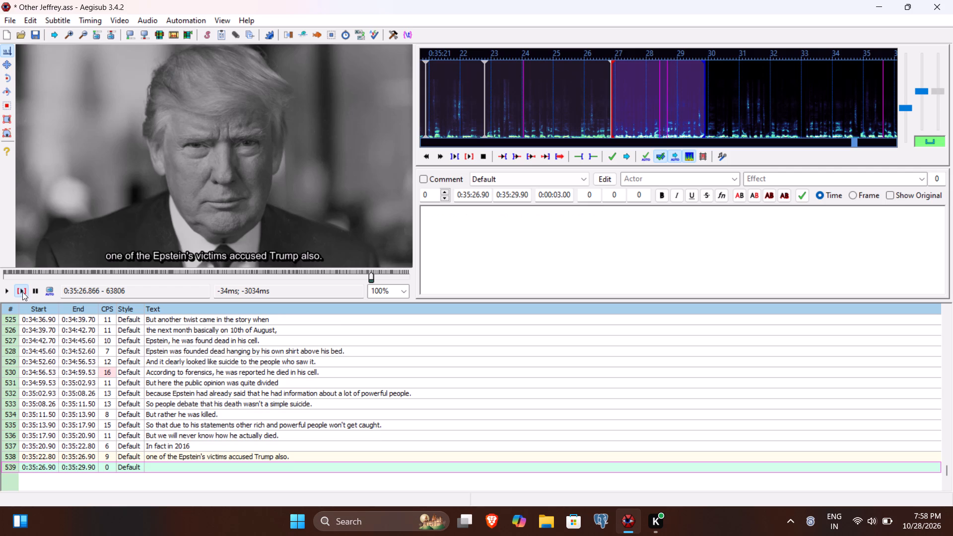
click(6, 290)
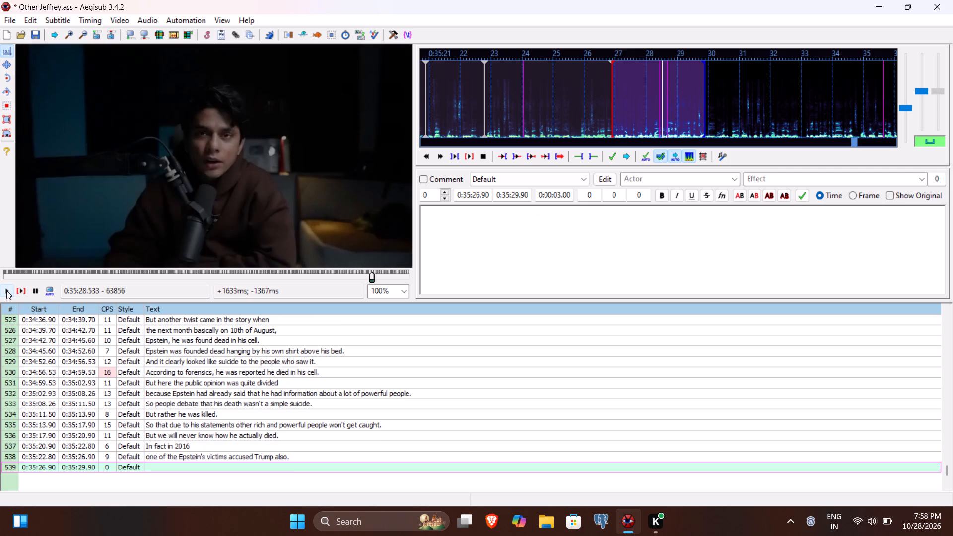
click(515, 197)
key(8)
text(53)
Caption line 539 with "But they were never proved." and commit it.
click(500, 238)
text(But they were nevre)
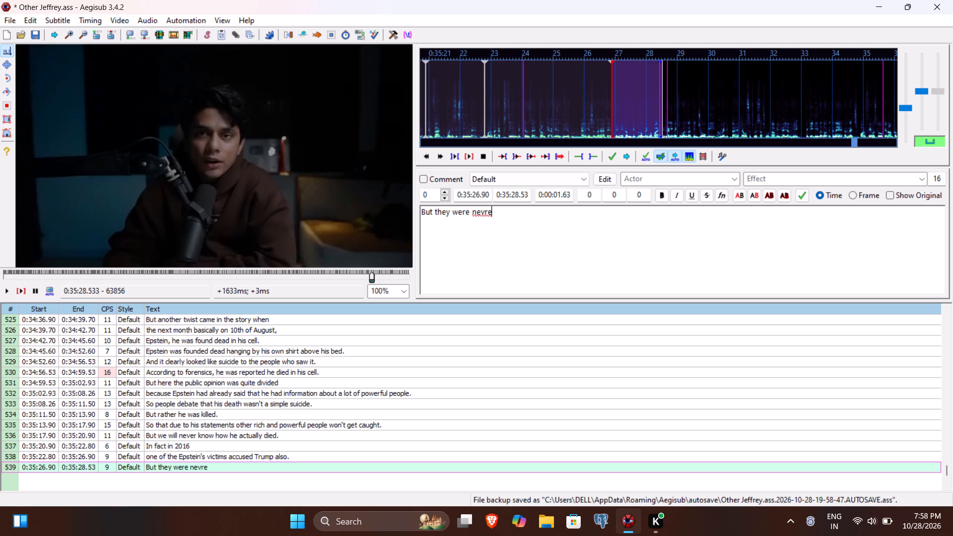
key(BackSpace)
key(BackSpace)
text(er proved)
key(period)
key(Return)
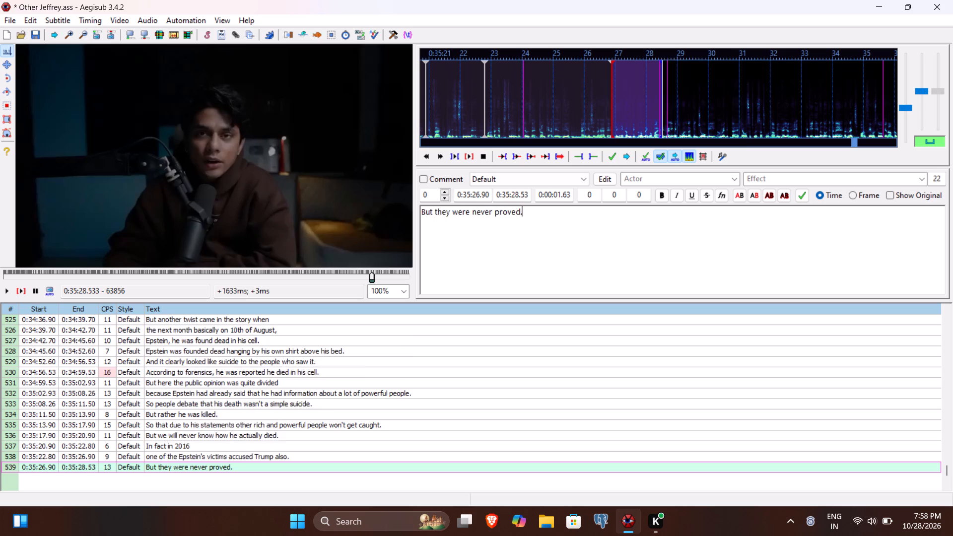
Play the video through the speech for line 540 and set the line's end time to 0:35:32.93.
click(22, 288)
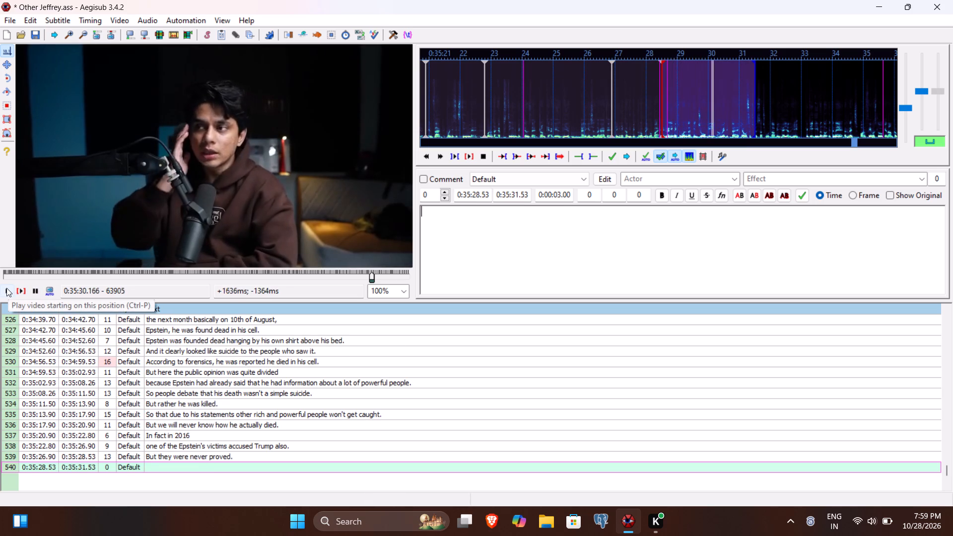
double_click(6, 288)
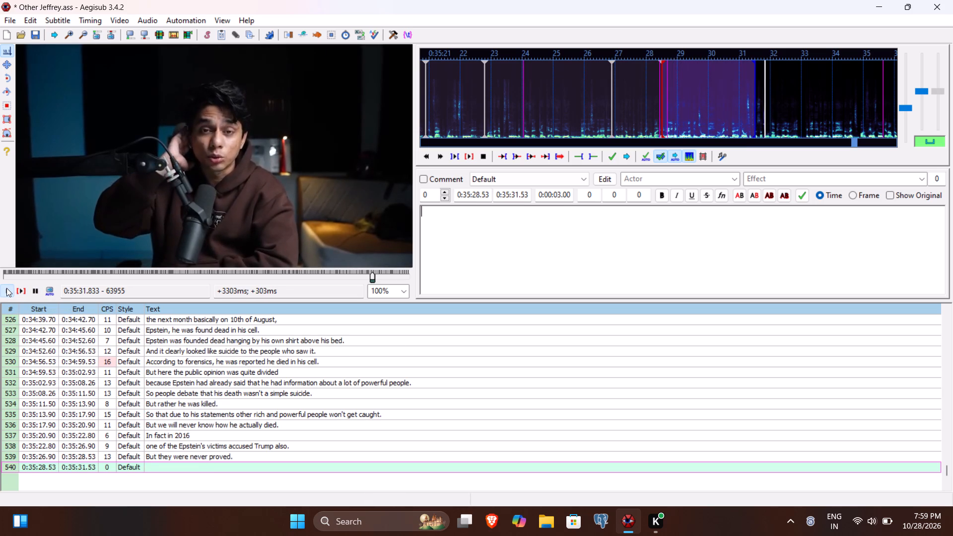
click(6, 288)
click(6, 288)
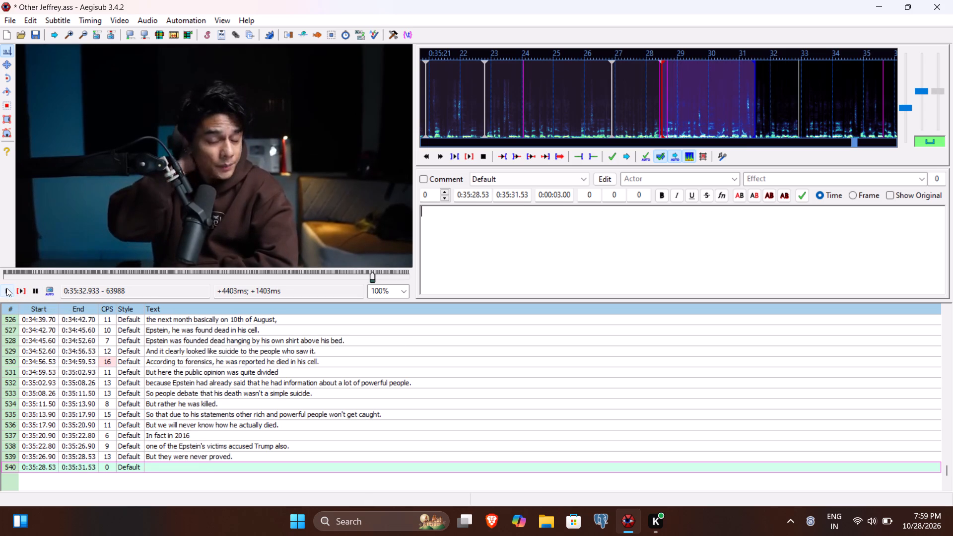
click(514, 192)
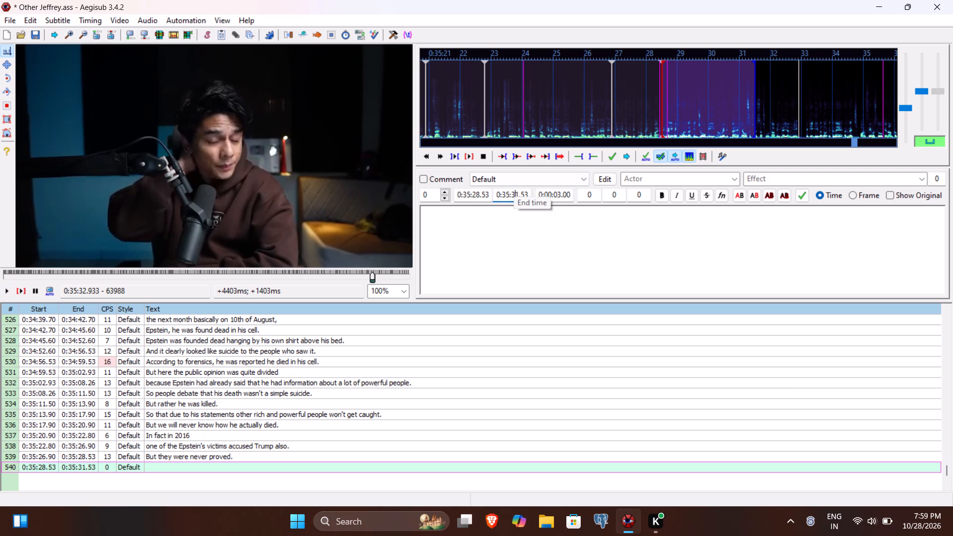
key(2)
text(93)
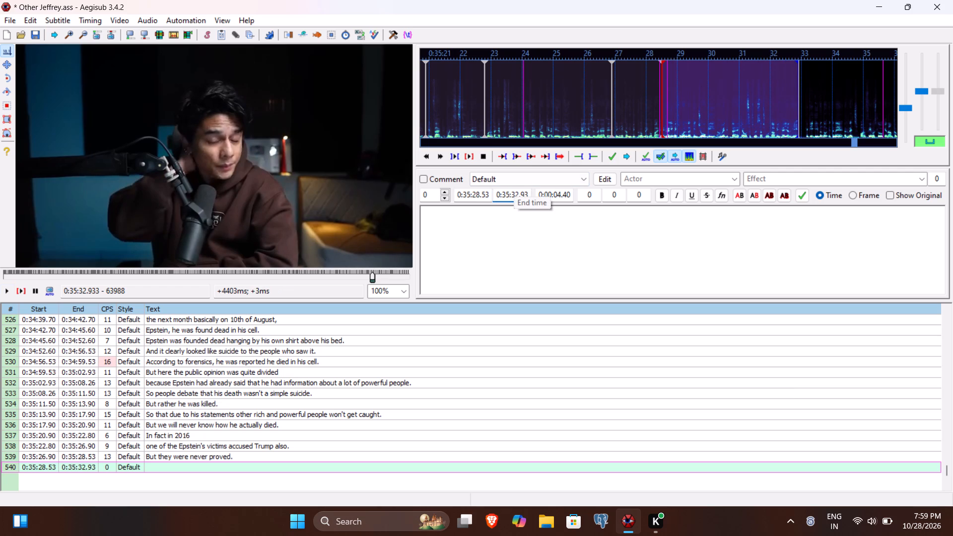
Caption line 540 with "It really makes me wonder the things we see are even real or not." and commit it.
click(507, 232)
text(It really makes mew)
key(BackSpace)
key(space)
text(wonder the l)
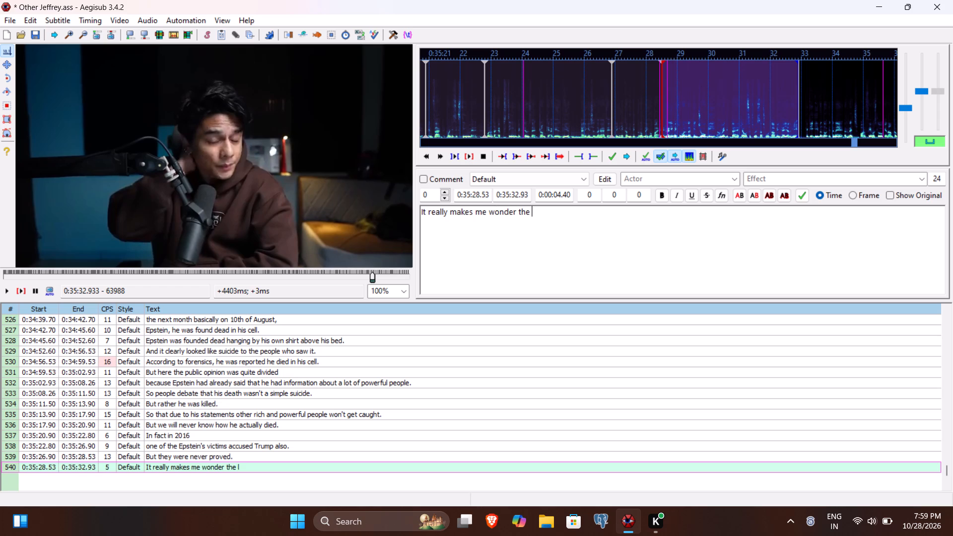
key(BackSpace)
text(thin)
text(gs we see are even real or not)
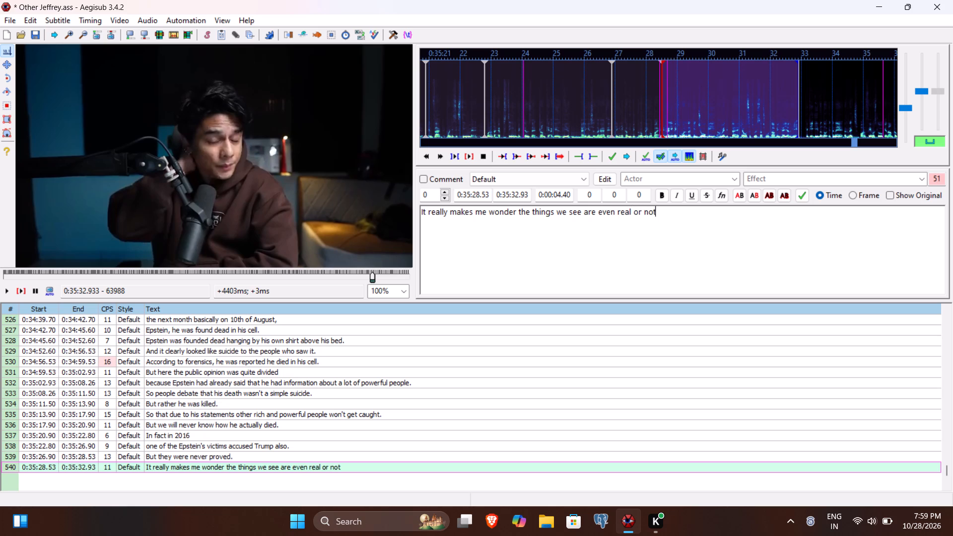
text(.)
key(Return)
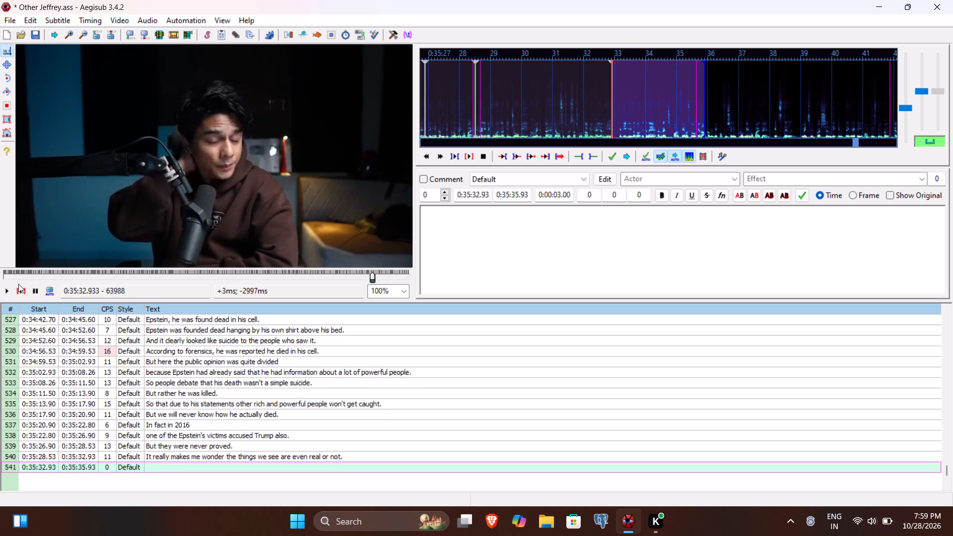
Play through the speech for line 541, set its end time to 0:35:38.06 and its start time to 0:35:33.18.
click(19, 285)
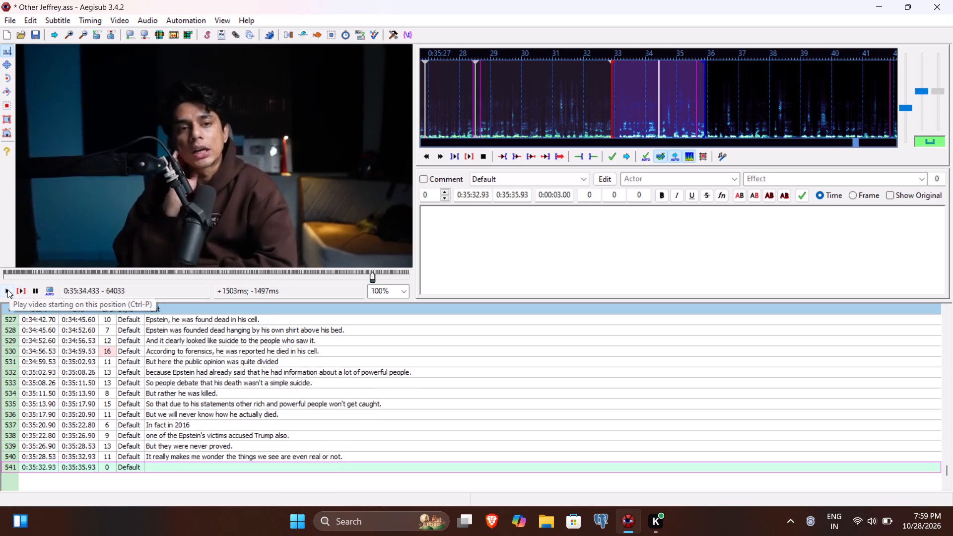
click(7, 289)
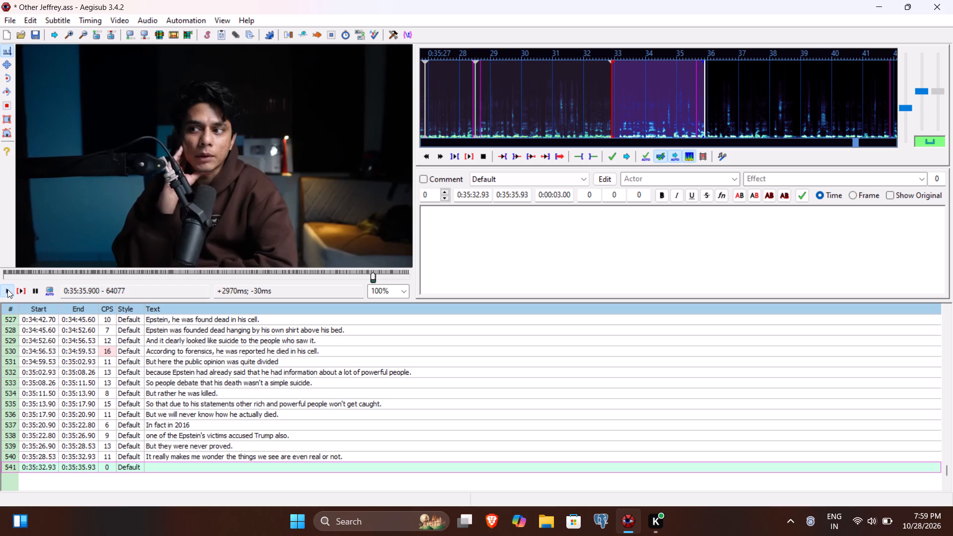
click(7, 289)
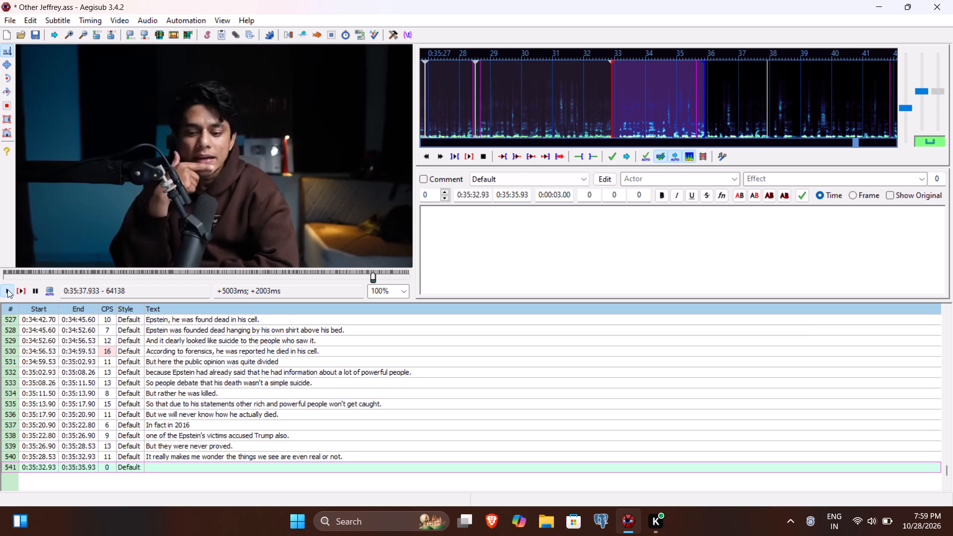
click(517, 197)
key(BackSpace)
text(806)
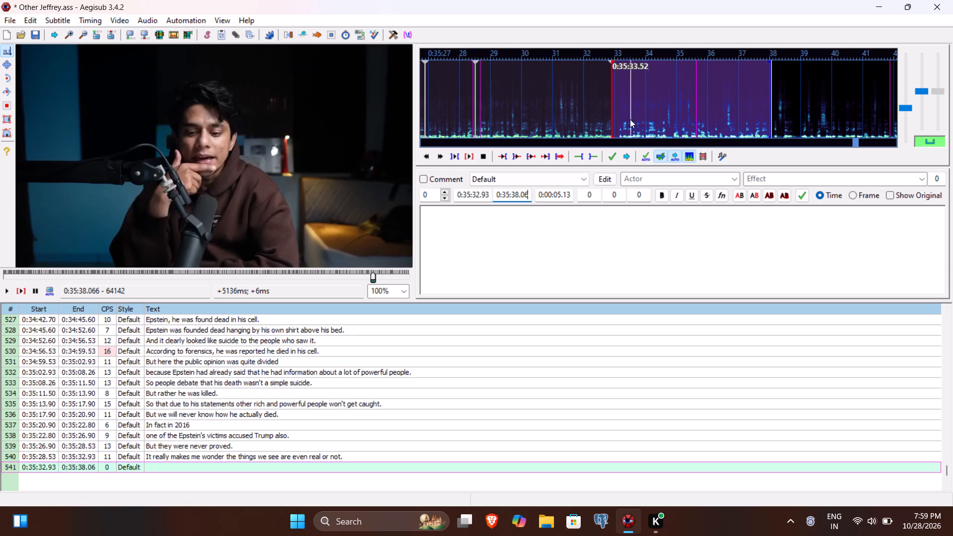
click(476, 197)
text(318)
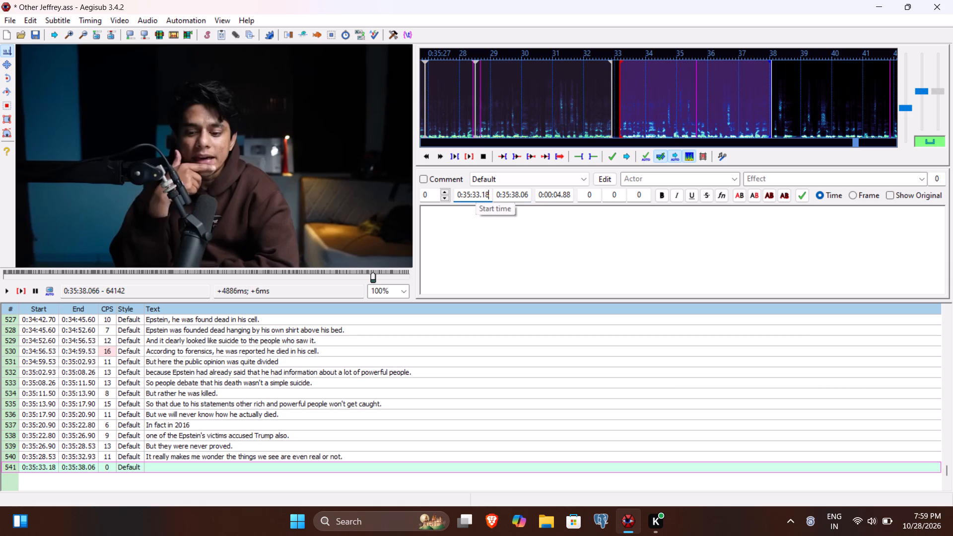
Caption line 541 with "Because even though many rich and powerful people's name were never found guilty" and commit it.
click(466, 239)
text(Becaue)
key(BackSpace)
text(se even though many rich and p)
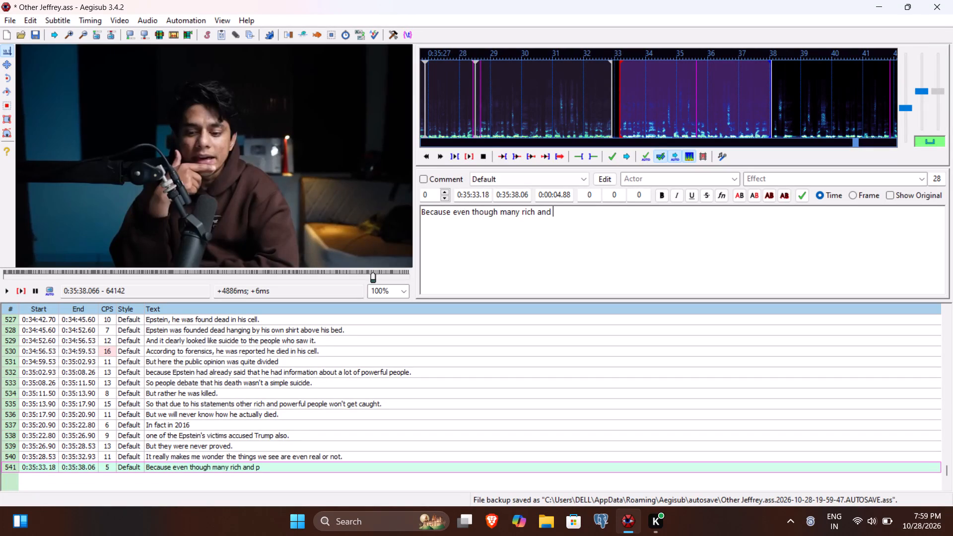
text(oe)
key(BackSpace)
text(werful pwo)
key(BackSpace)
key(e)
key(BackSpace)
key(BackSpace)
text(eople)
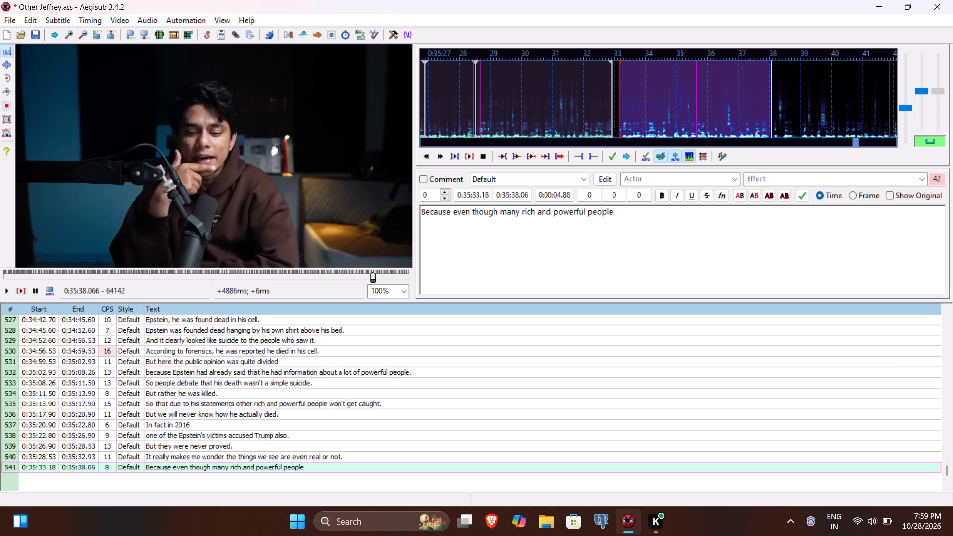
text('s name w)
text(ere never gou)
key(BackSpace)
key(BackSpace)
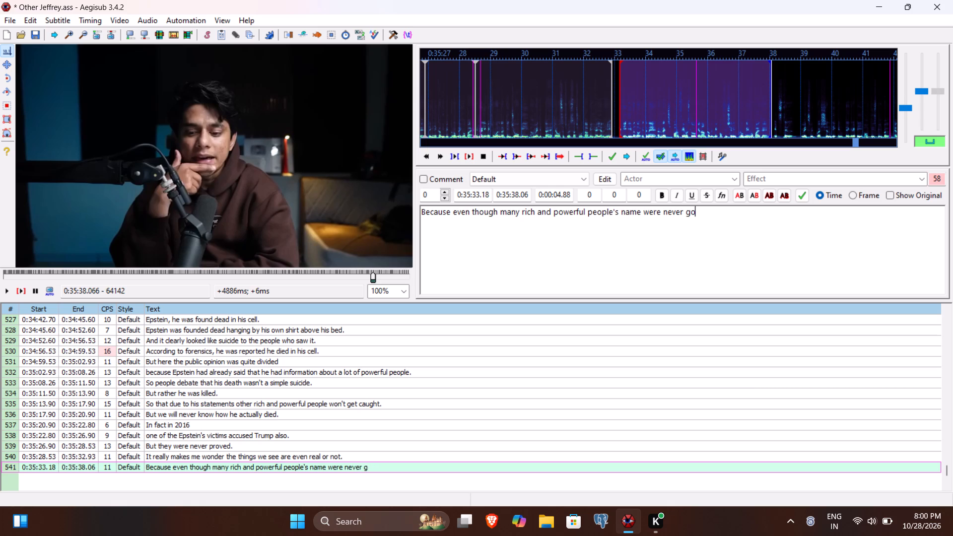
key(BackSpace)
text(found guilty)
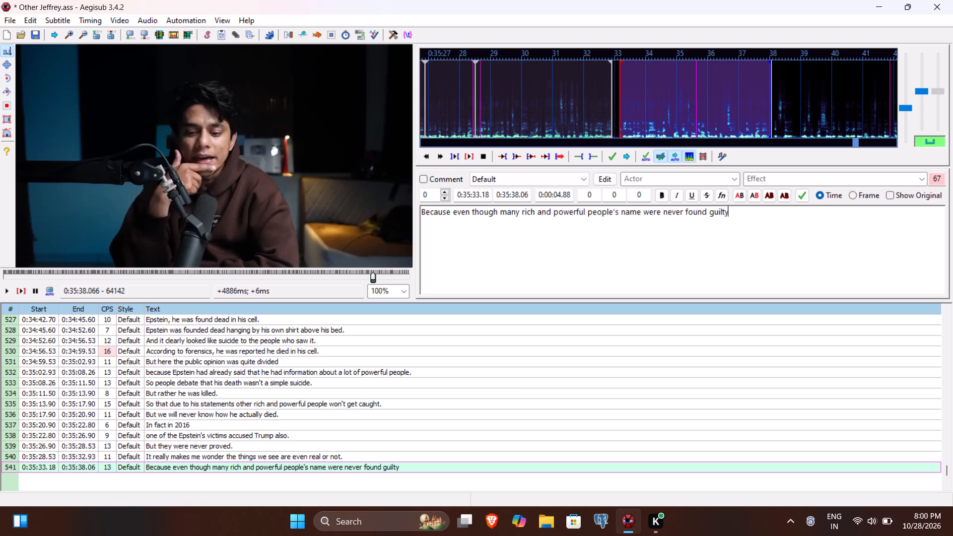
key(Return)
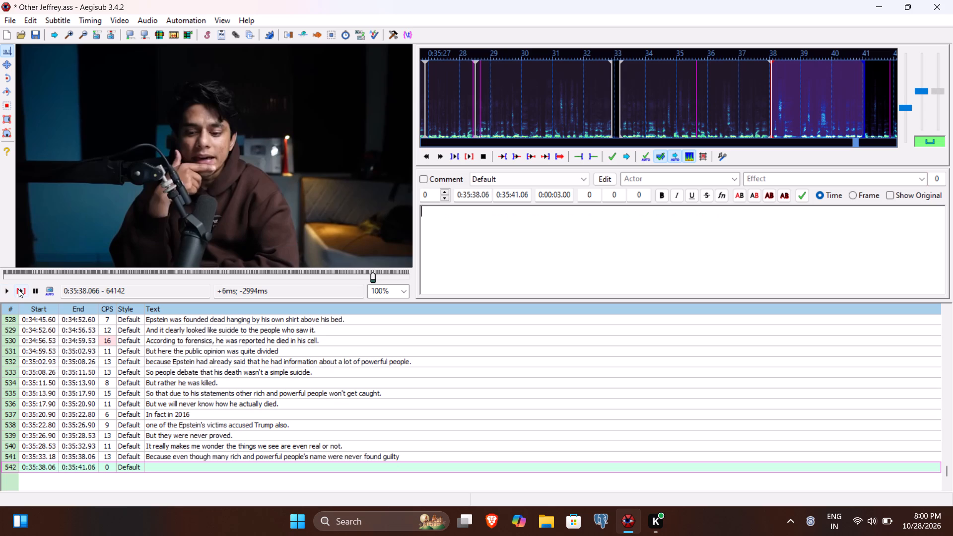
Play the video through the speech for line 542 and set the line's end time to 0:35:41.90.
click(18, 289)
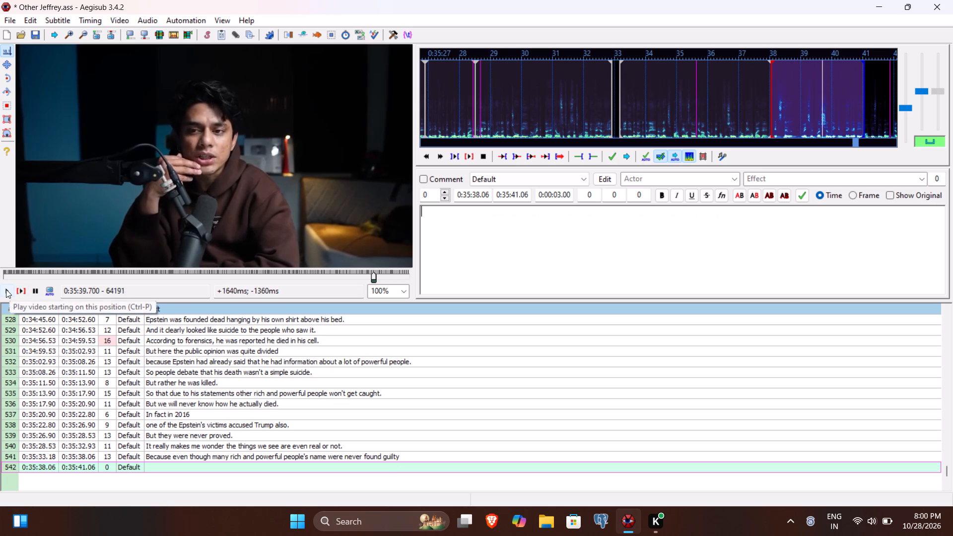
click(6, 289)
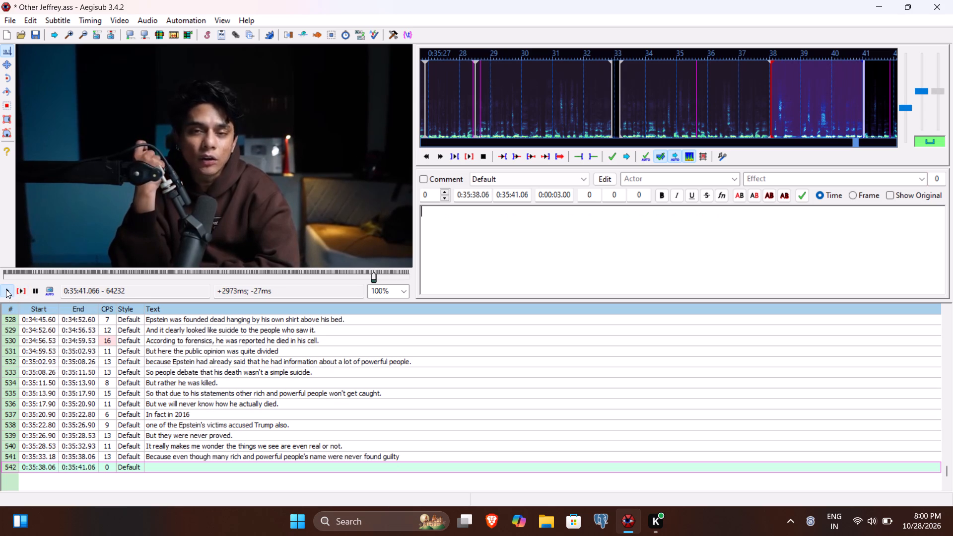
click(6, 289)
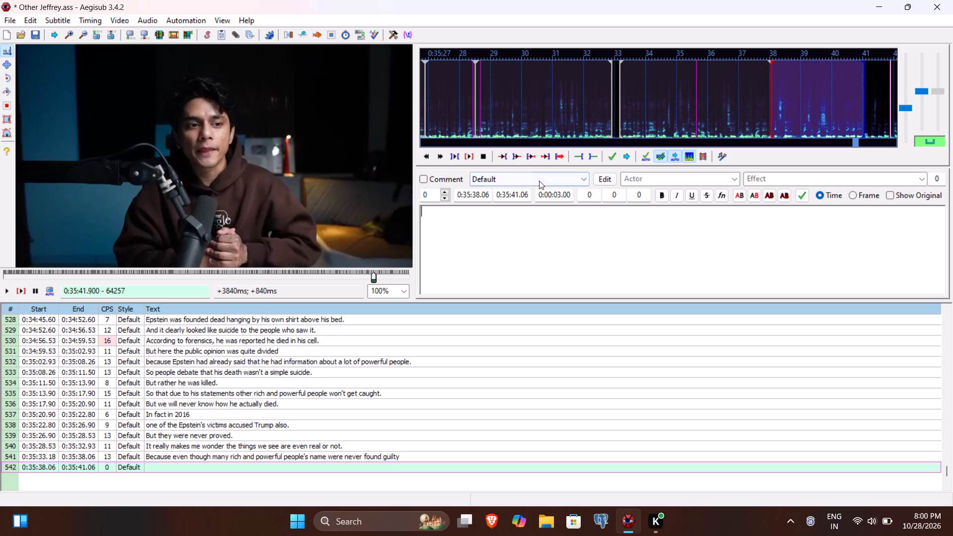
click(520, 195)
text(90)
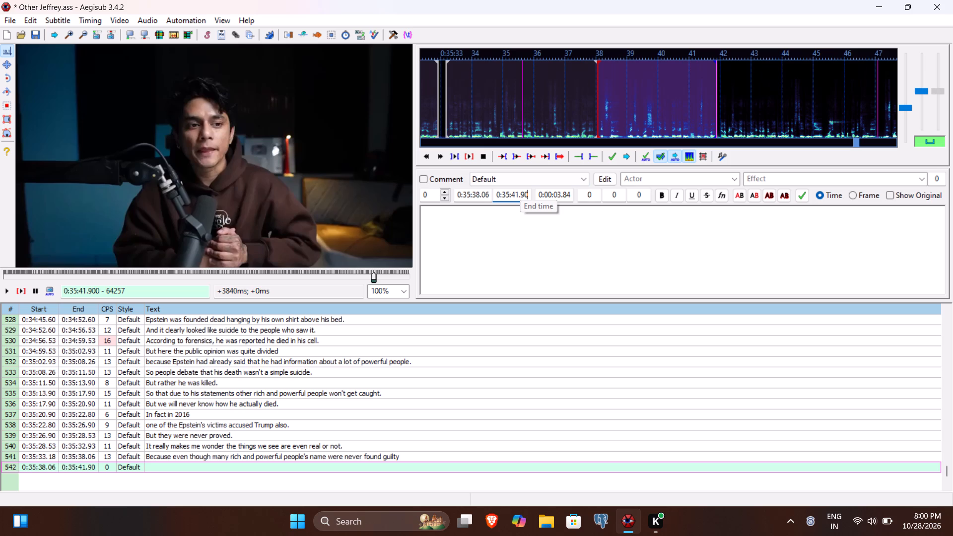
Caption line 542 with "it still makes me question the integrity of these people." and commit it.
click(518, 266)
text(it still ma)
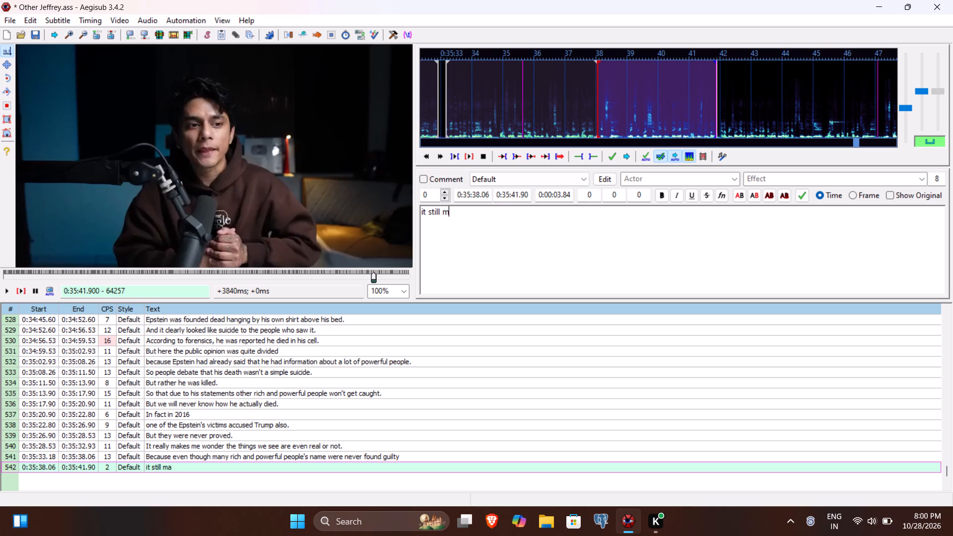
text(kes me question t)
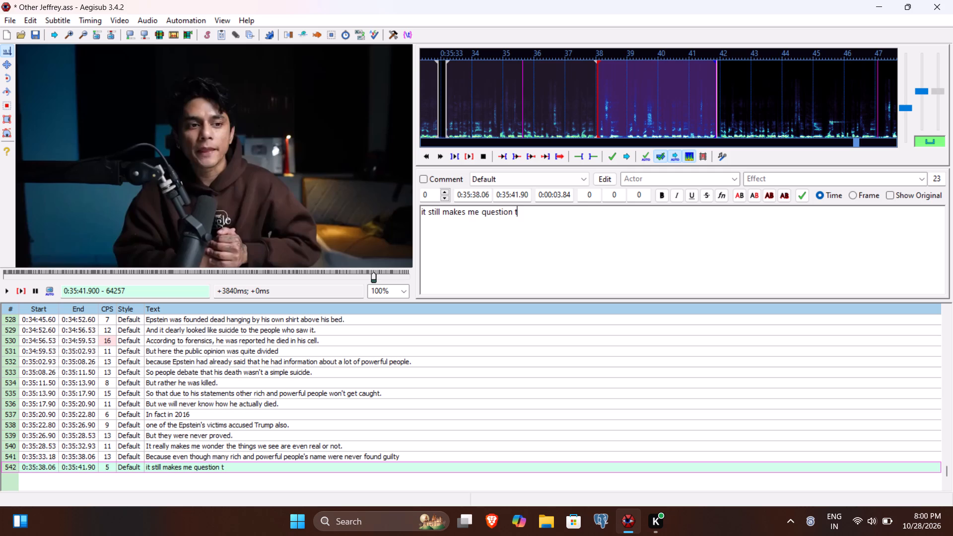
text(he inte)
text(grity of ths)
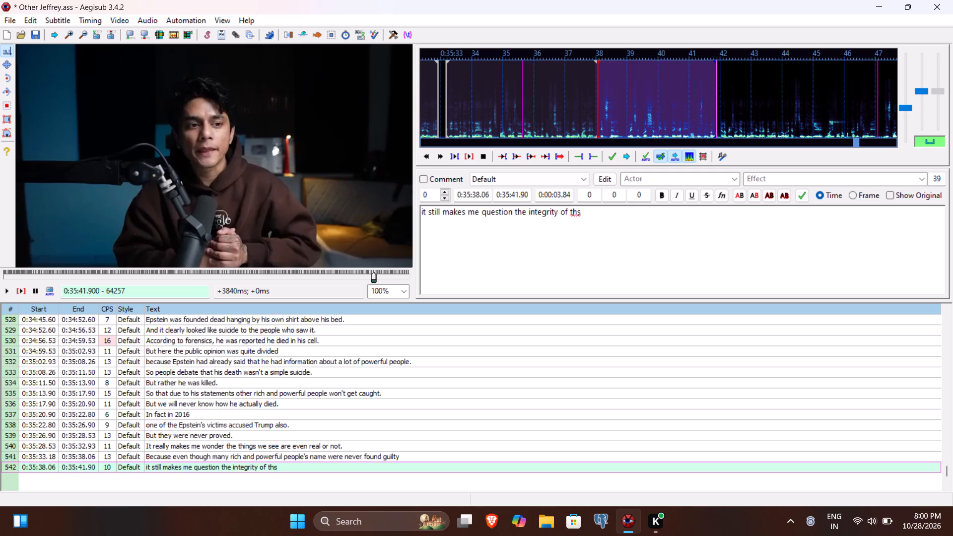
key(equal)
key(BackSpace)
key(BackSpace)
text(ese people.)
key(Return)
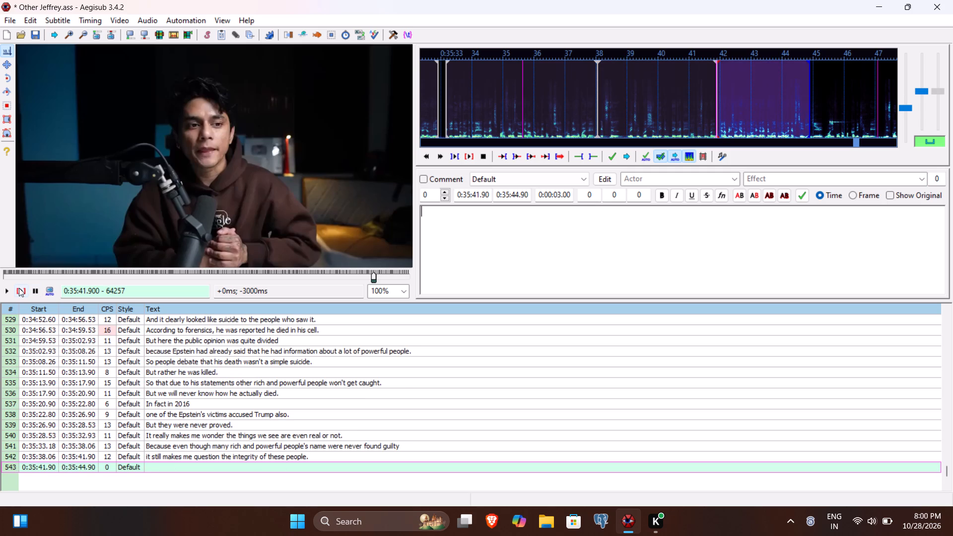
Play the video through the speech for line 543 and set the line's end time to 0:35:47.03.
click(19, 288)
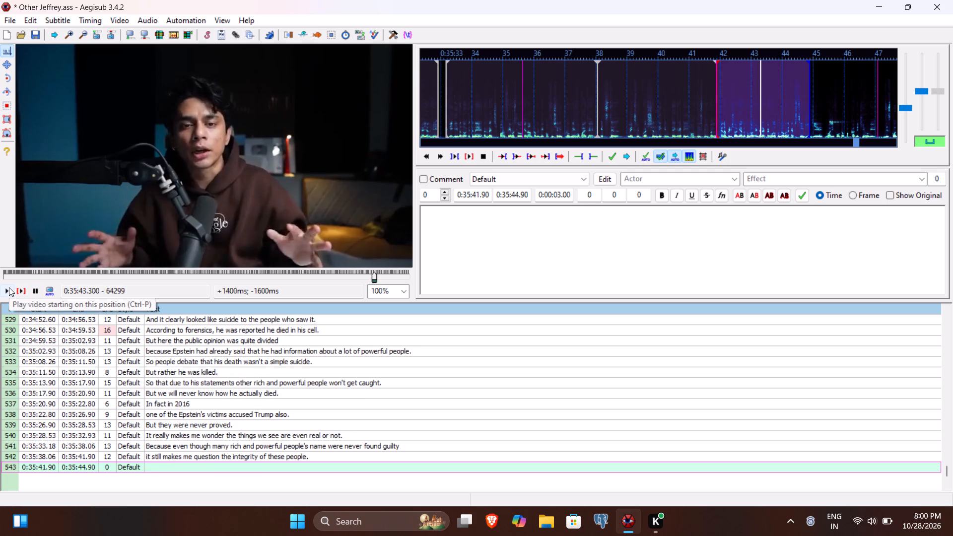
double_click(9, 287)
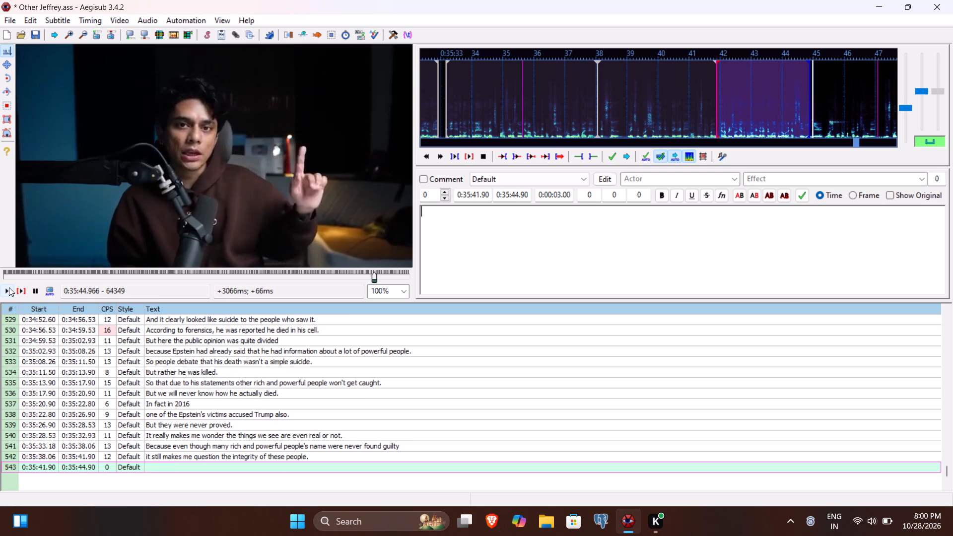
click(9, 287)
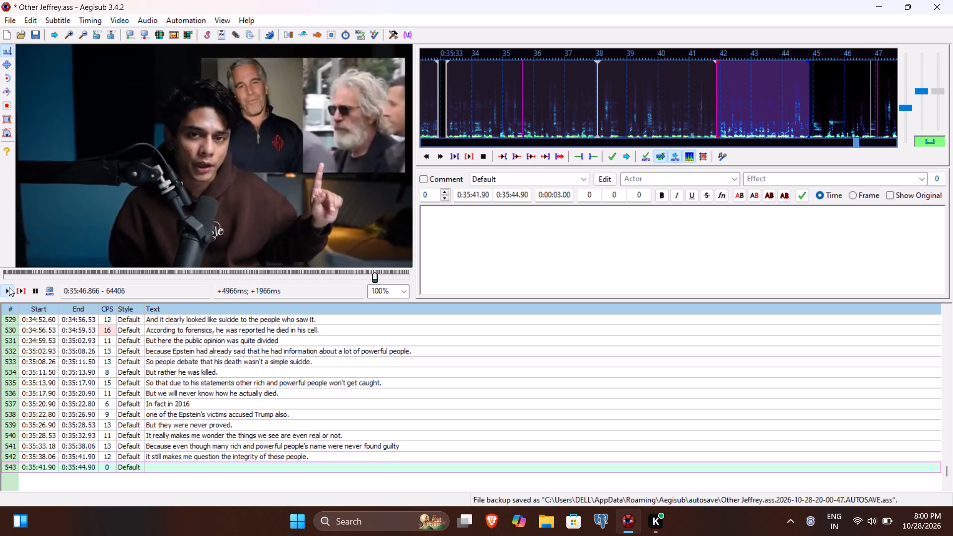
double_click(9, 287)
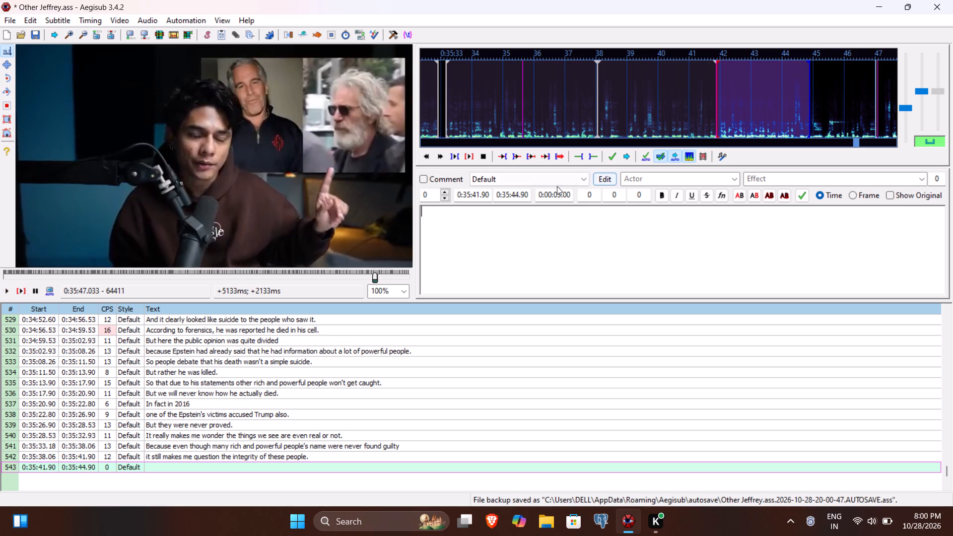
click(512, 195)
text(47)
text(03)
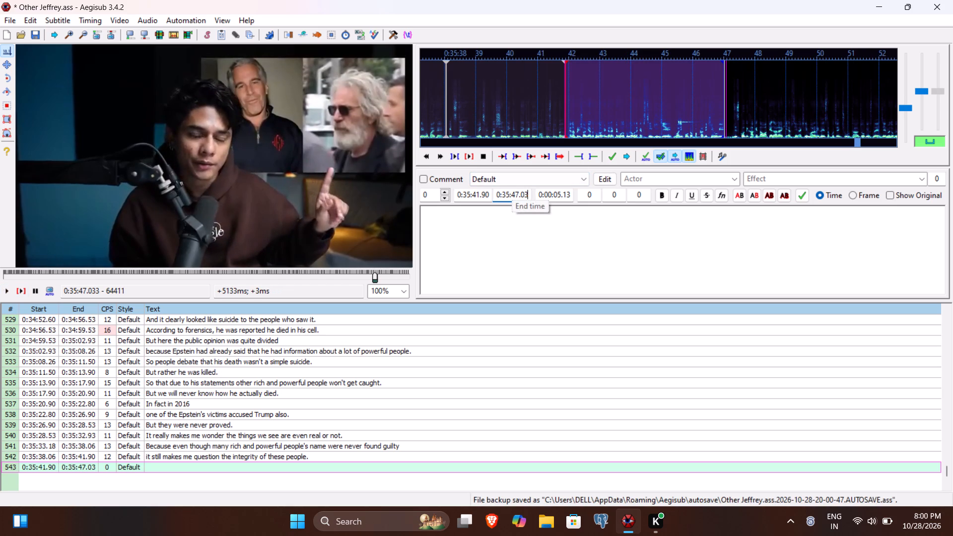
Caption line 543 with "And if you're on Internet I'm sure you must have seen this photo of Epstein" and commit it.
click(506, 237)
text(And if you're on int)
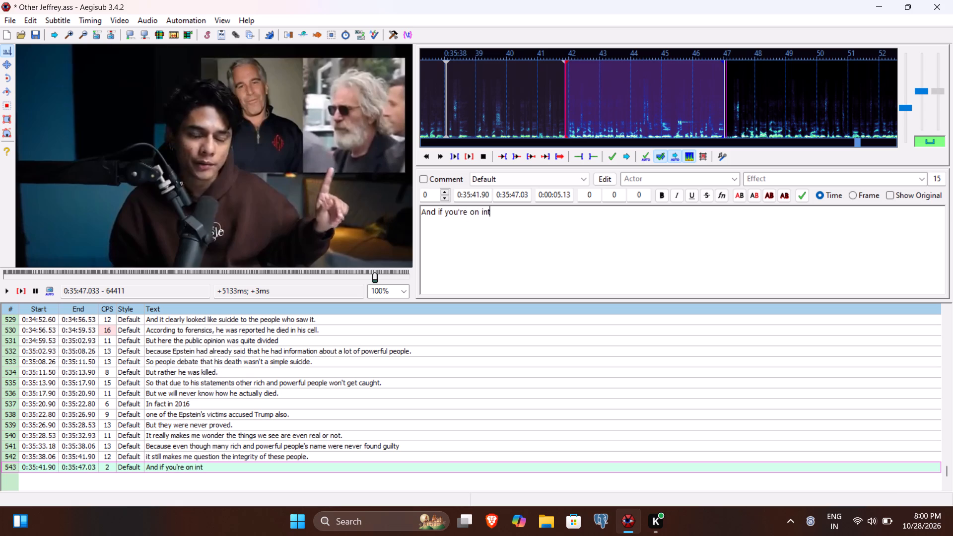
key(BackSpace)
key(BackSpace)
key(BackSpace)
text(Internet I)
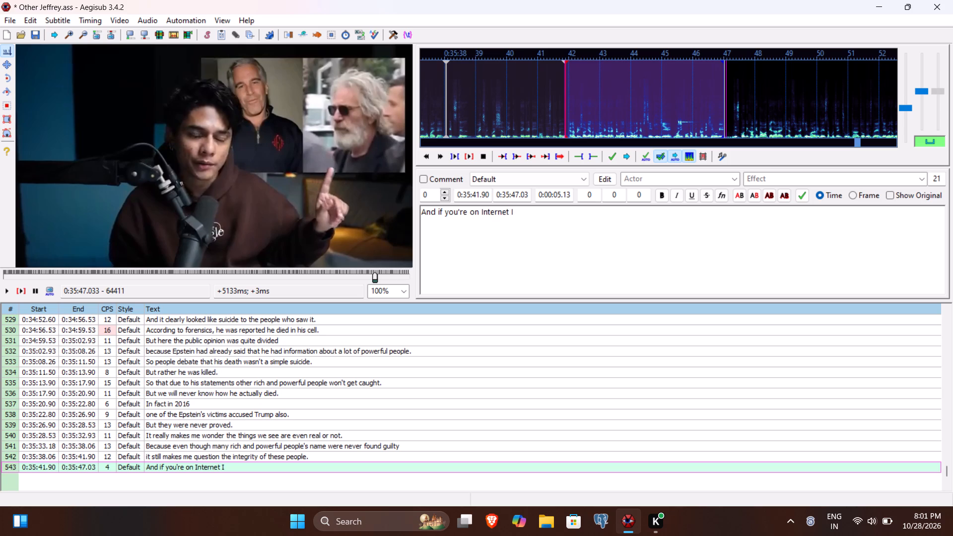
text('m sure you must have seen this ph)
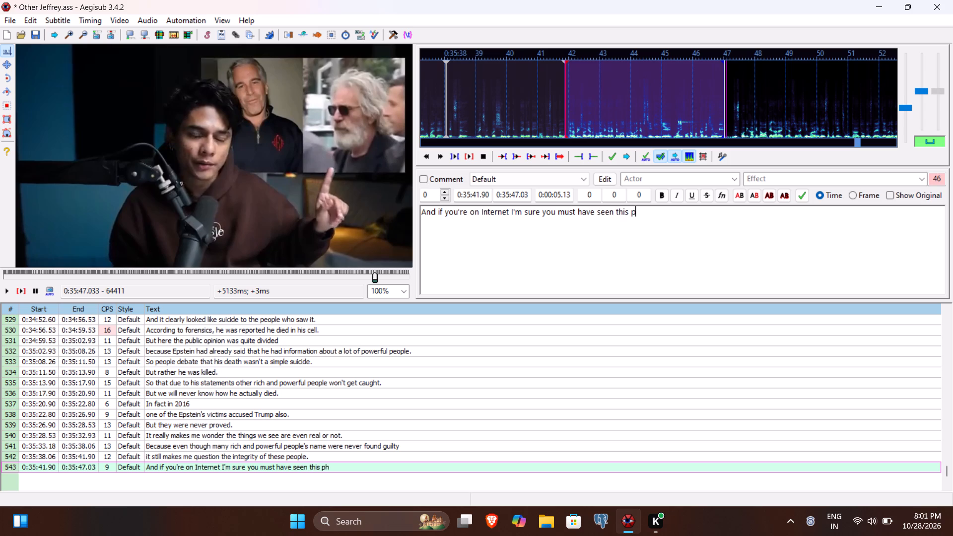
text(oto of Epstien)
key(BackSpace)
key(BackSpace)
key(BackSpace)
key(BackSpace)
text(ein)
key(BackSpace)
key(BackSpace)
key(BackSpace)
key(BackSpace)
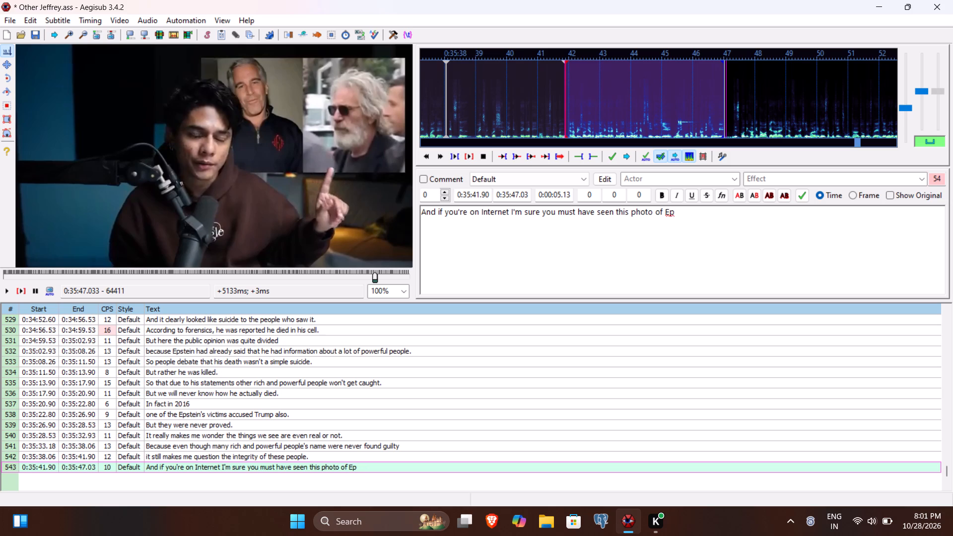
text(stein)
key(Return)
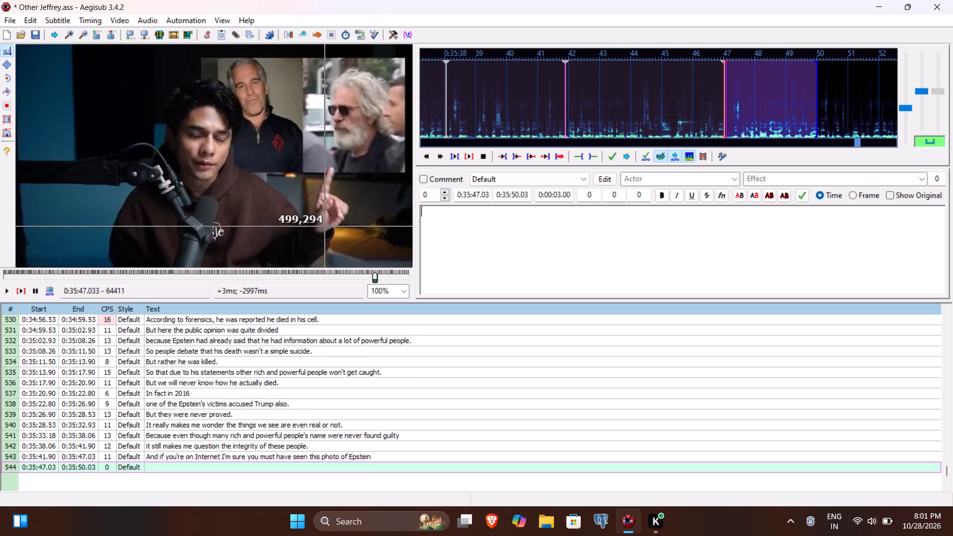
Play and replay the video through the speech for line 544 and set the line's end time to 0:35:50.30.
click(24, 287)
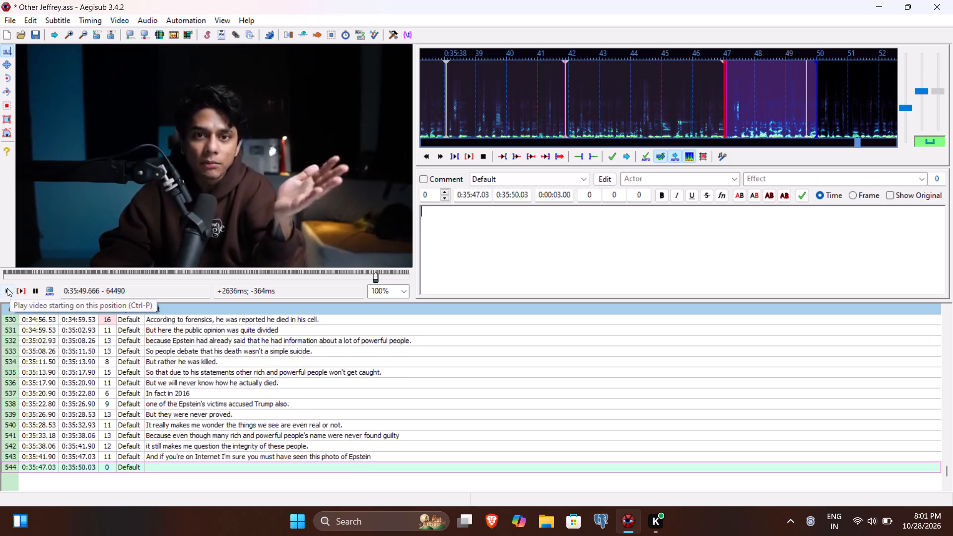
click(7, 288)
click(7, 288)
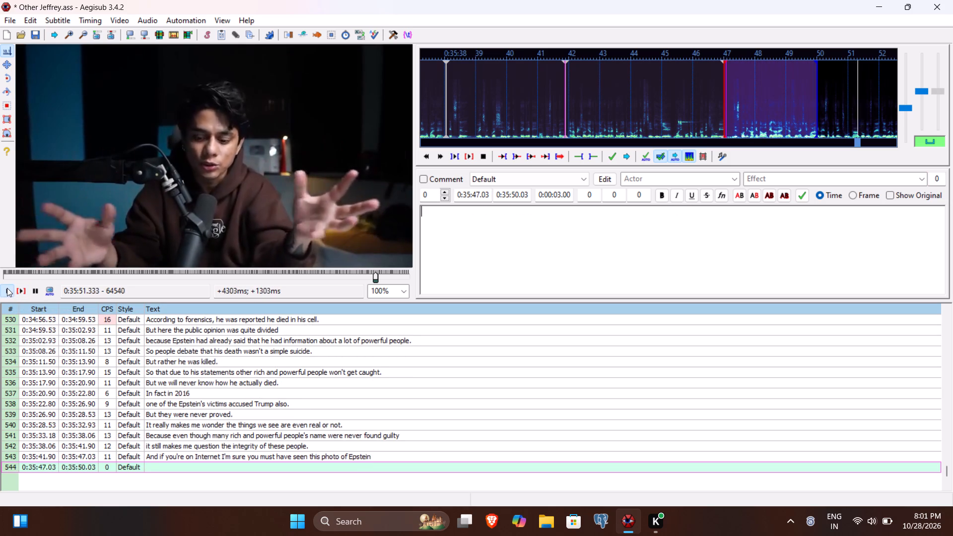
click(7, 285)
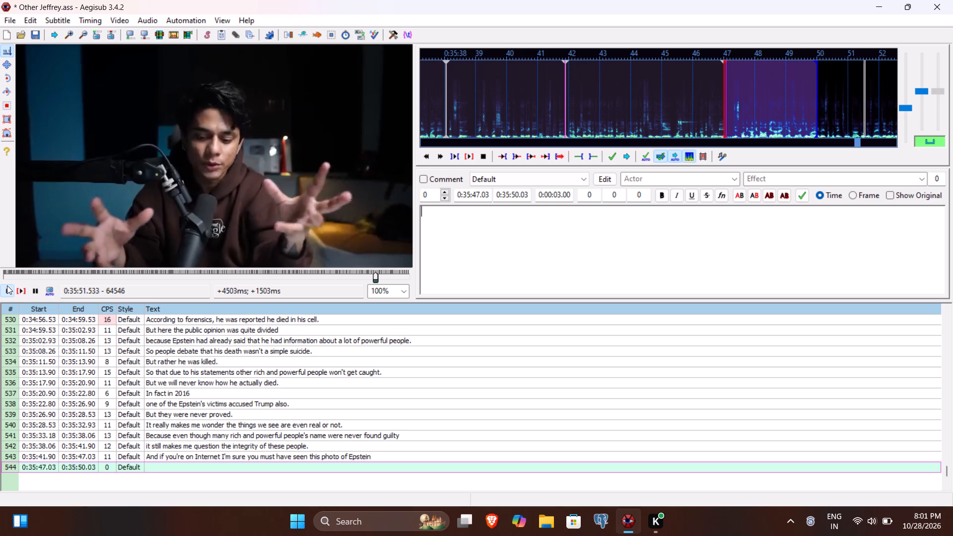
click(7, 285)
click(7, 285)
triple_click(7, 285)
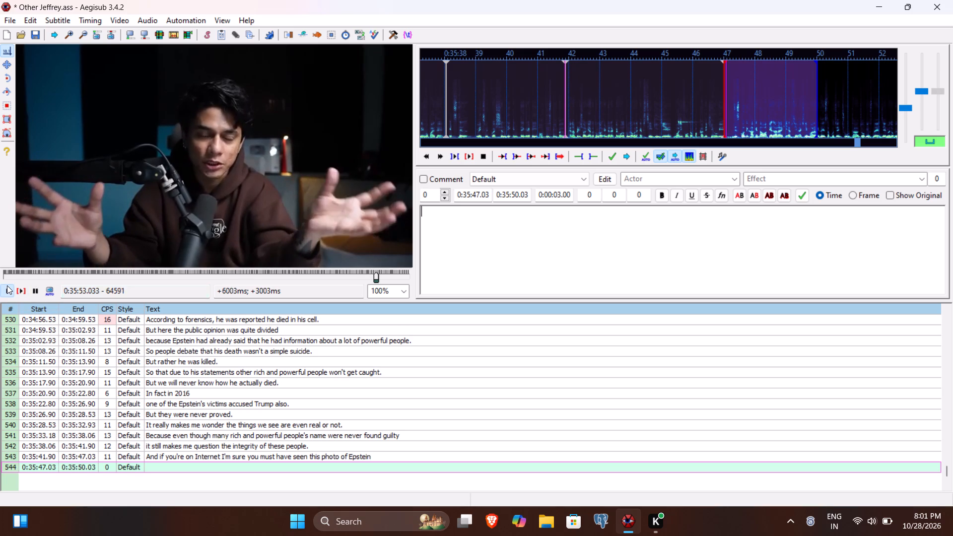
click(18, 286)
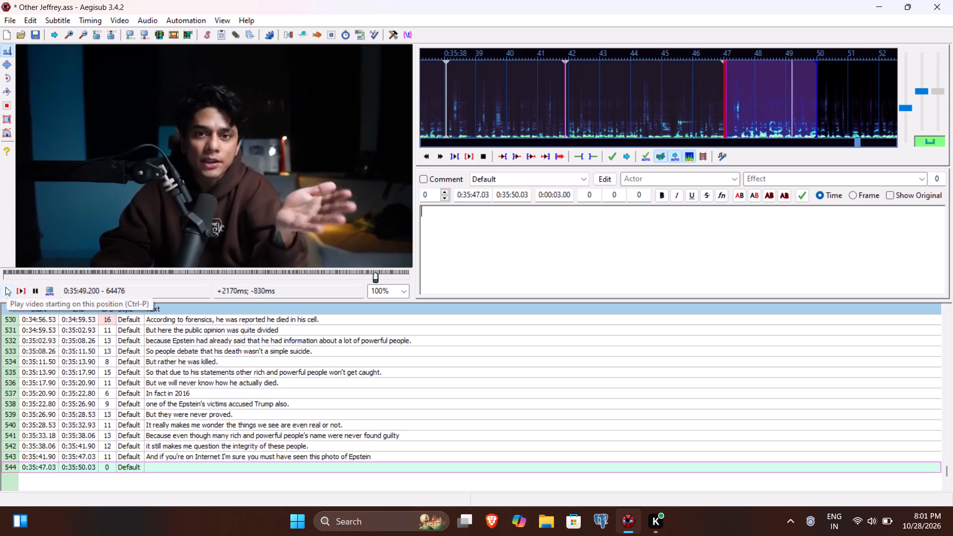
double_click(5, 287)
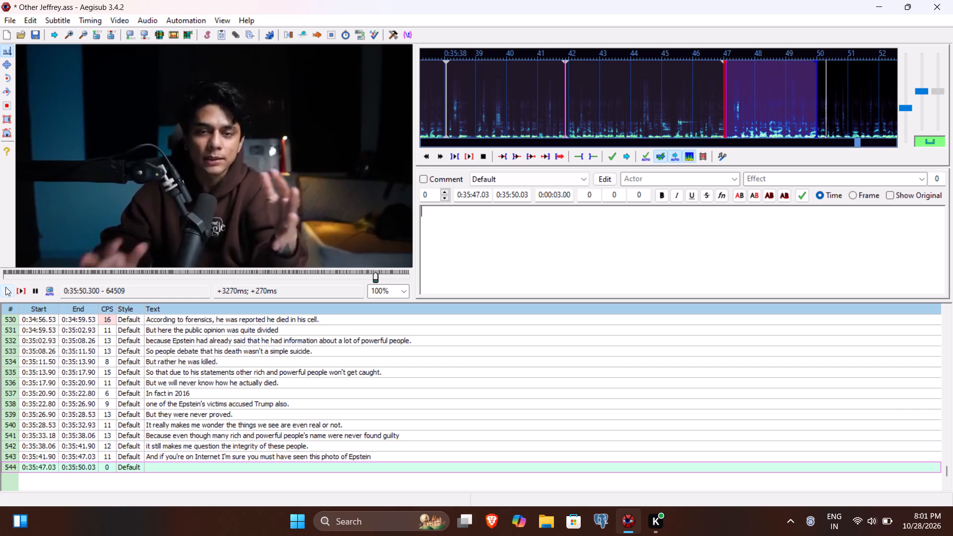
click(524, 193)
key(BackSpace)
text(30)
Caption line 544 with "showing this people say he wasn't really dead." and commit it.
click(585, 236)
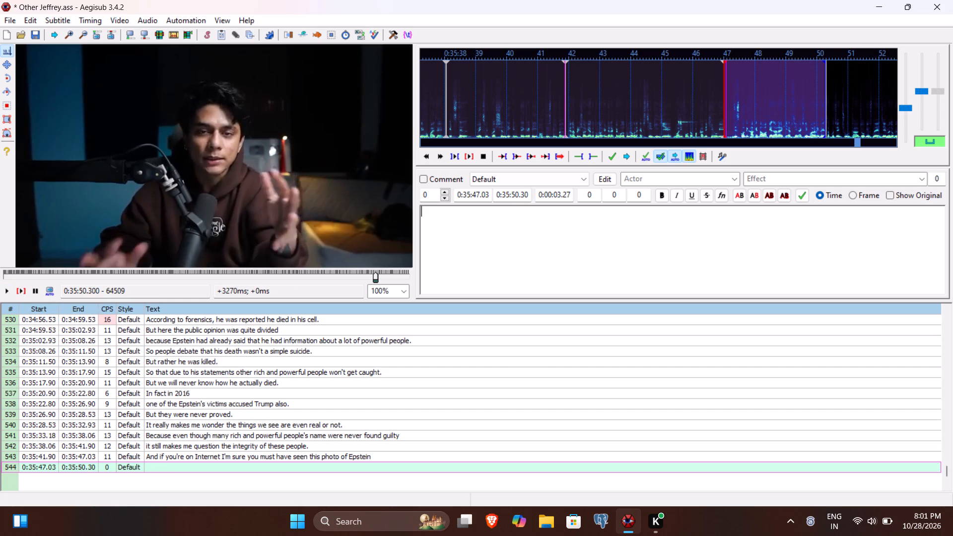
text(showin th)
key(BackSpace)
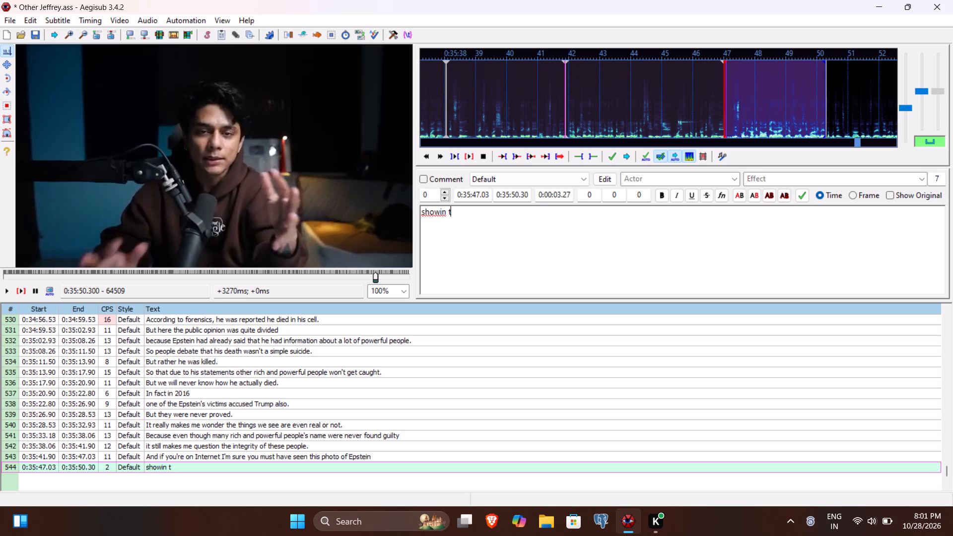
key(BackSpace)
key(BackSpace)
text(g this people say he wasn't really dead.)
key(Return)
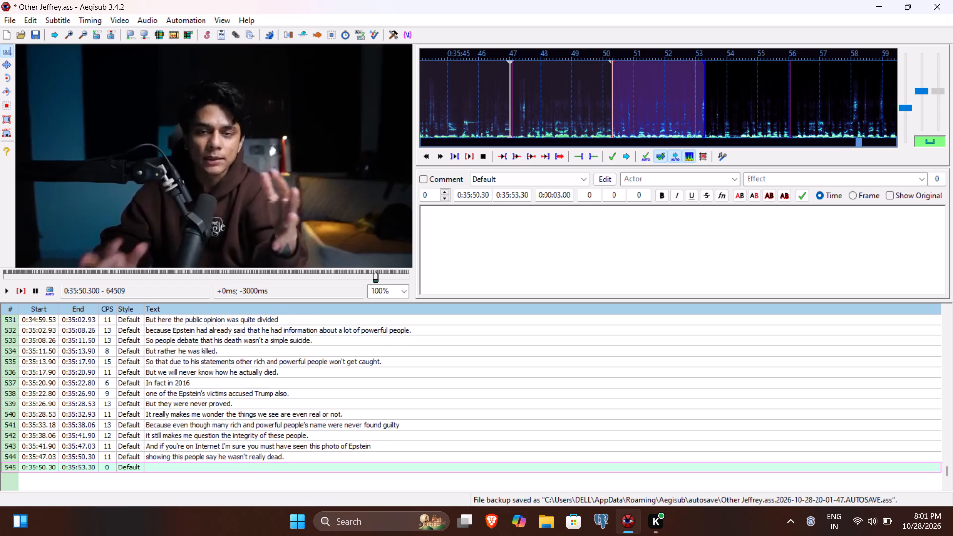
Play the video through the speech for line 545 and set the line's end time to 0:35:54.30.
click(22, 293)
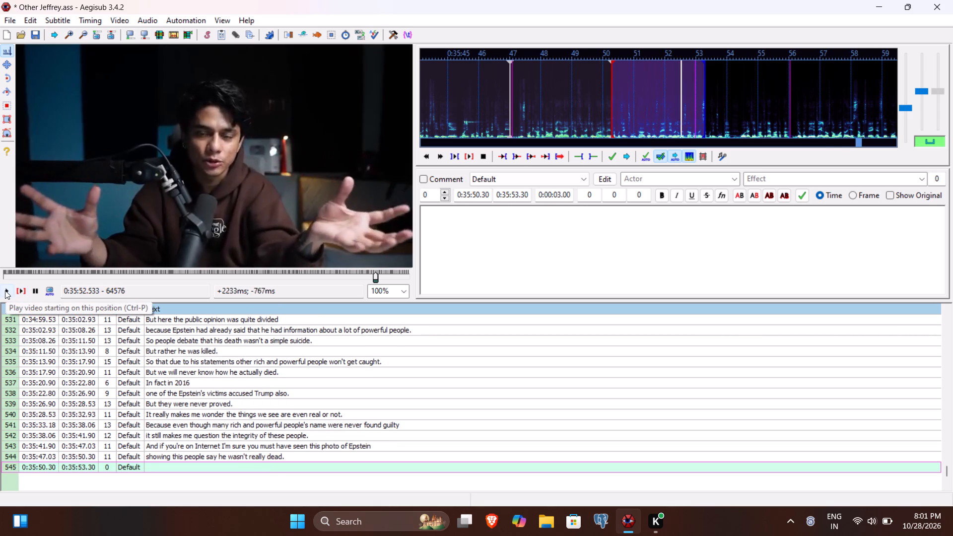
click(5, 290)
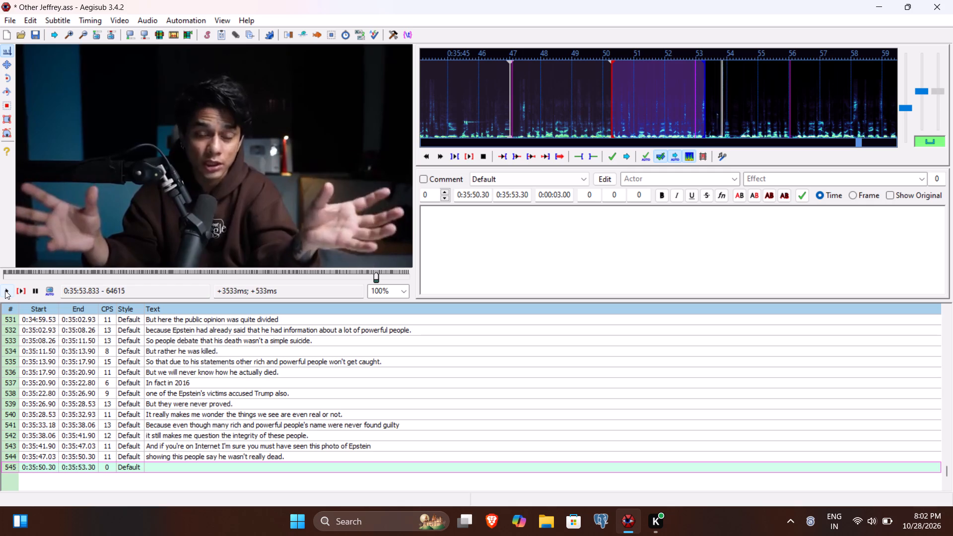
click(5, 290)
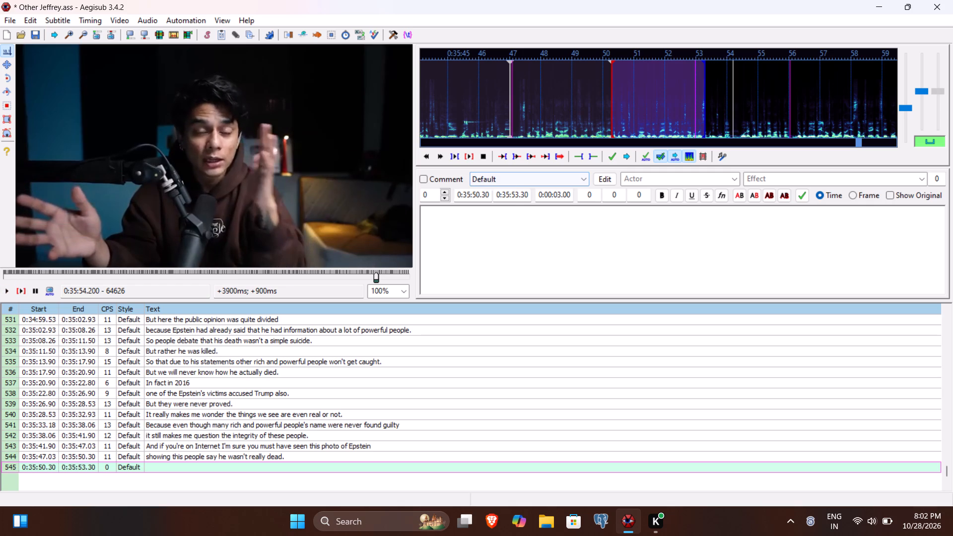
click(514, 195)
key(4)
Caption line 545 with "Everything was false whatever happened in the jail." and commit it.
click(513, 225)
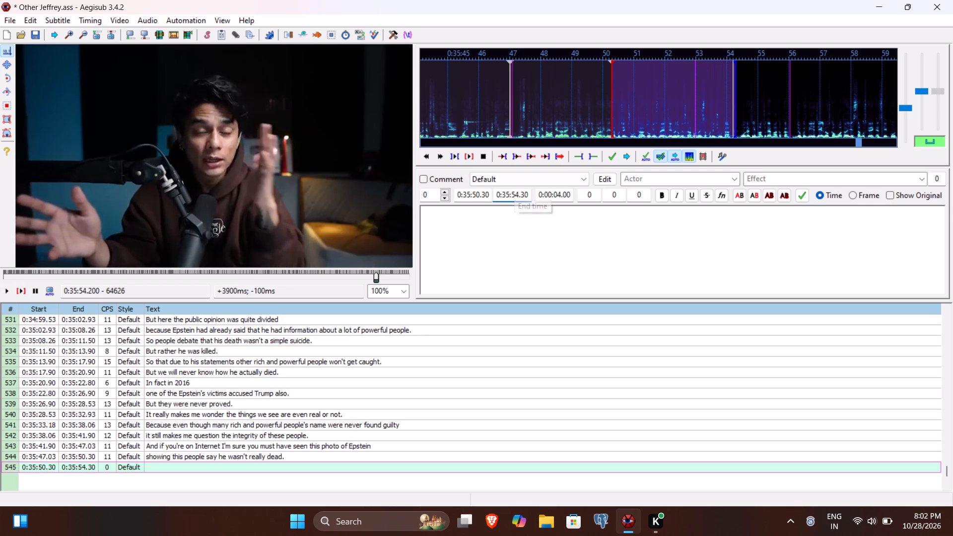
text(Ever)
text(ything was)
key(space)
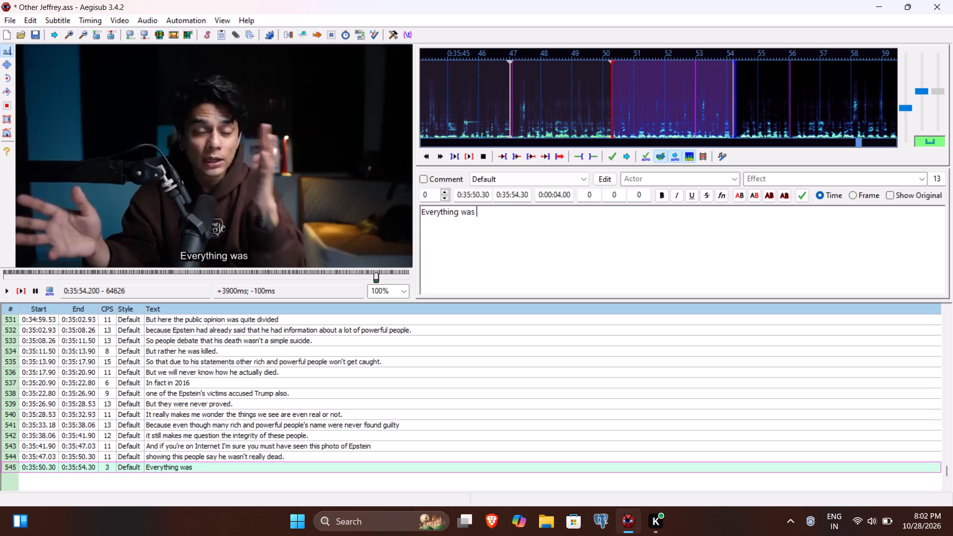
text(false e)
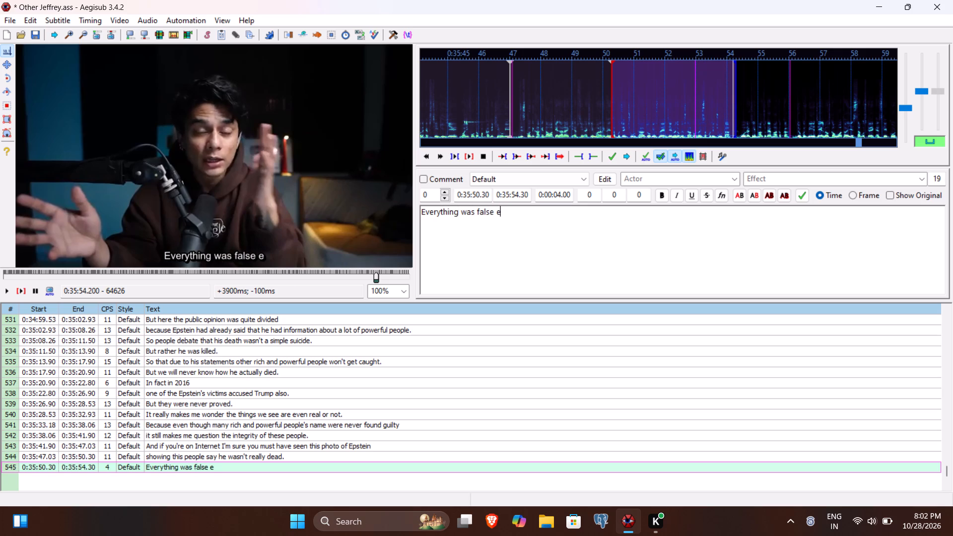
key(BackSpace)
text(whatever happn)
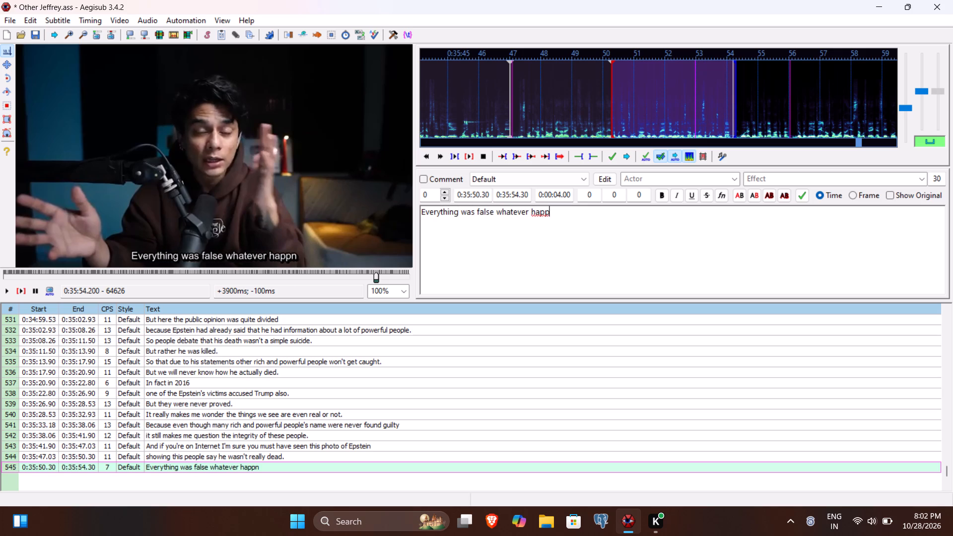
key(BackSpace)
text(ened in the jail)
key(period)
key(Return)
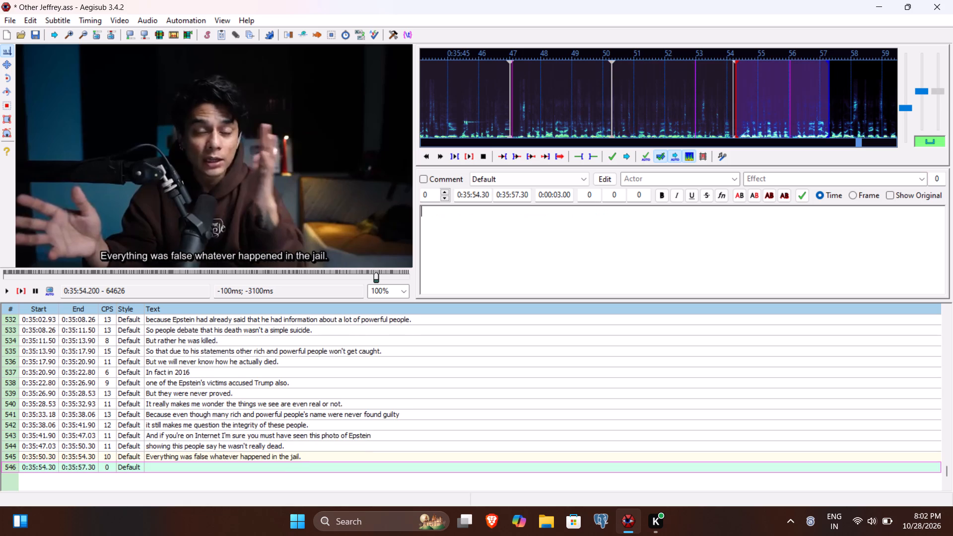
Play the video through the speech for line 546 and set the line's end time to 0:35:56.10.
click(22, 283)
click(21, 289)
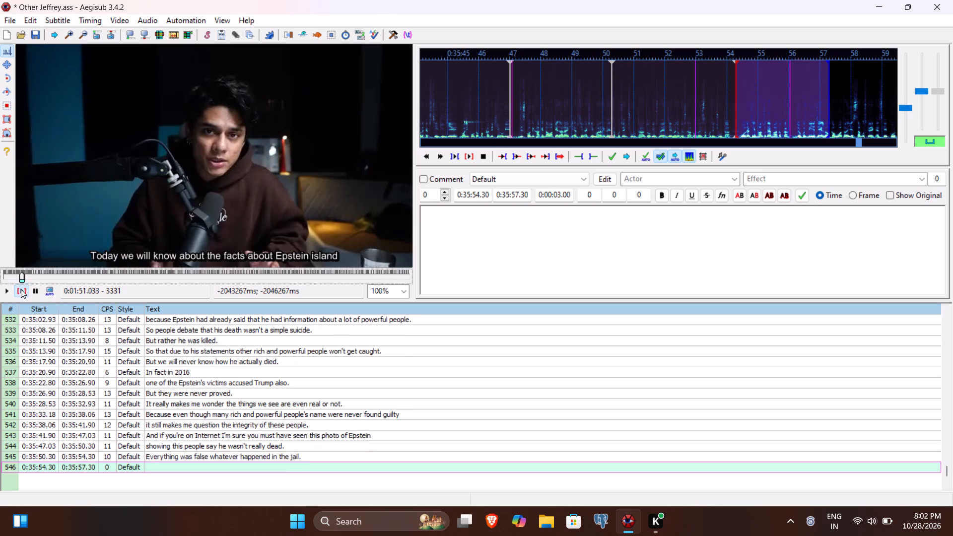
click(3, 290)
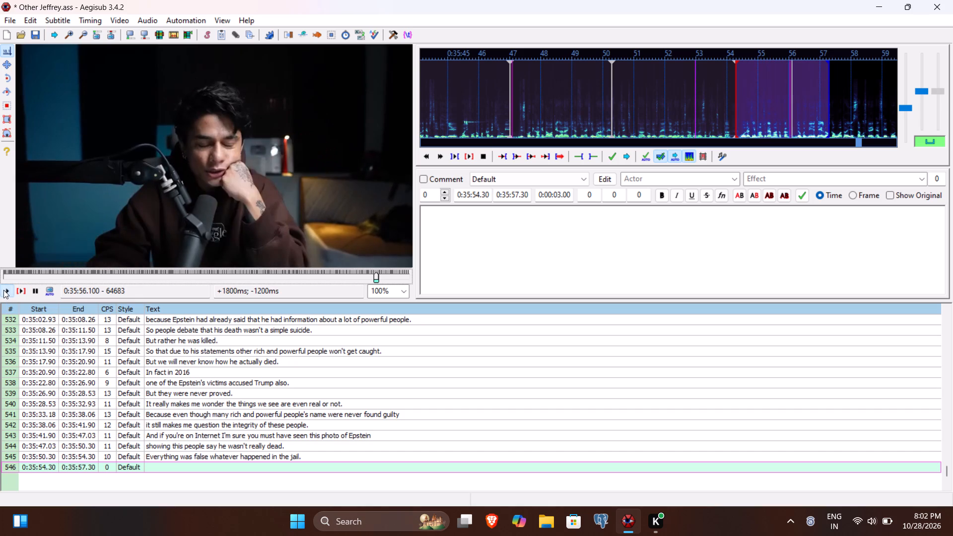
click(515, 198)
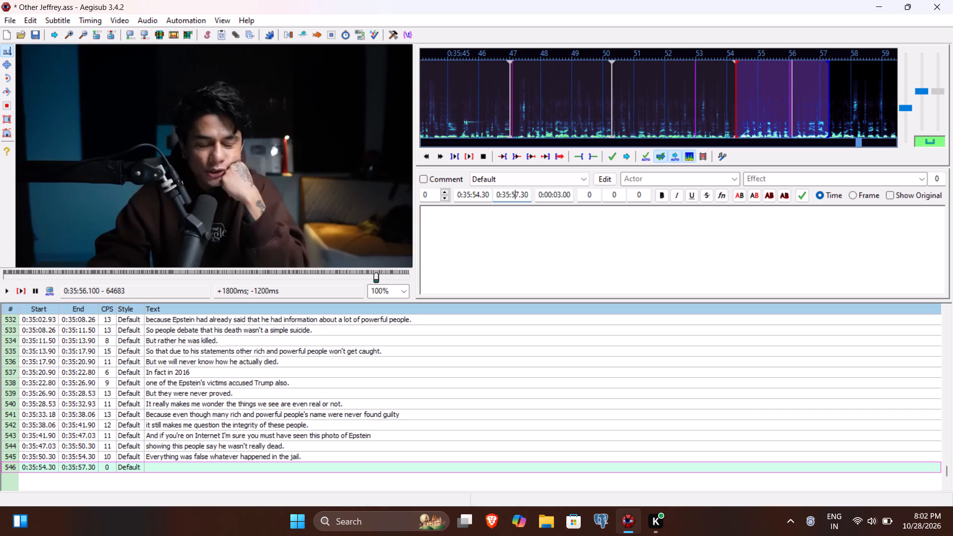
text(610)
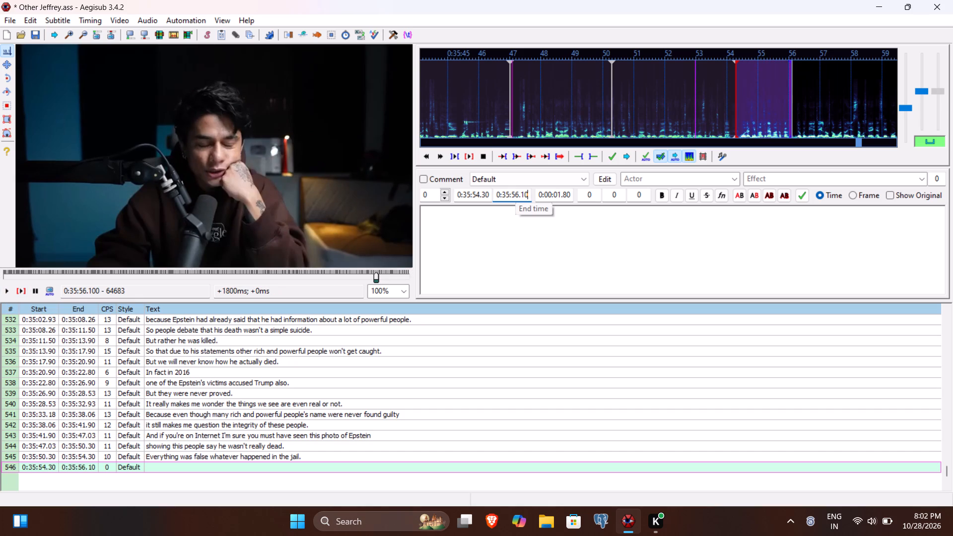
Caption line 546 with "He's left somewhere already." and commit it.
click(494, 259)
text(He)
text(')
key(space)
key(BackSpace)
text(s left somewhere alread)
text(y.)
key(Return)
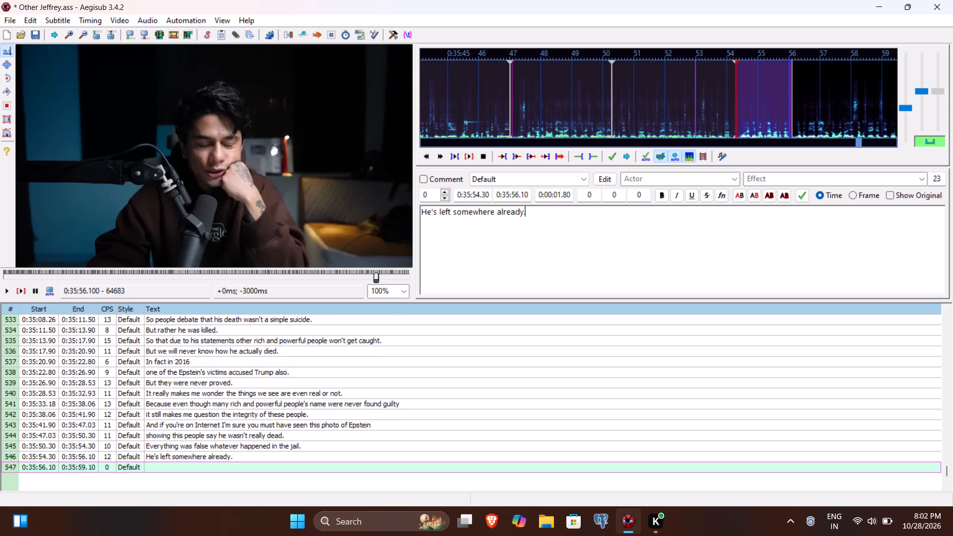
Play the video through the speech for line 547 and set the line's end time to 0:36:02.16.
click(26, 292)
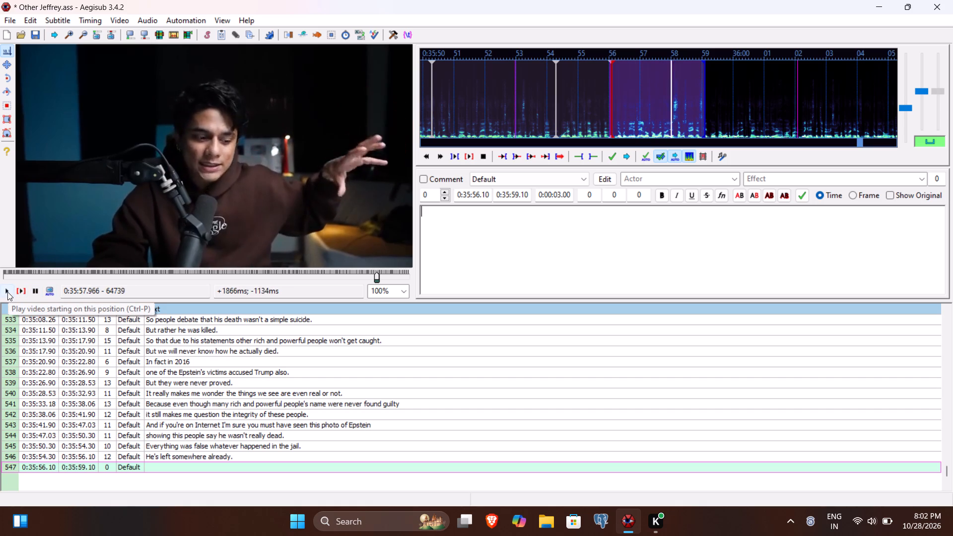
click(7, 292)
click(7, 292)
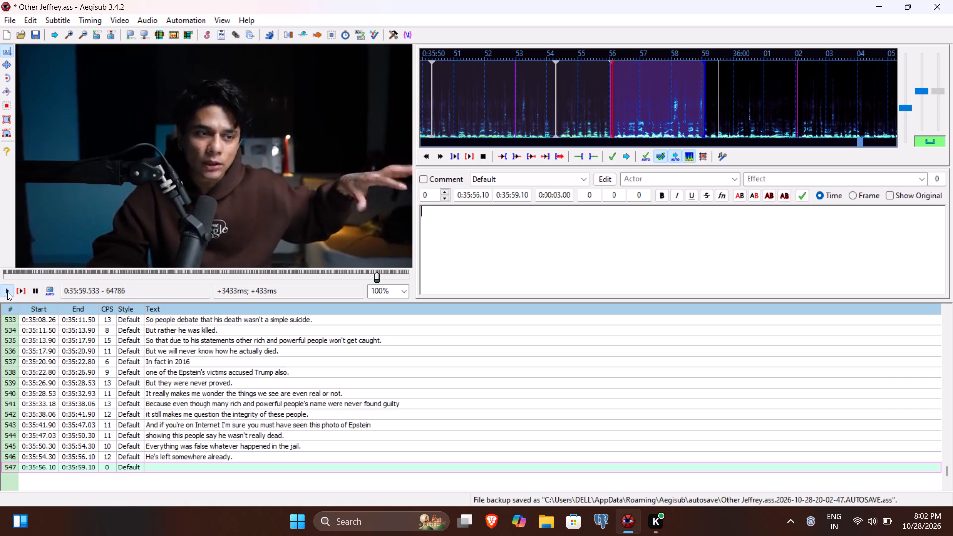
click(7, 292)
click(7, 292)
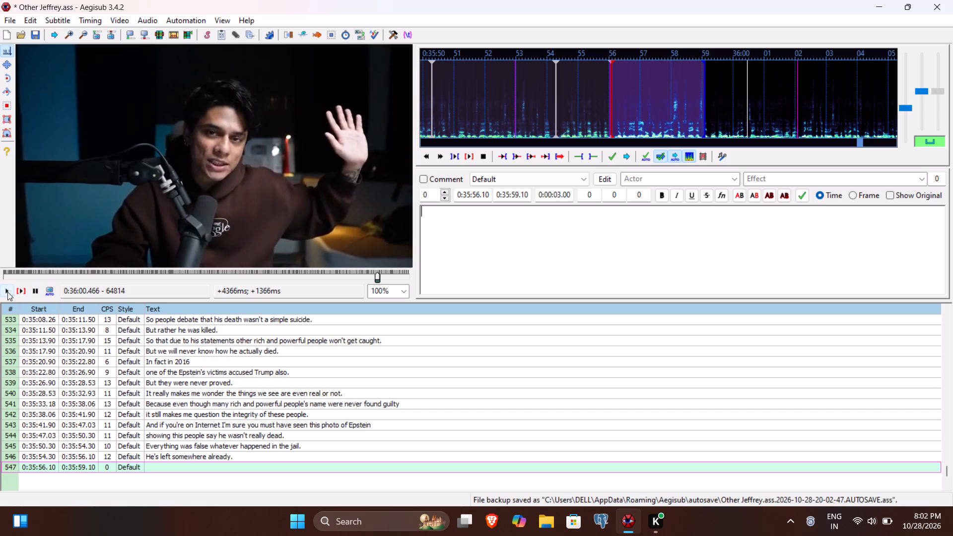
click(7, 292)
click(7, 292)
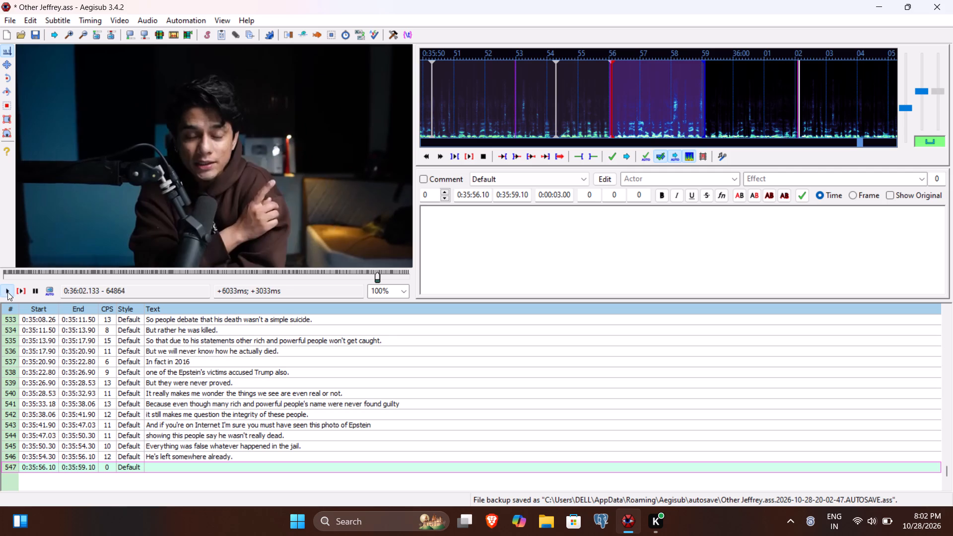
click(505, 196)
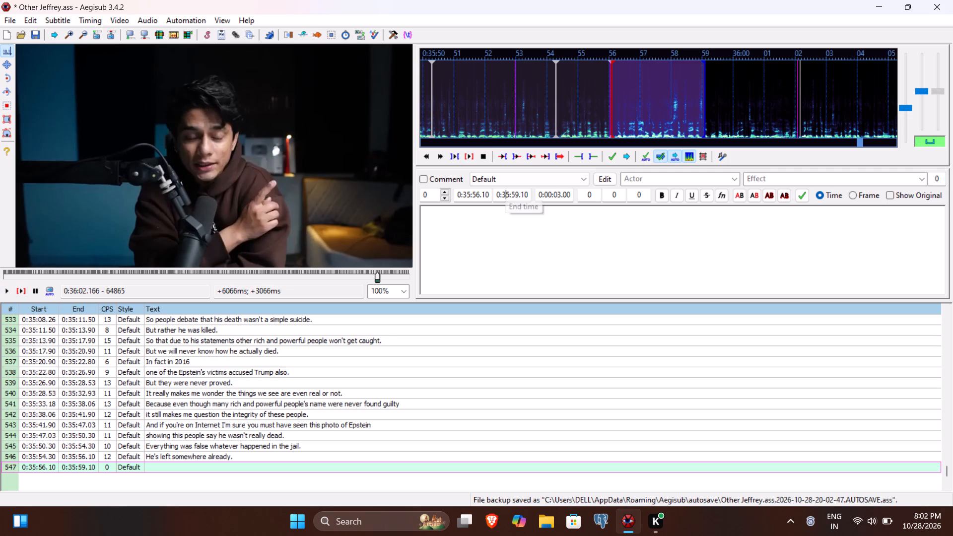
text(60216)
click(496, 237)
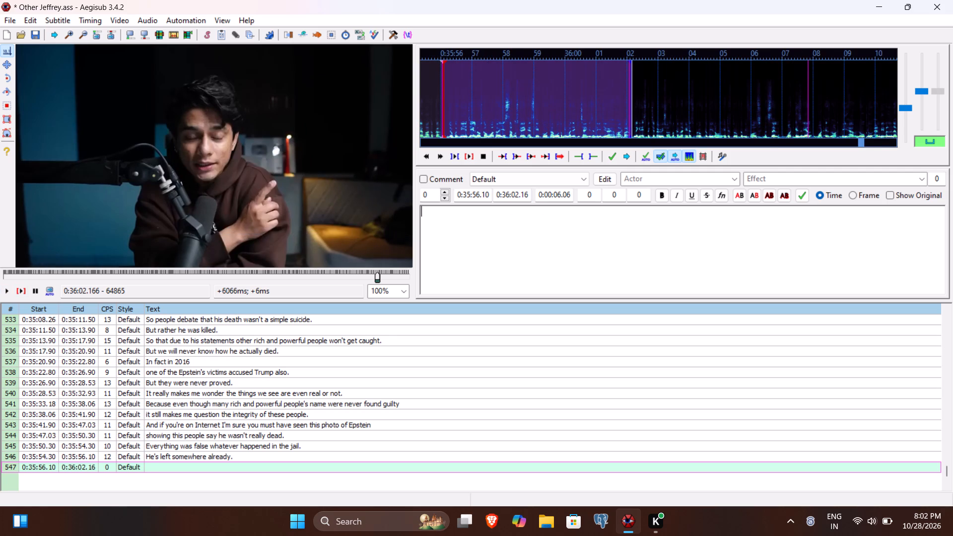
Caption line 547 with "Everything happened in the court was an escape plan for him, he is living lavishly out somewhere." and commit it.
text(Everything happened int)
key(BackSpace)
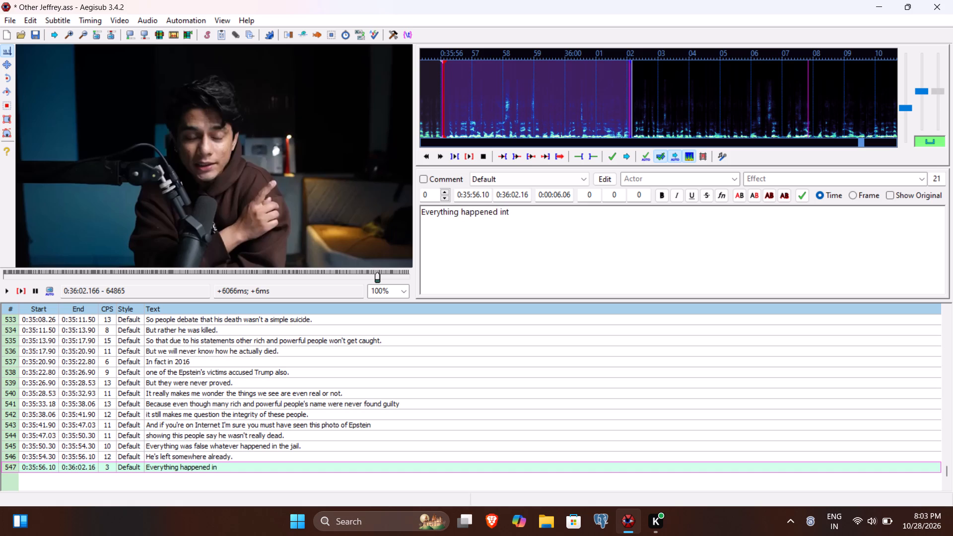
key(space)
text(the court is)
key(space)
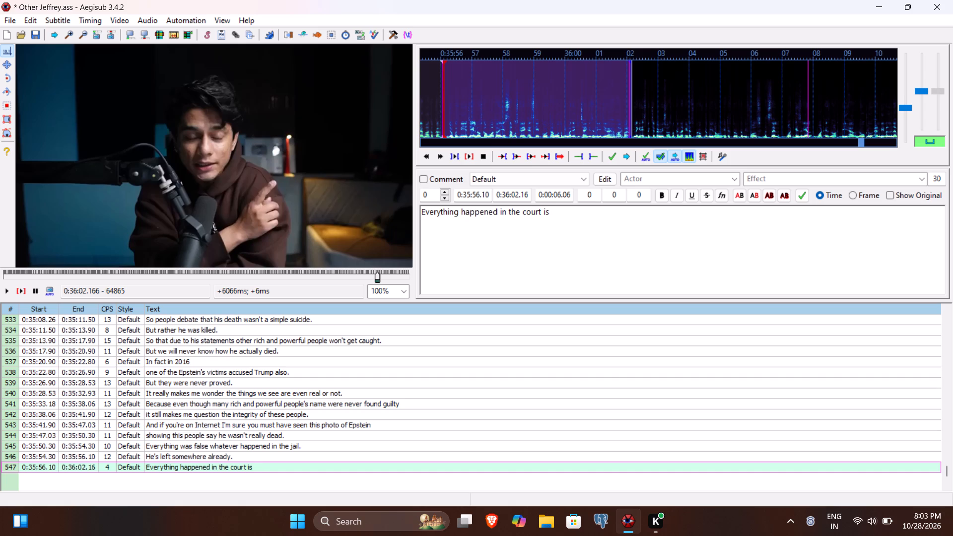
key(BackSpace)
key(BackSpace)
key(BackSpace)
text(was an esa)
key(BackSpace)
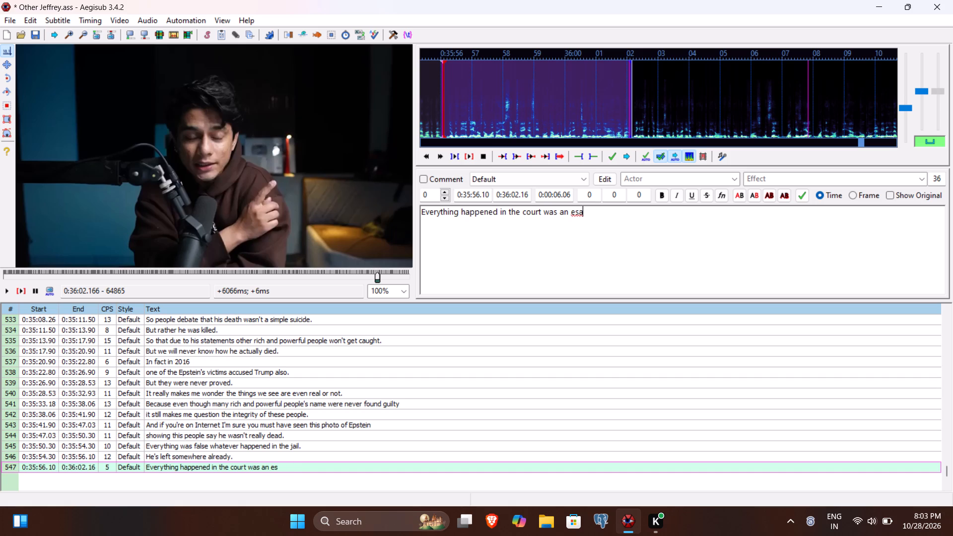
text(cape plan for him, he)
key(space)
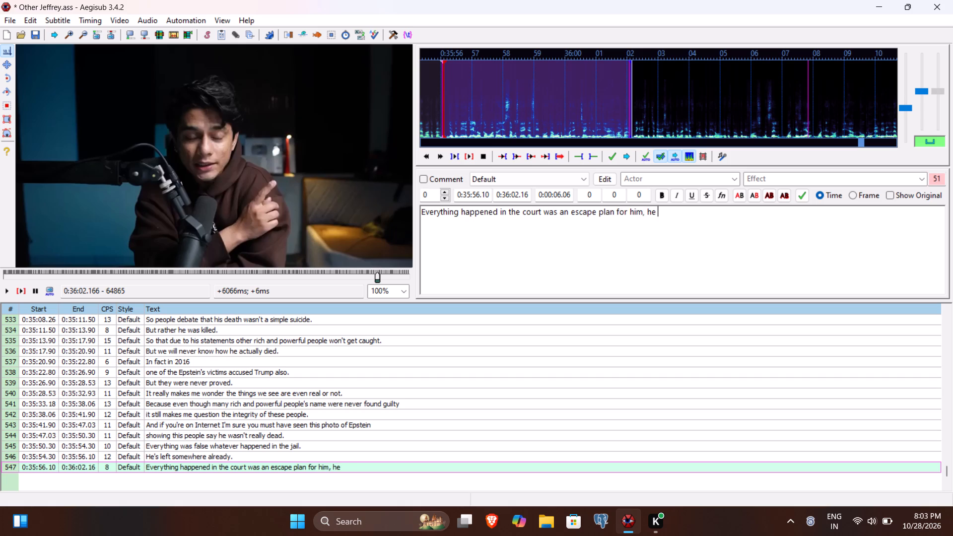
text(us)
key(space)
key(BackSpace)
key(BackSpace)
key(BackSpace)
text(id)
key(BackSpace)
text(s living)
key(space)
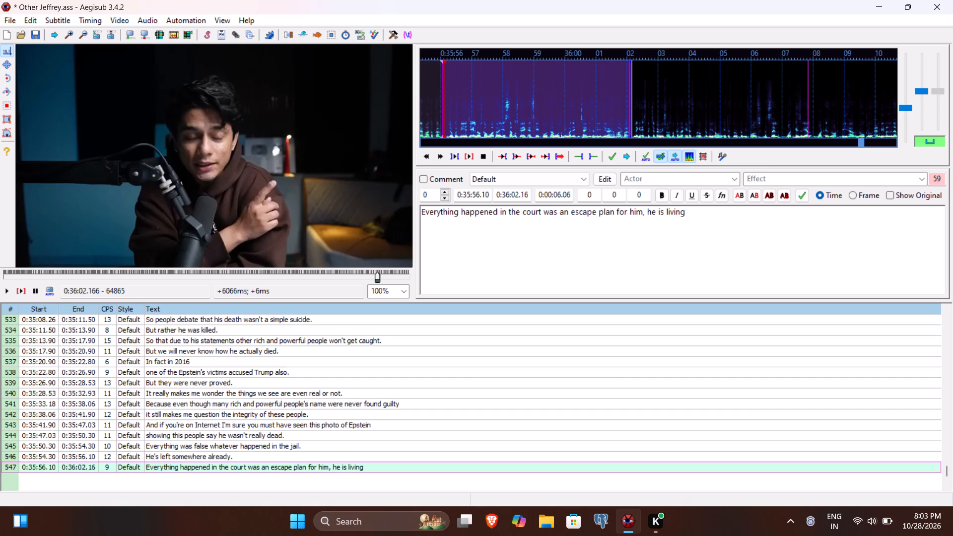
text(lavishly ou)
text(ts)
key(BackSpace)
key(space)
text(somewhere.)
key(Return)
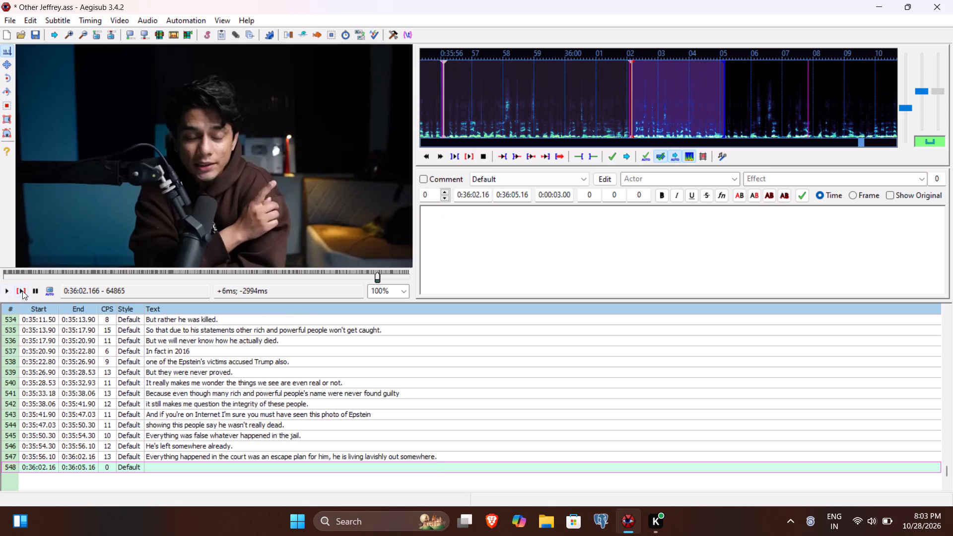
Play the video through the speech for line 548 and set the line's end time to 0:36:06.40.
click(22, 291)
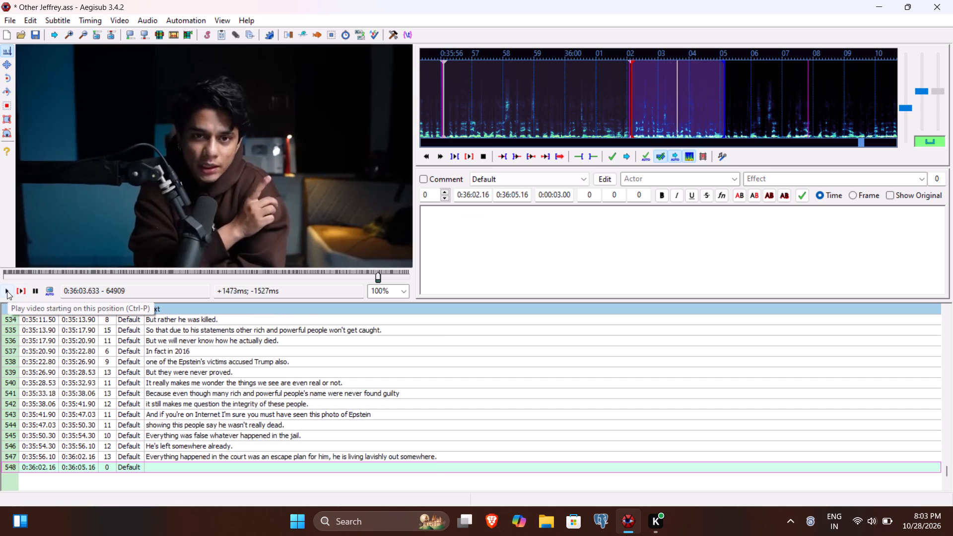
click(7, 291)
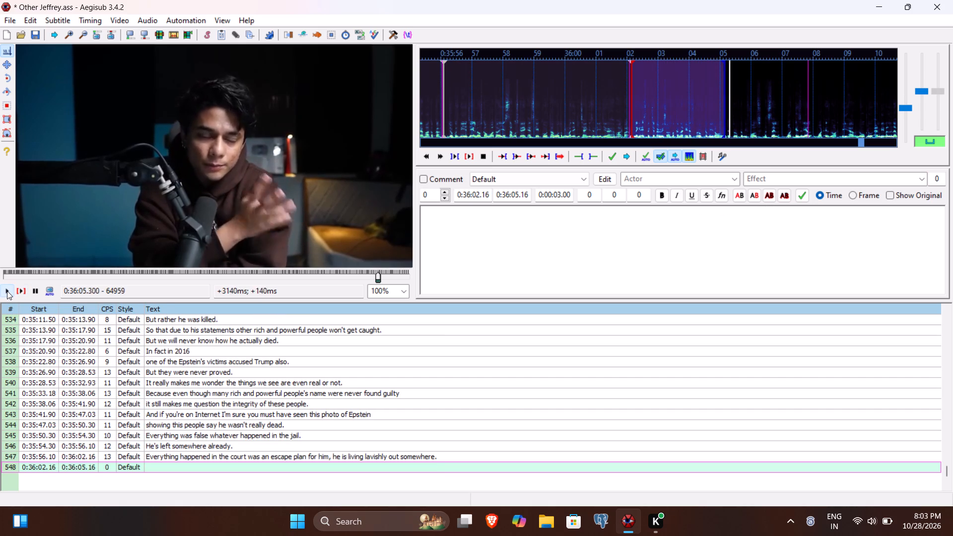
click(7, 291)
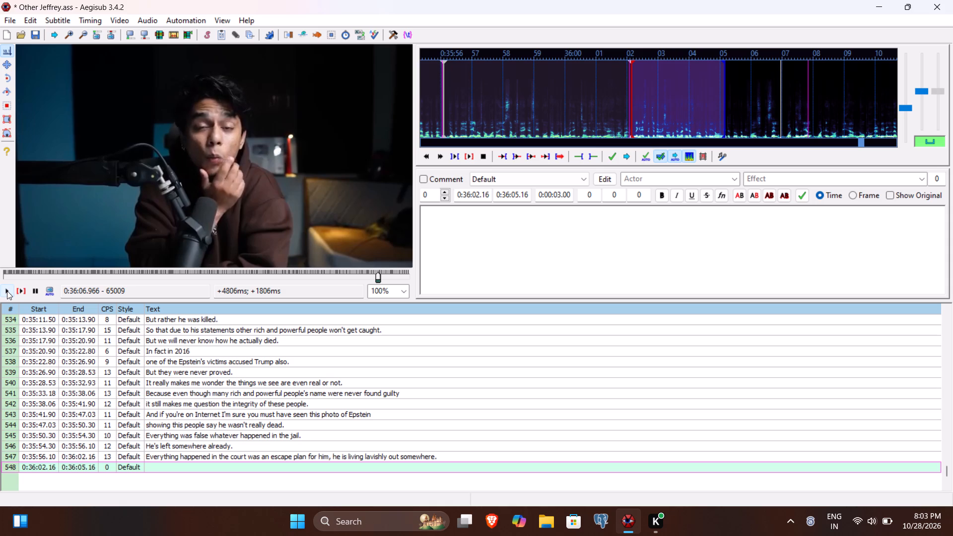
click(20, 292)
double_click(4, 292)
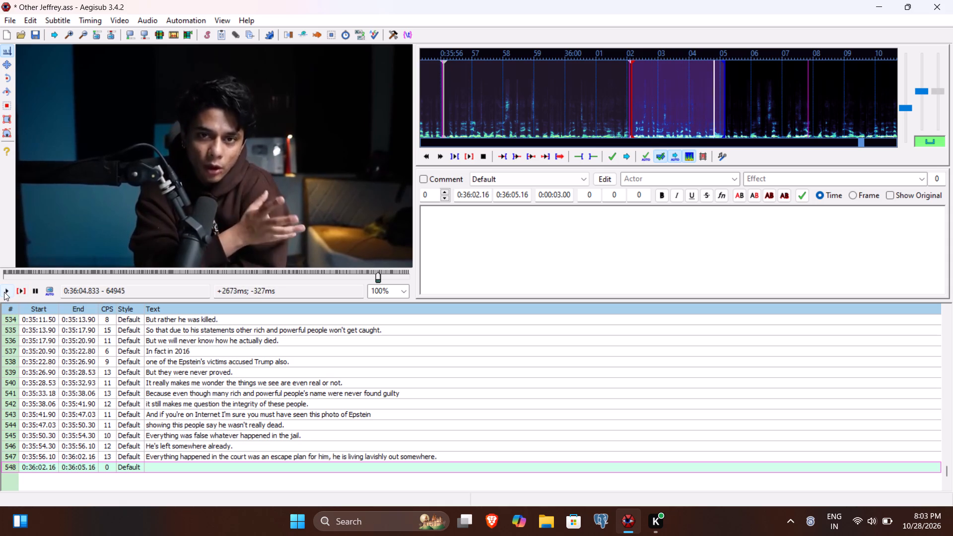
click(4, 292)
click(4, 292)
click(4, 292)
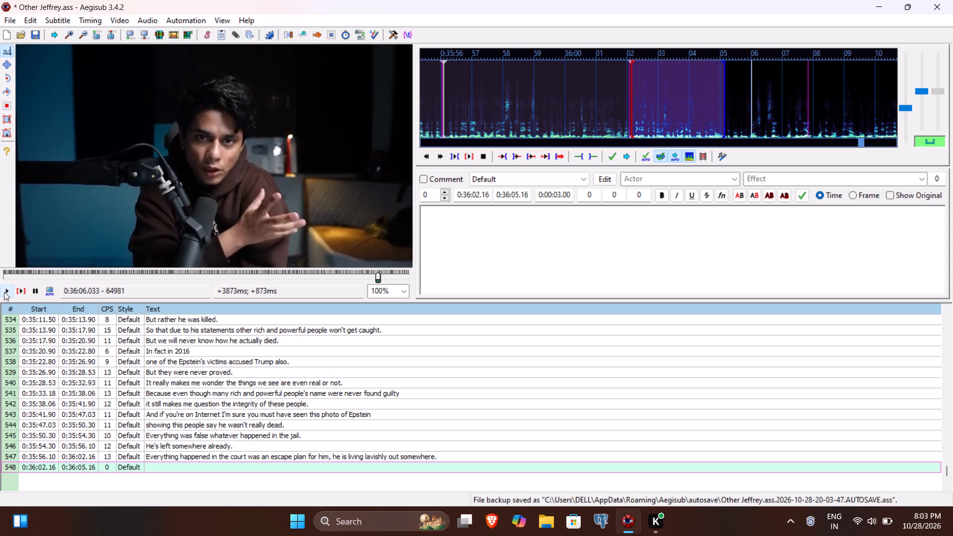
click(4, 292)
click(4, 292)
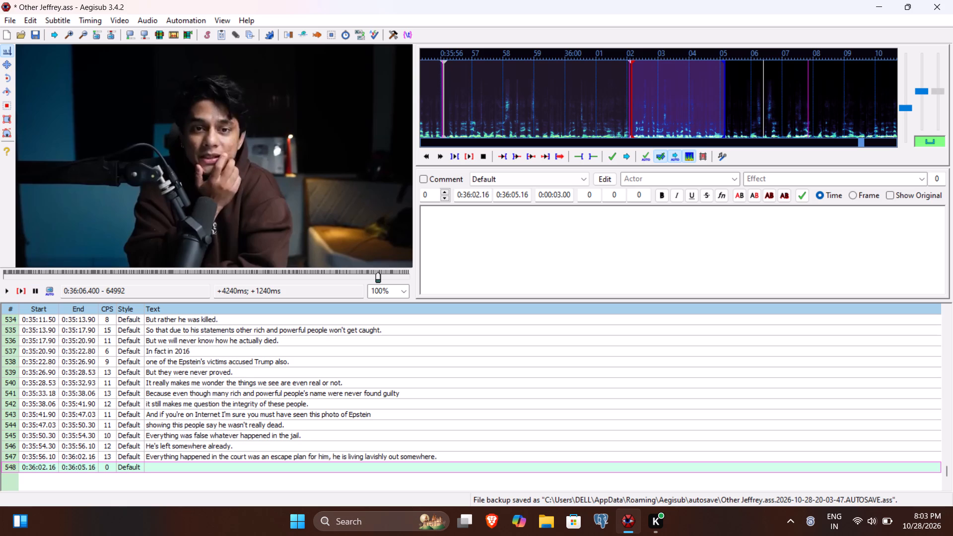
click(512, 196)
text(0640)
click(494, 262)
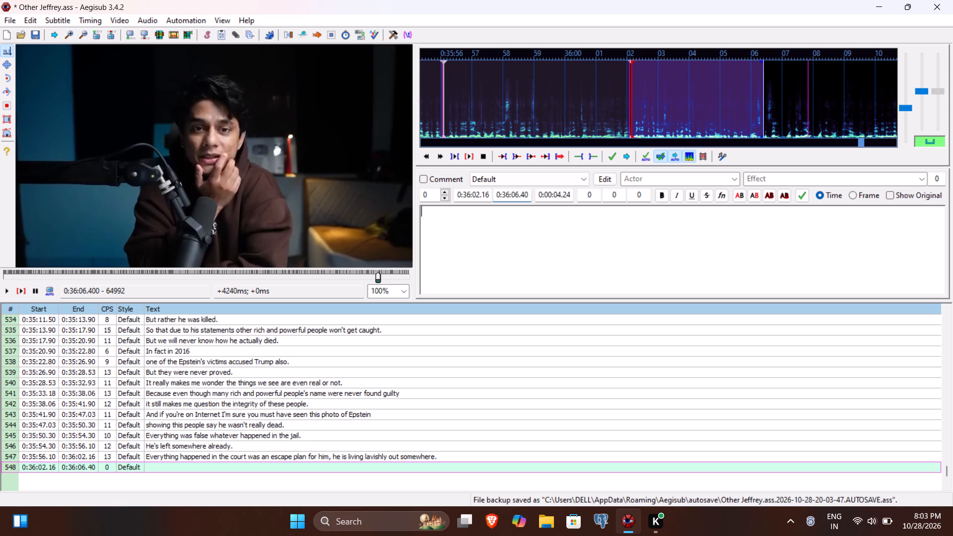
Caption line 548 with "But don't trust this picture also this has proved to be wrong and false." and commit it.
text(But t)
key(BackSpace)
text(don't trys)
key(BackSpace)
key(BackSpace)
text(ust this pu)
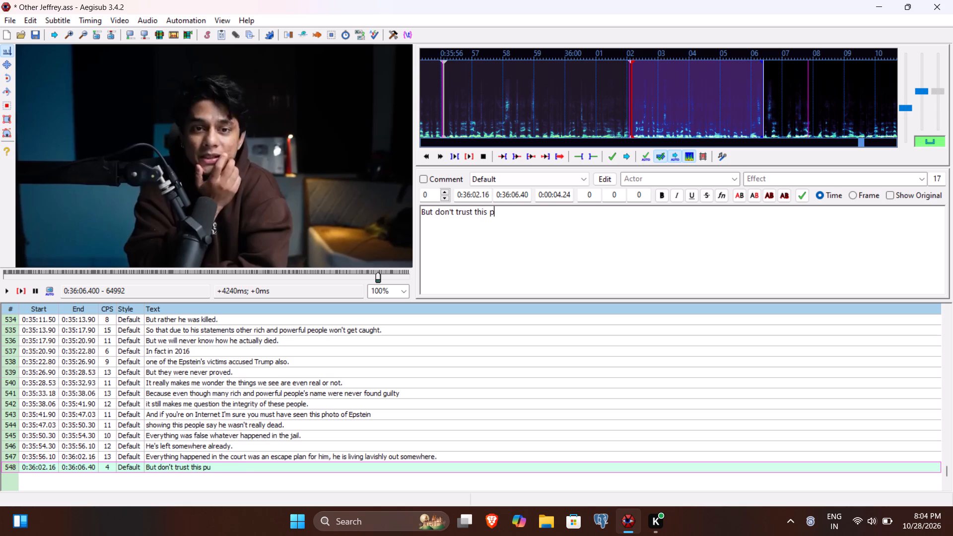
key(BackSpace)
text(icture also this has proved to be wrong and false.)
key(Return)
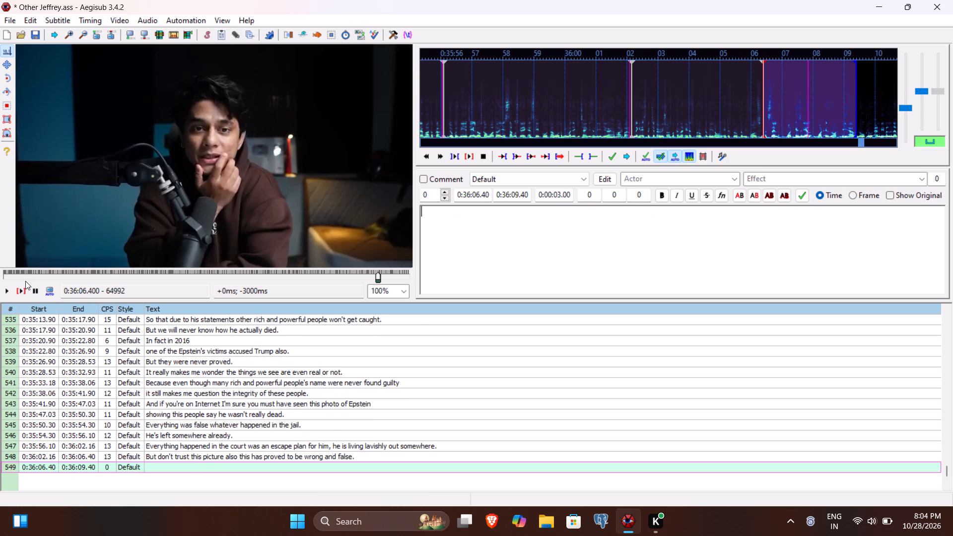
Play the video through the speech for line 549 and set the line's end time to 0:36:10.00.
click(20, 286)
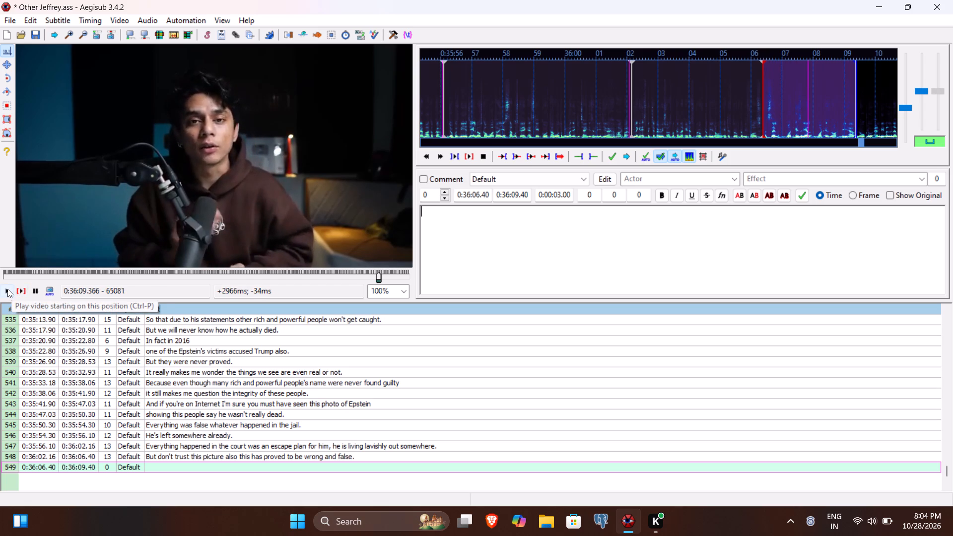
click(7, 289)
click(7, 289)
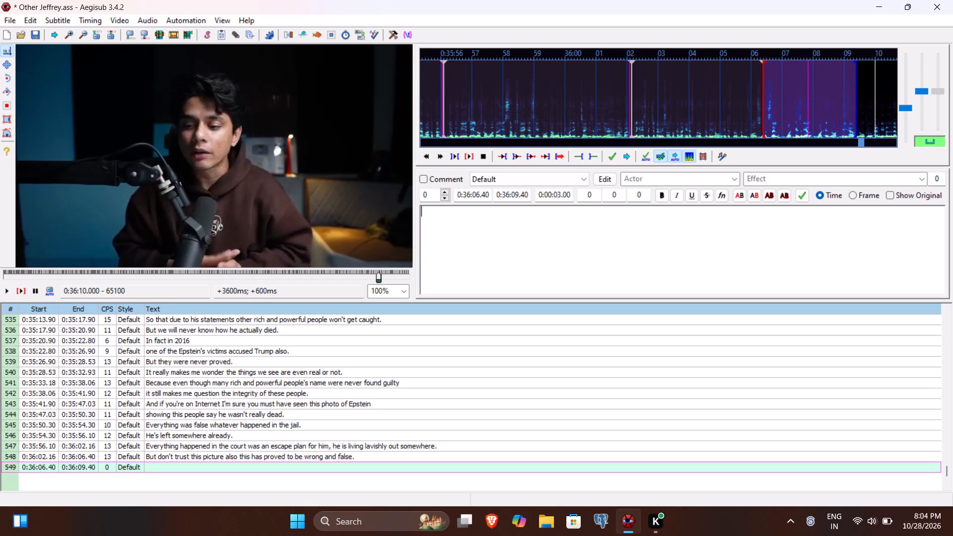
click(512, 194)
text(1000)
click(502, 239)
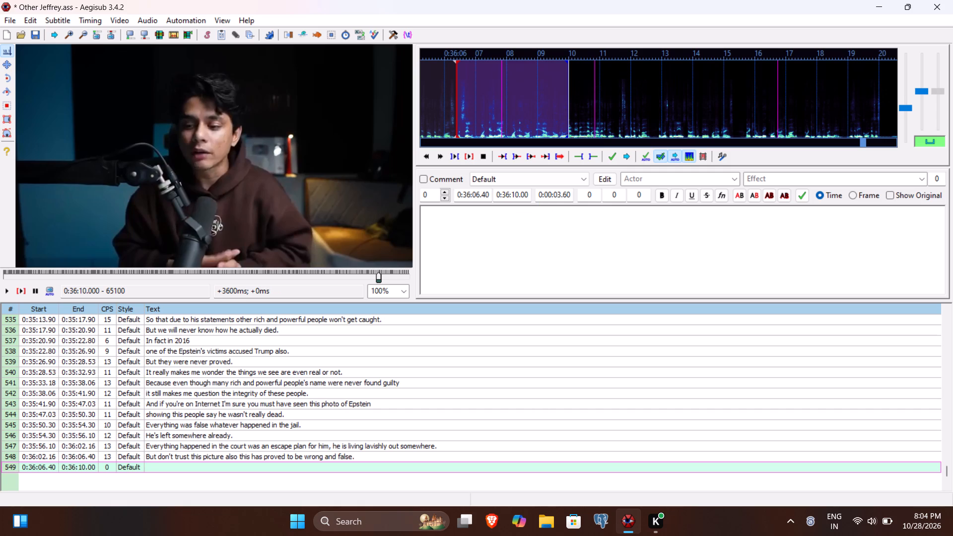
Caption line 549 with "But still what is real and what is not we have no clue." and commit it.
text(But still what is real and what is)
key(space)
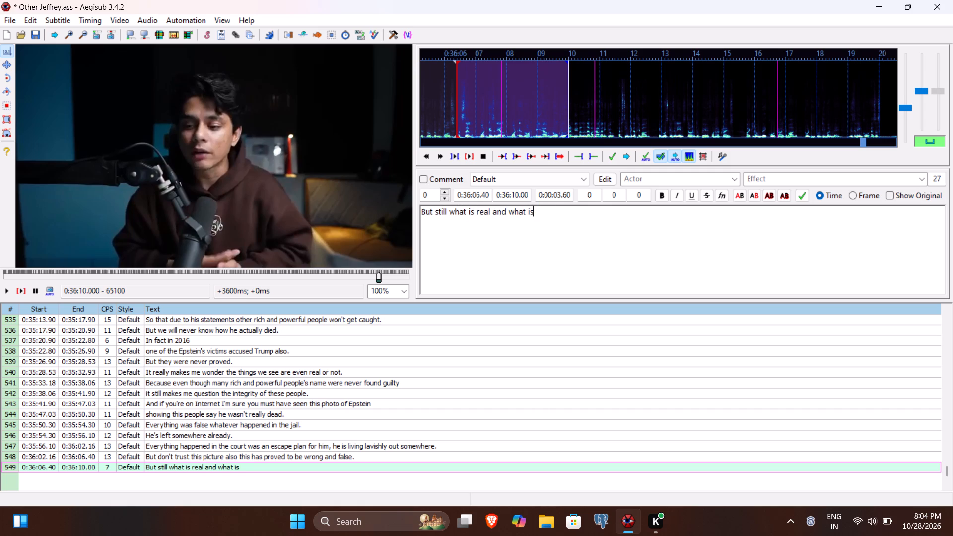
text(not we a)
key(BackSpace)
text(have no clue.)
key(Return)
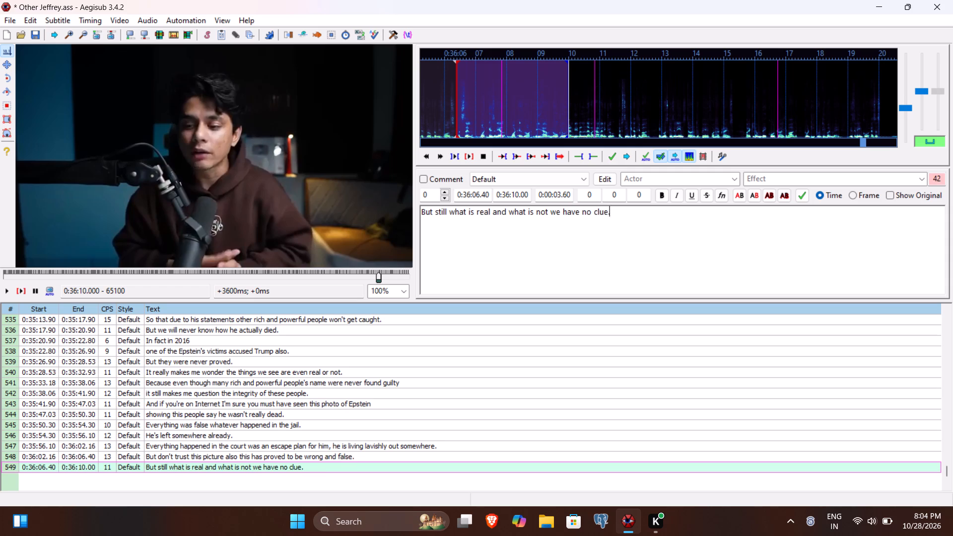
Play the video through the speech for line 550 and set the line's end time to 0:36:11.63.
click(22, 290)
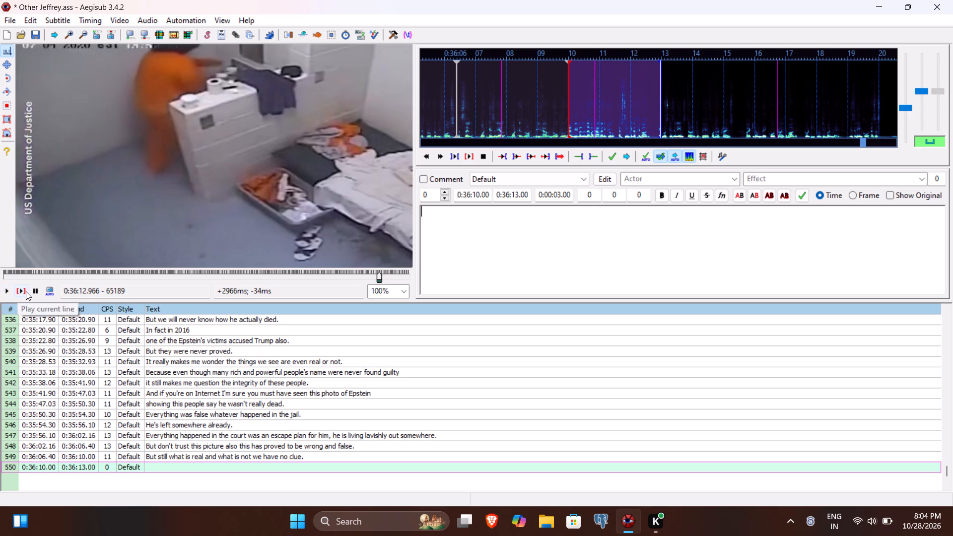
click(26, 291)
click(13, 291)
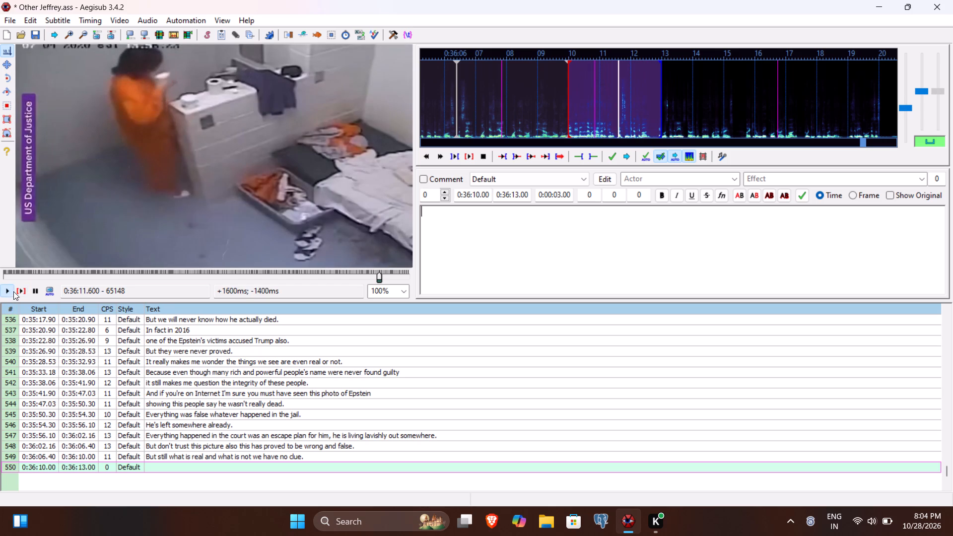
click(516, 193)
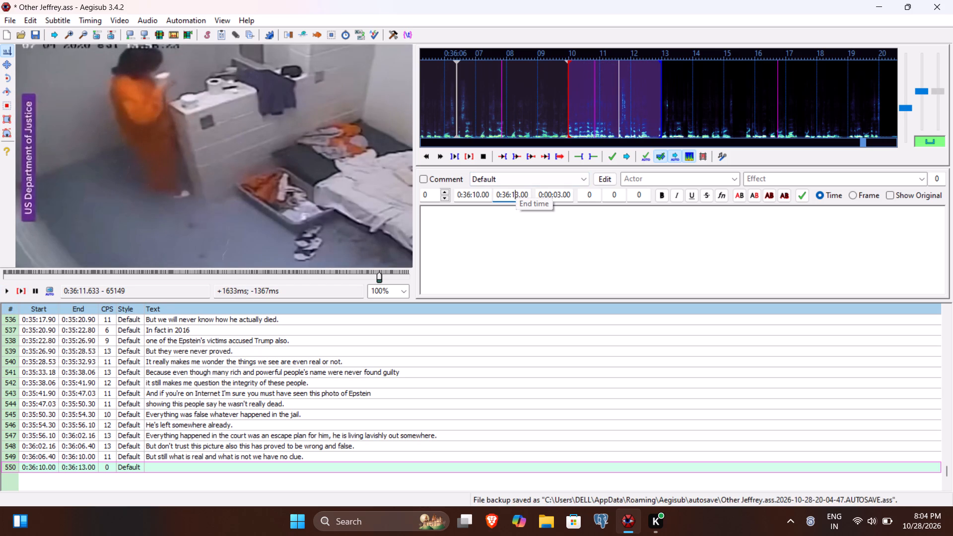
key(1)
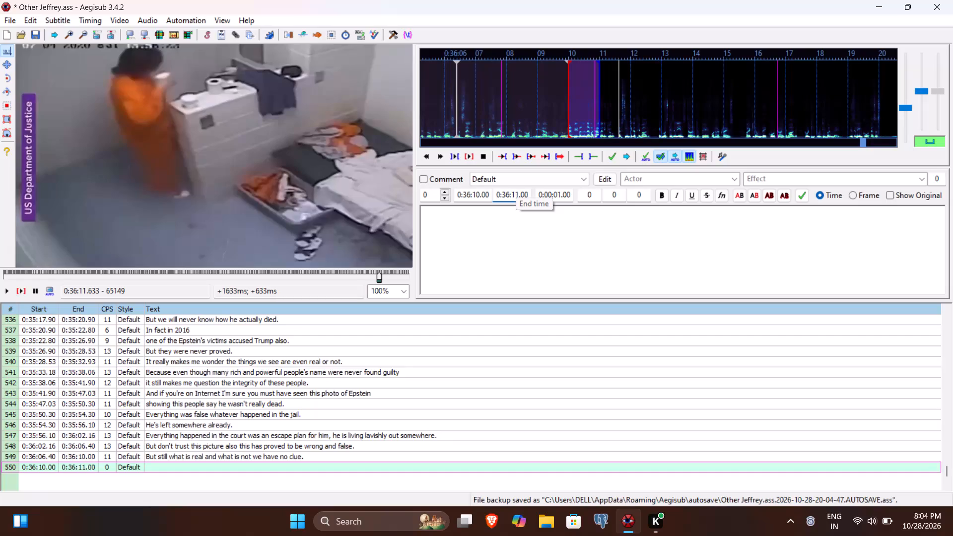
key(6)
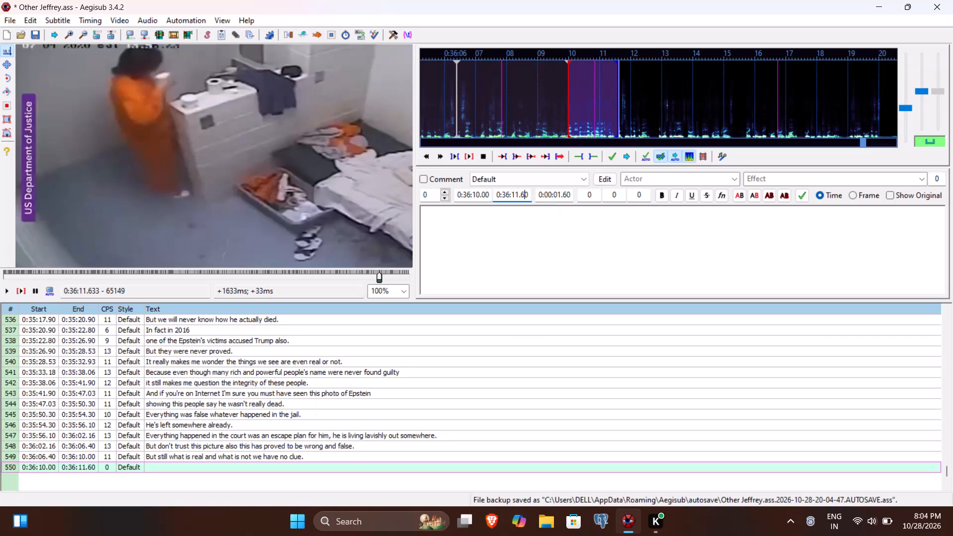
key(2)
key(BackSpace)
key(3)
click(516, 255)
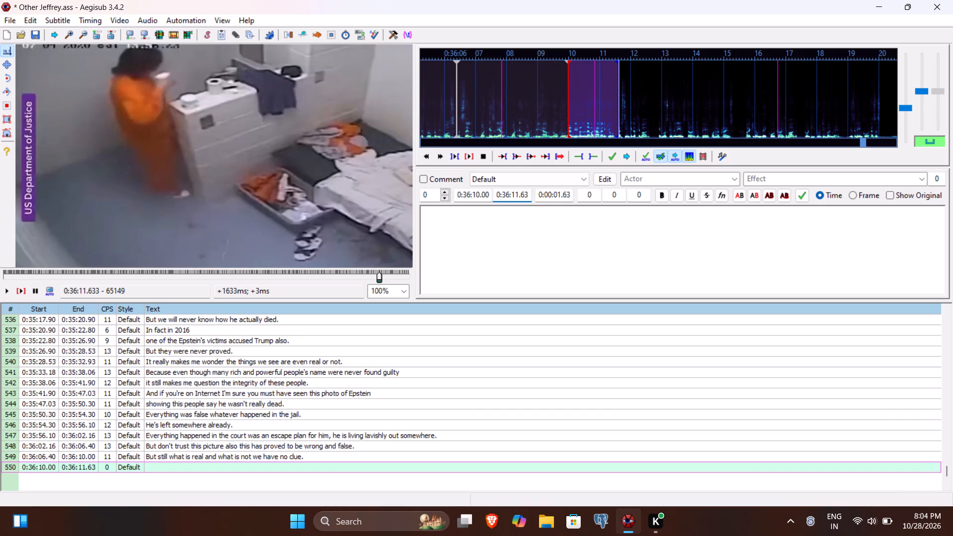
Caption line 550 with "After Epstein's death" and commit it.
text(Af)
text(ter Epstein's death)
key(Return)
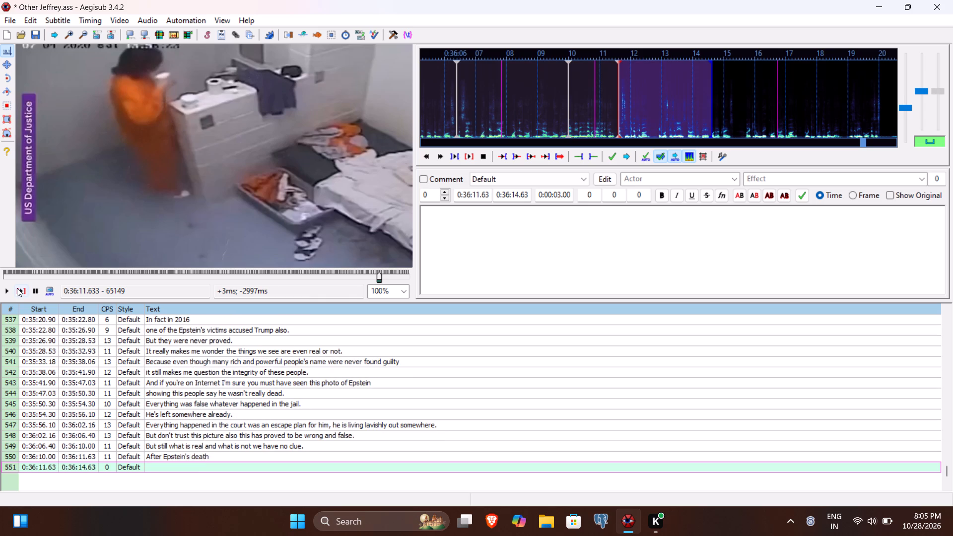
Play the video over line 551 to hear where its speech begins and ends.
click(17, 288)
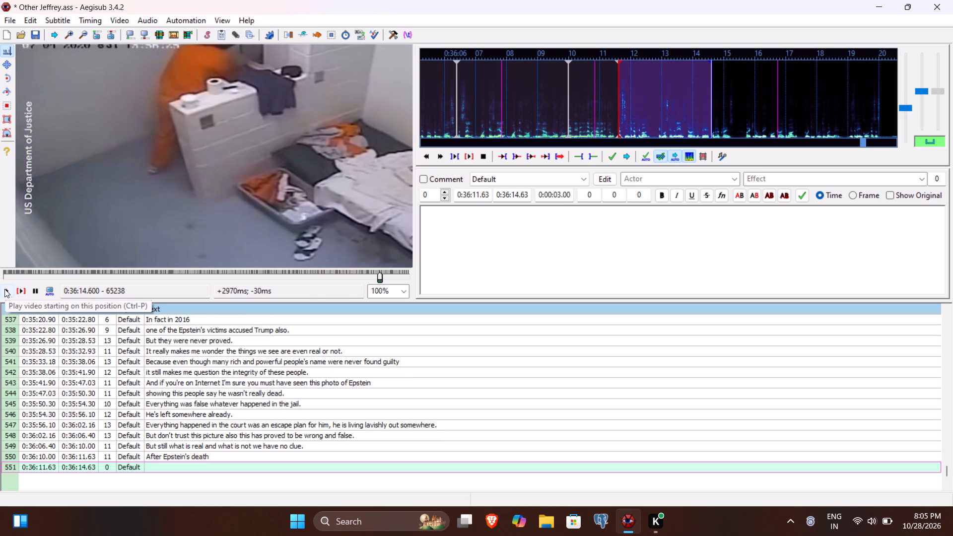
click(18, 290)
click(3, 292)
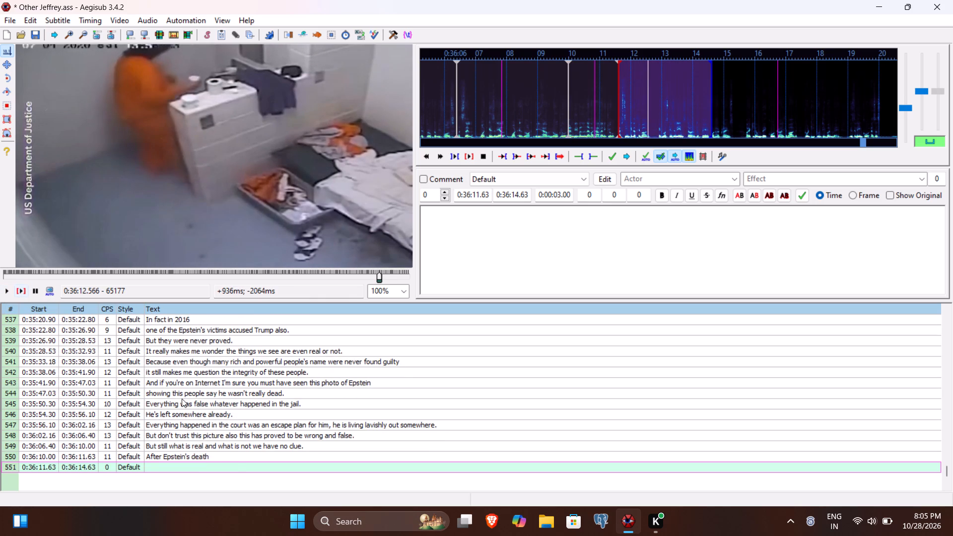
Replay line 550, replace its caption with "and we will never have any clue." and commit it.
click(230, 453)
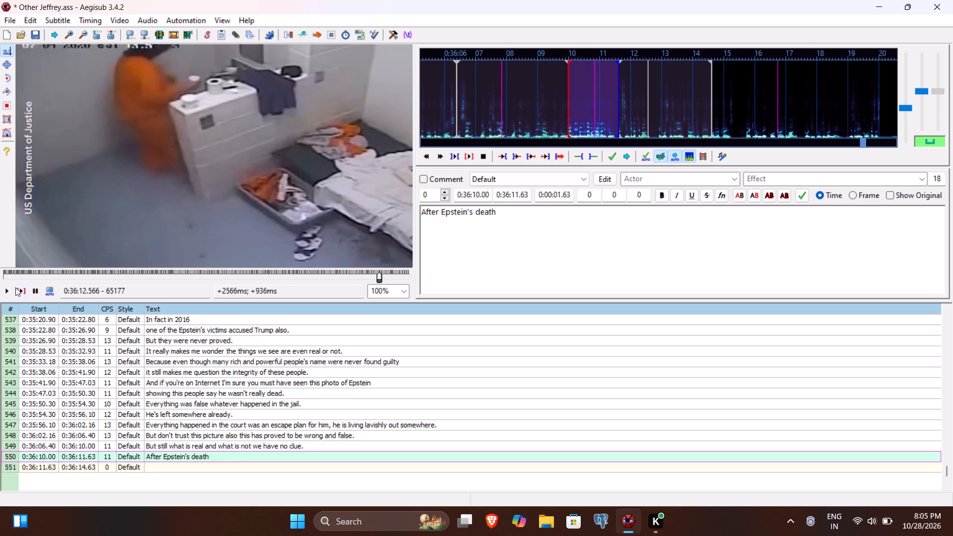
click(21, 287)
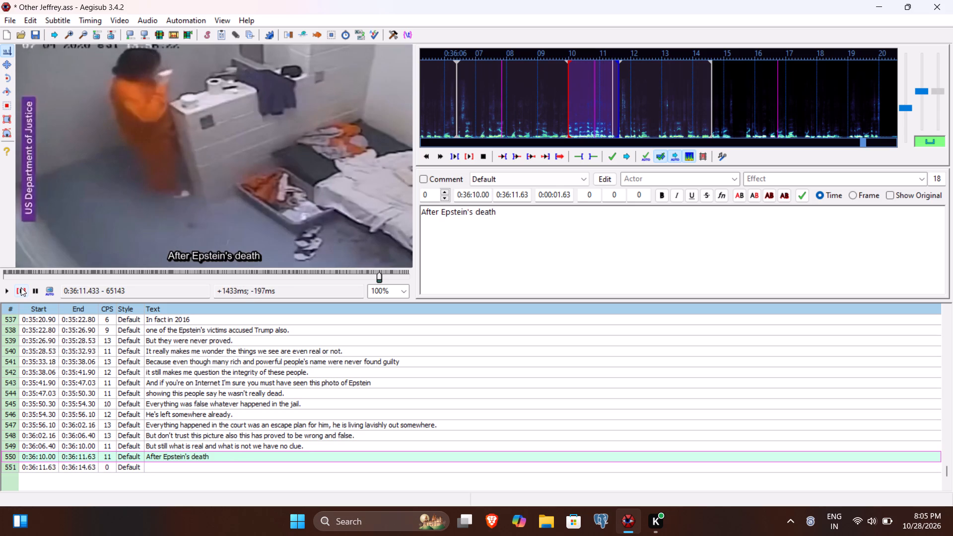
triple_click(488, 238)
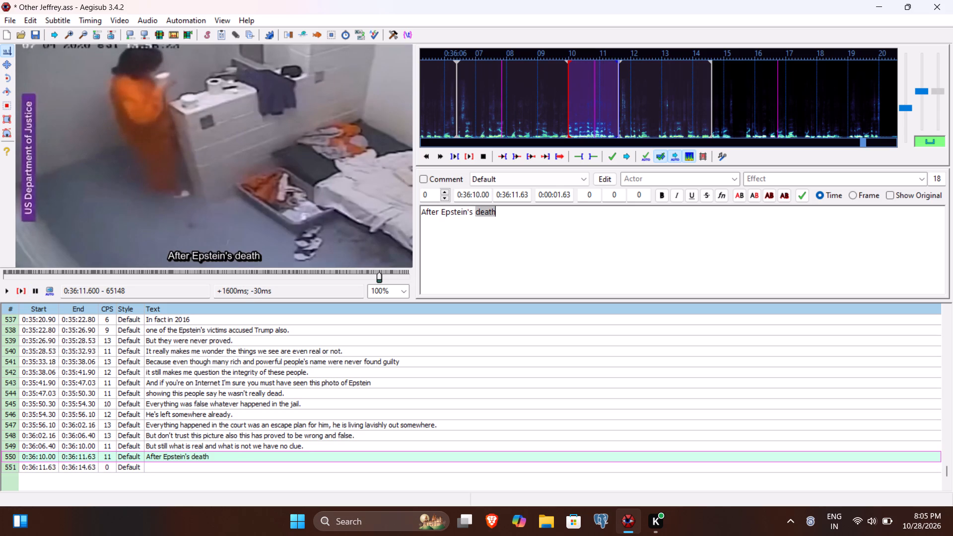
text(and we will never have any clues)
key(BackSpace)
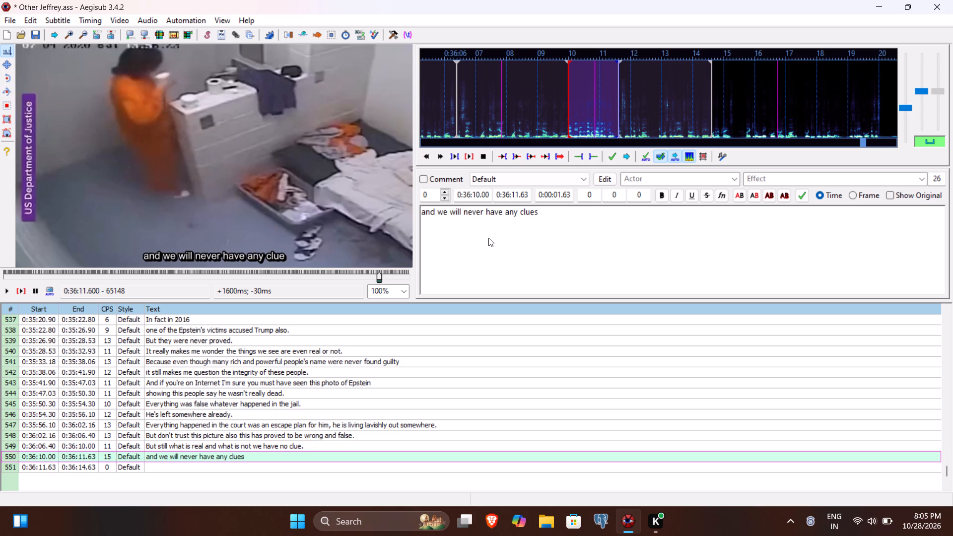
key(period)
key(Return)
Caption line 551 with "After Epstein's death".
text(After eps)
key(BackSpace)
key(BackSpace)
key(BackSpace)
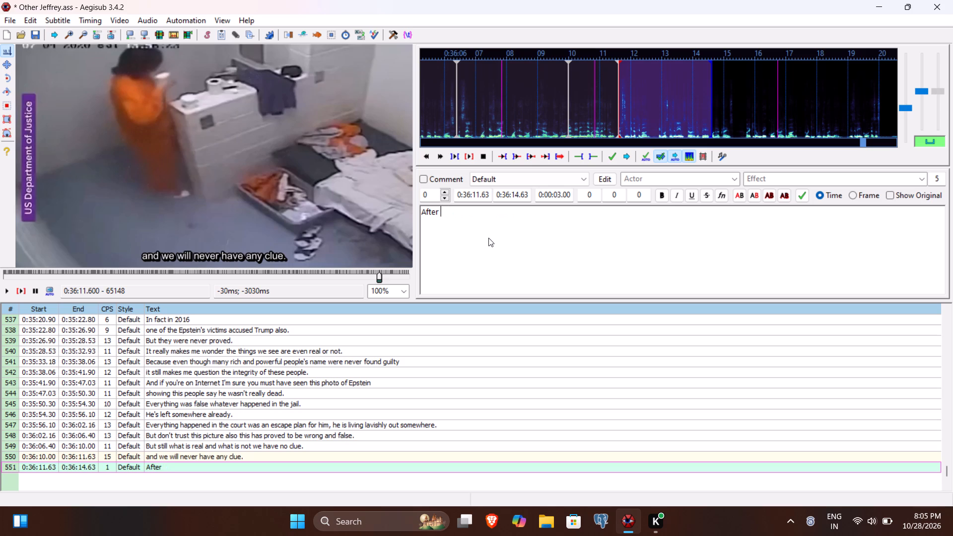
text(Epstein's death)
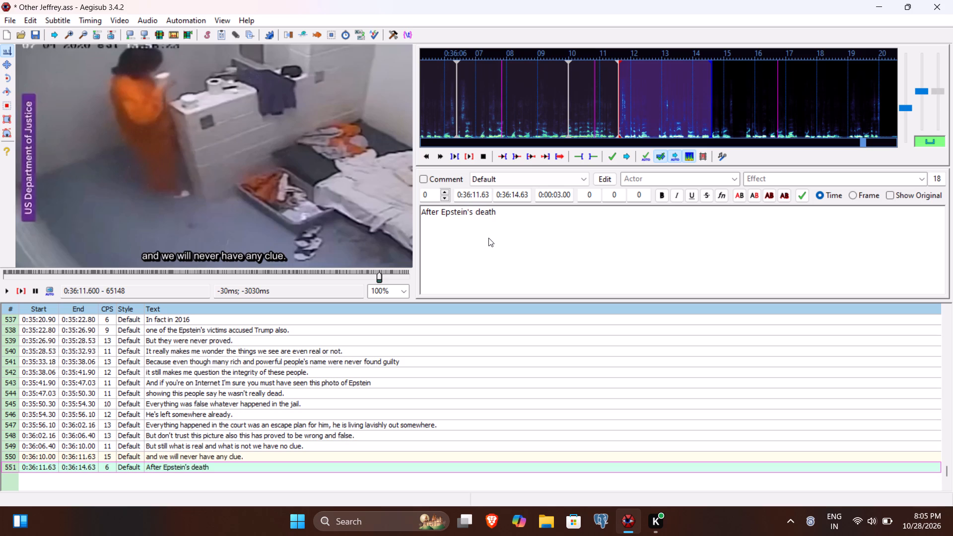
Play the video through the speech for line 551, set its end time to 0:36:12.63 and commit the line.
click(21, 290)
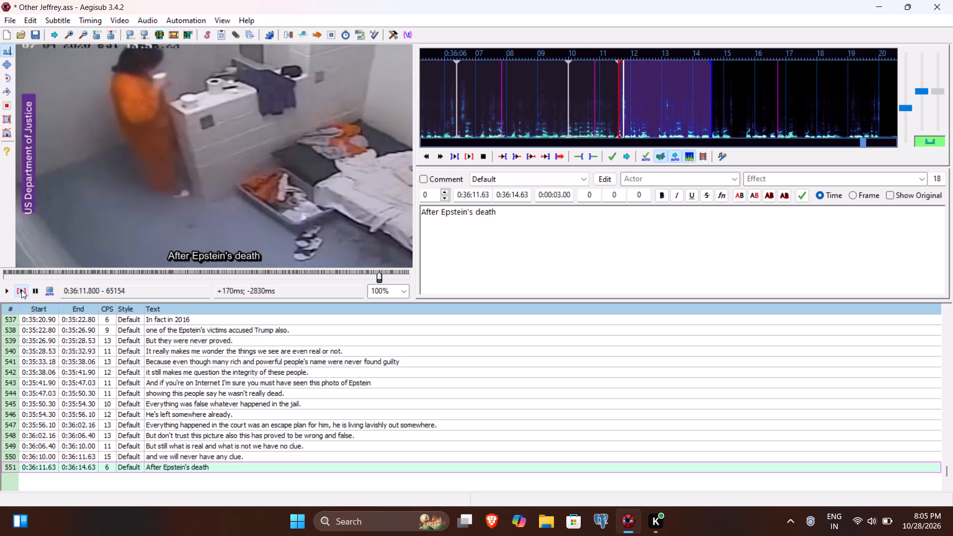
click(4, 291)
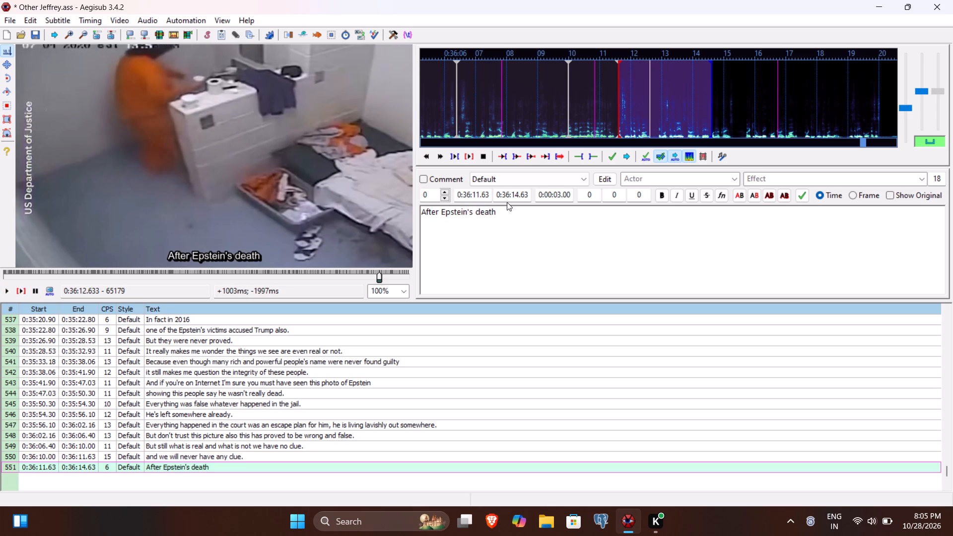
click(514, 196)
key(2)
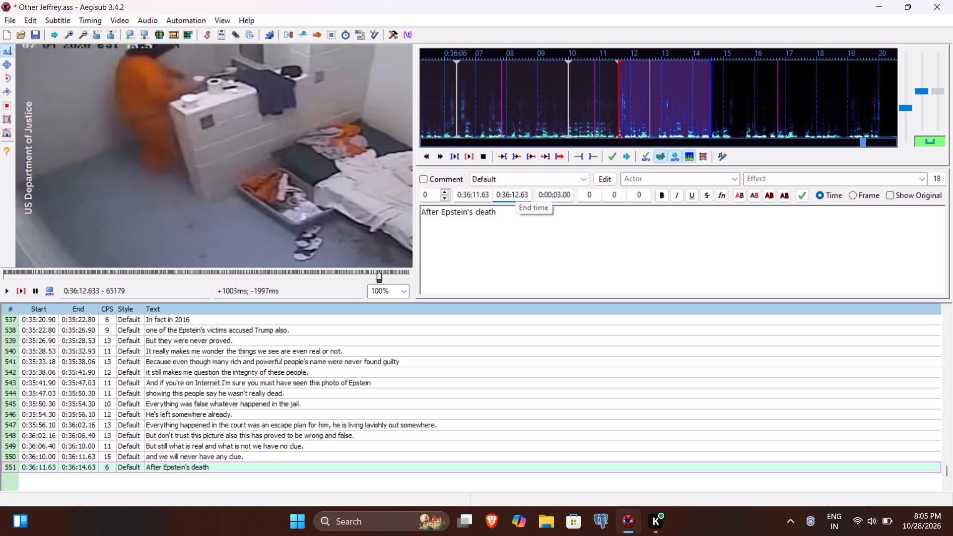
click(583, 267)
key(Return)
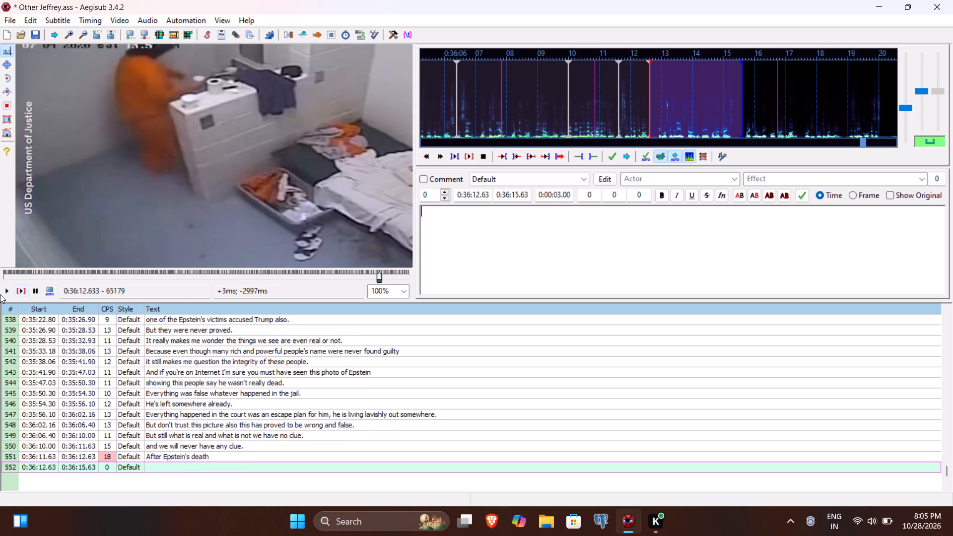
Play the video through the speech for line 552 and time the line from 0:36:12.84 to 0:36:15.36.
click(18, 288)
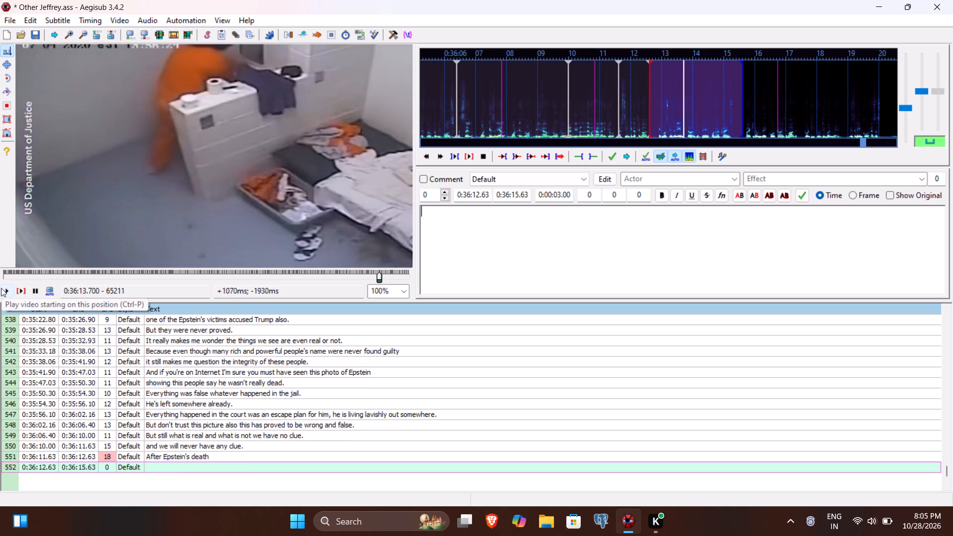
click(1, 288)
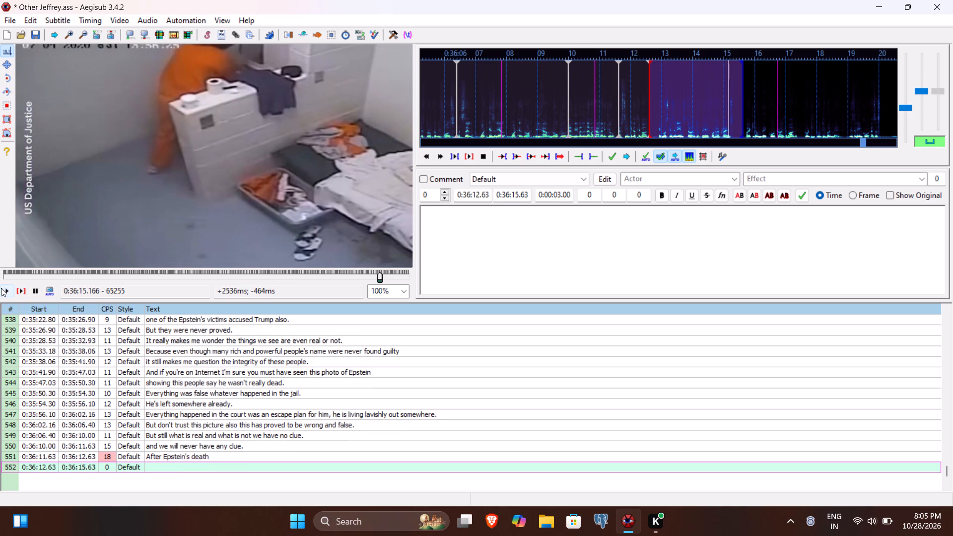
double_click(1, 288)
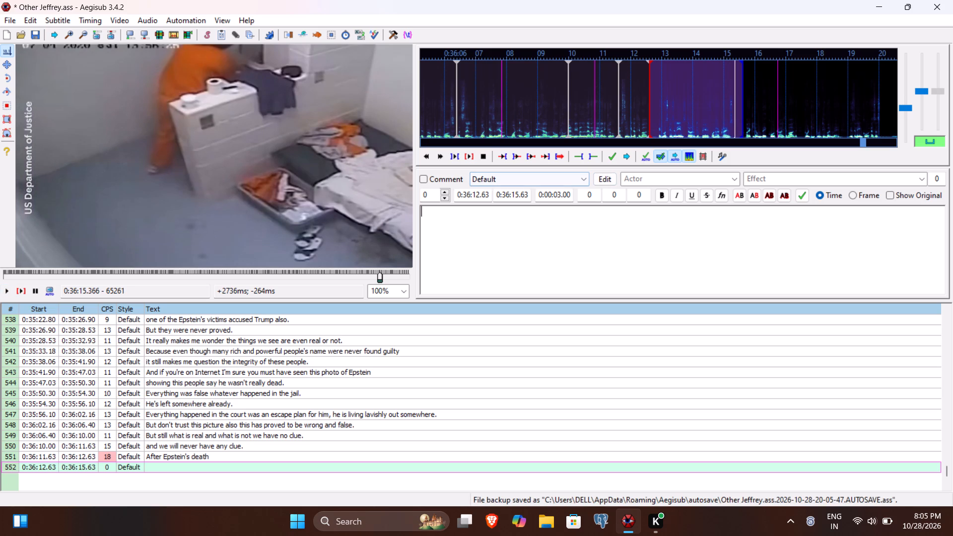
click(523, 195)
key(BackSpace)
text(36)
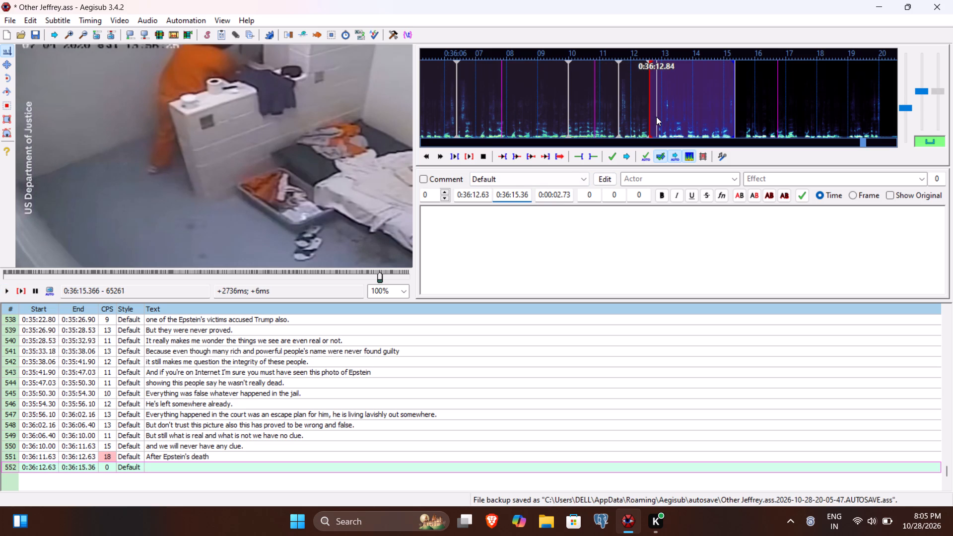
click(483, 195)
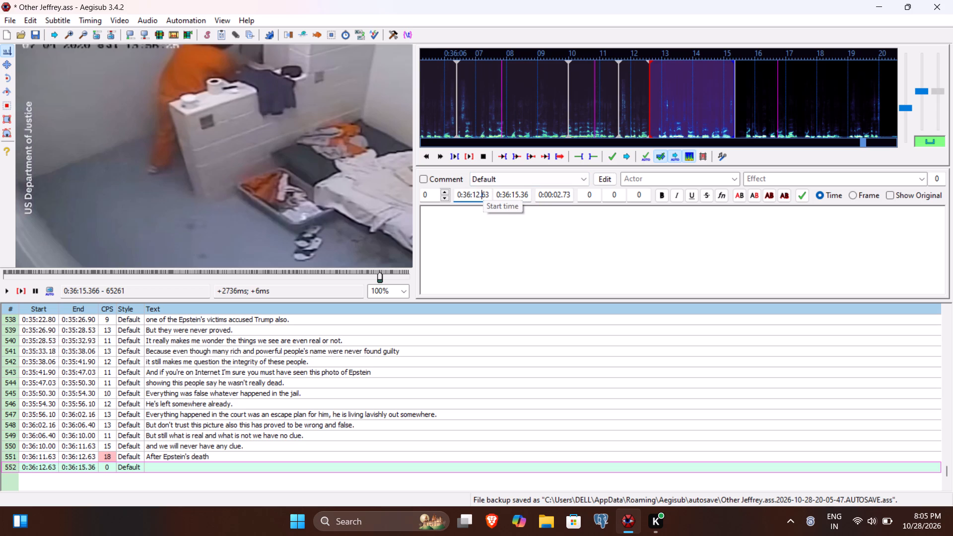
text(84)
Caption line 552 with "it was Ghislaine's turn to pay for her crimes." and commit it.
click(476, 225)
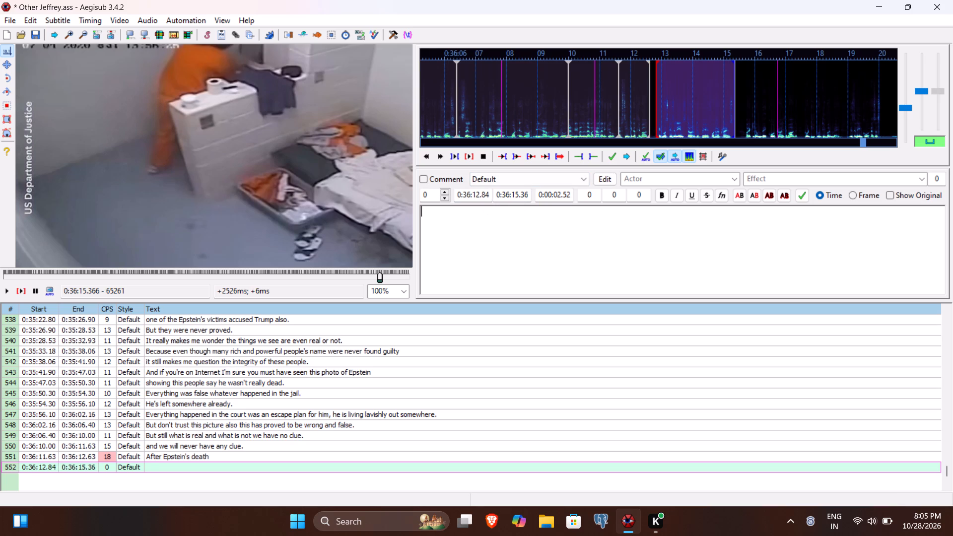
text(it was ghi)
key(BackSpace)
key(BackSpace)
key(BackSpace)
text(Ghislaine)
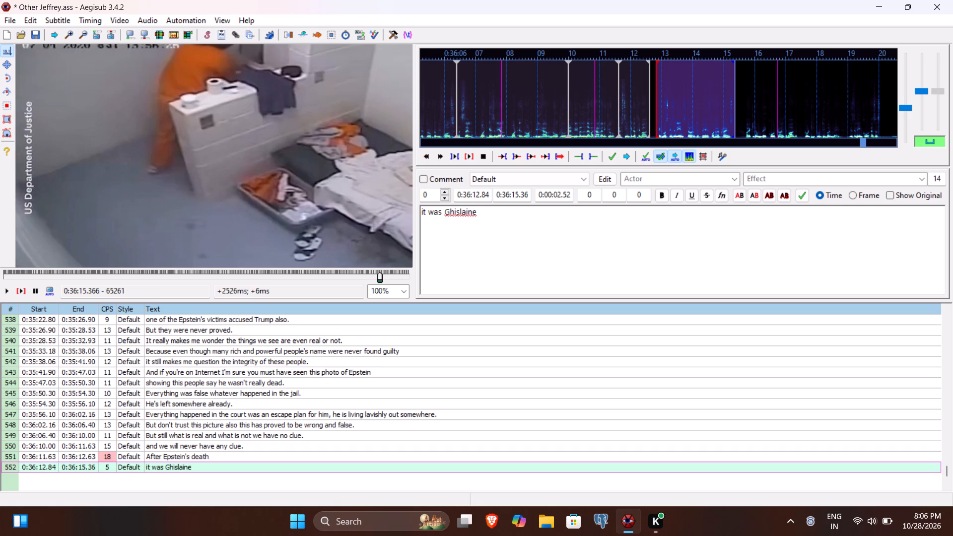
text(')
key(space)
key(BackSpace)
text(s turn to pay for her crimes)
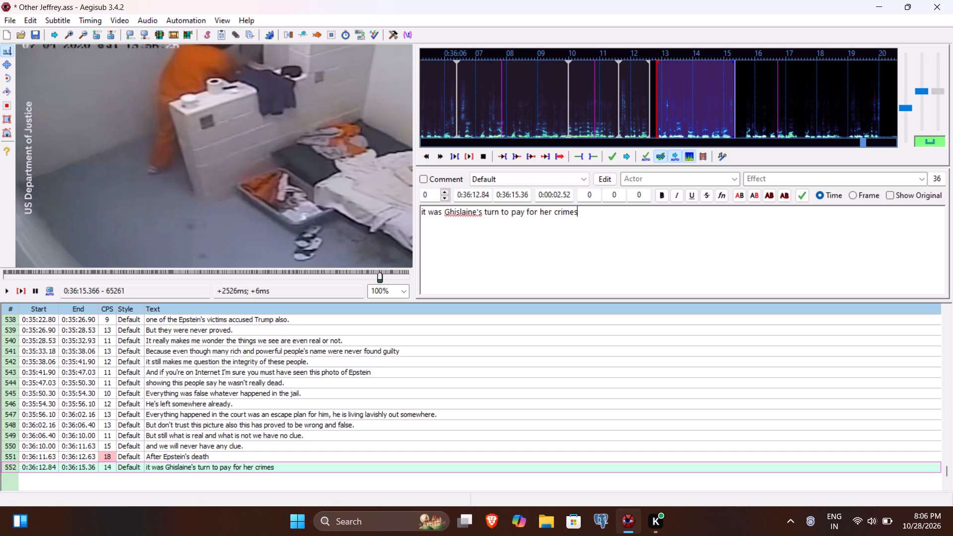
key(period)
key(Return)
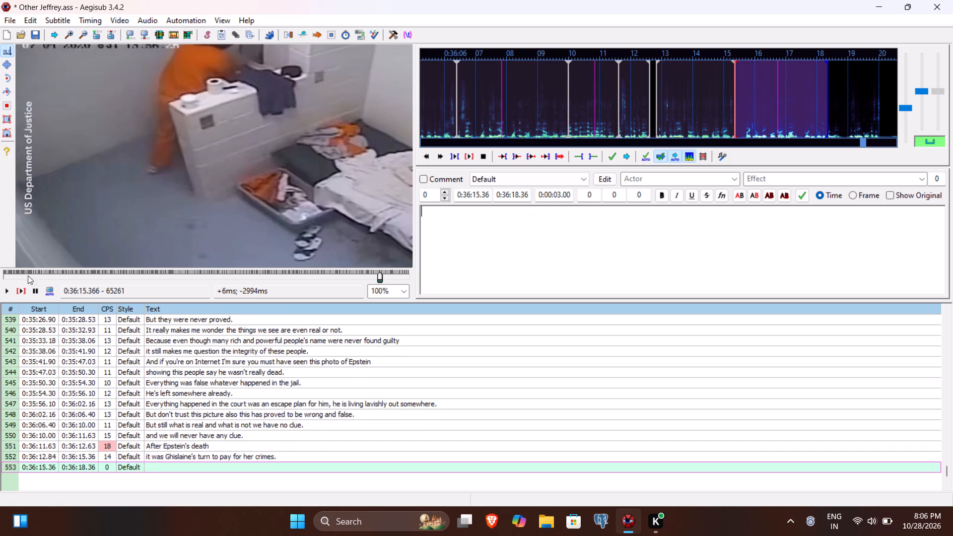
Play the video through the speech for line 553 and time the line from 0:36:15.68 to 0:36:17.40.
click(22, 287)
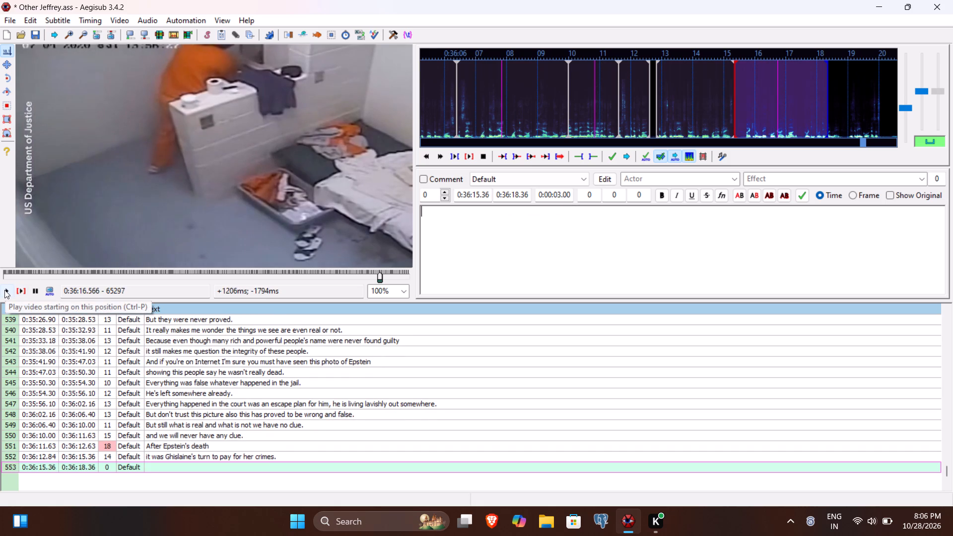
click(4, 290)
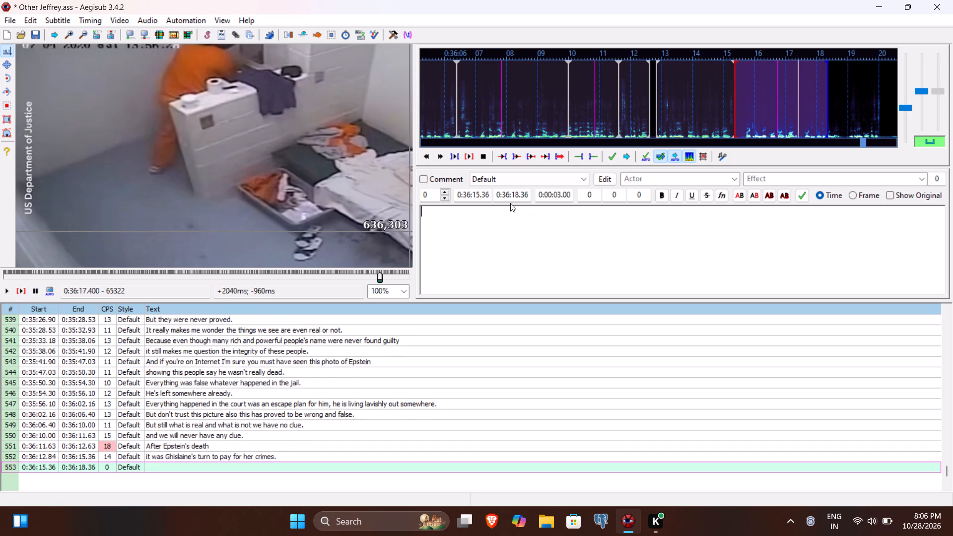
click(516, 197)
text(740)
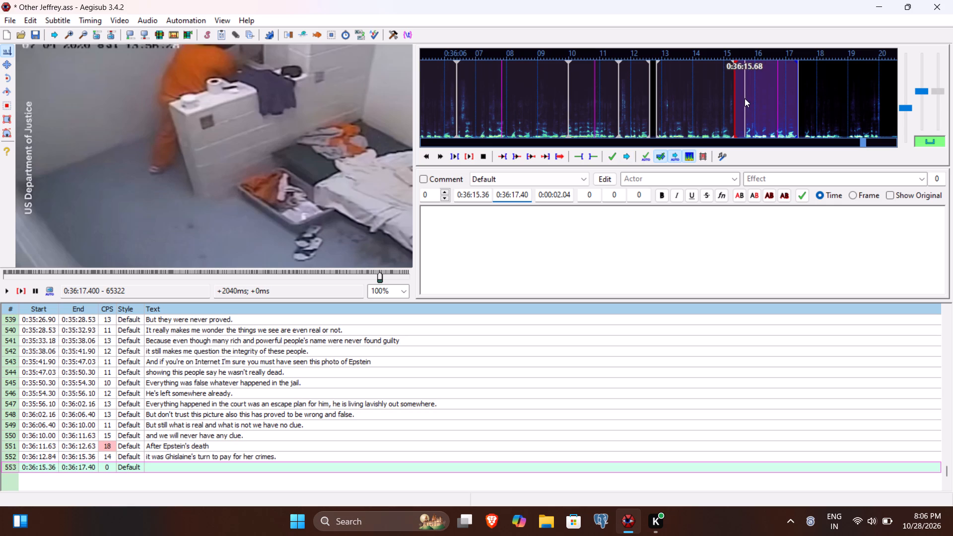
click(480, 195)
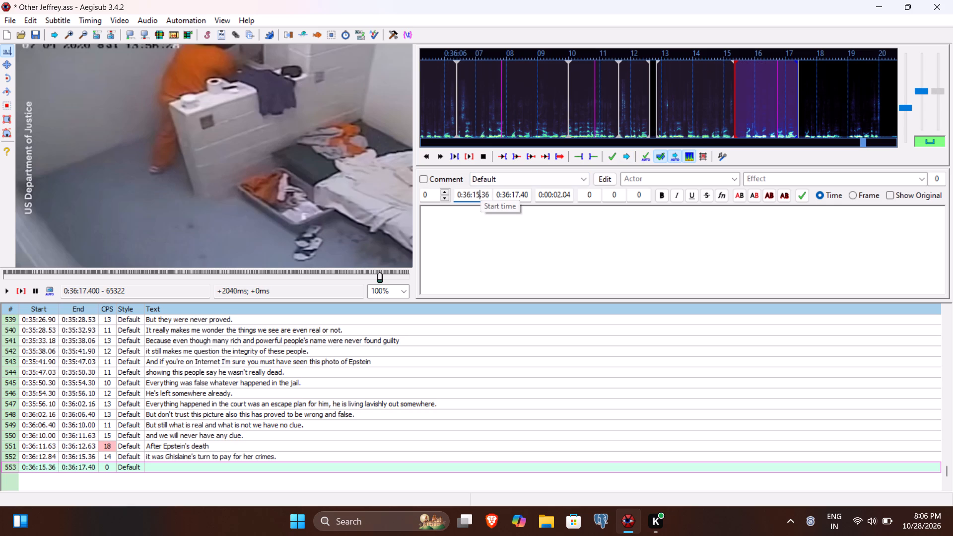
text(68)
Caption line 553 with "And after a long court trial" and commit it.
click(463, 254)
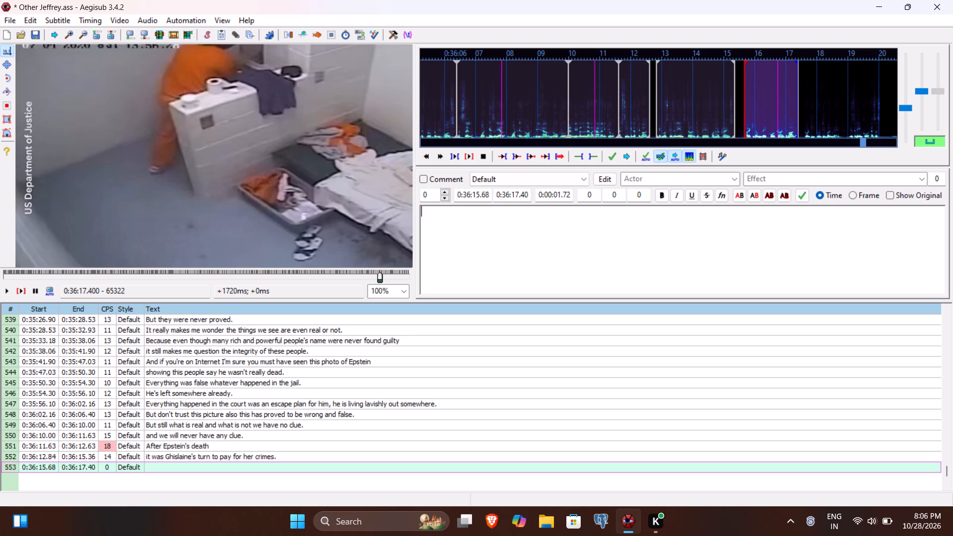
text(And after a long court tir)
key(BackSpace)
key(BackSpace)
text(rial)
key(Return)
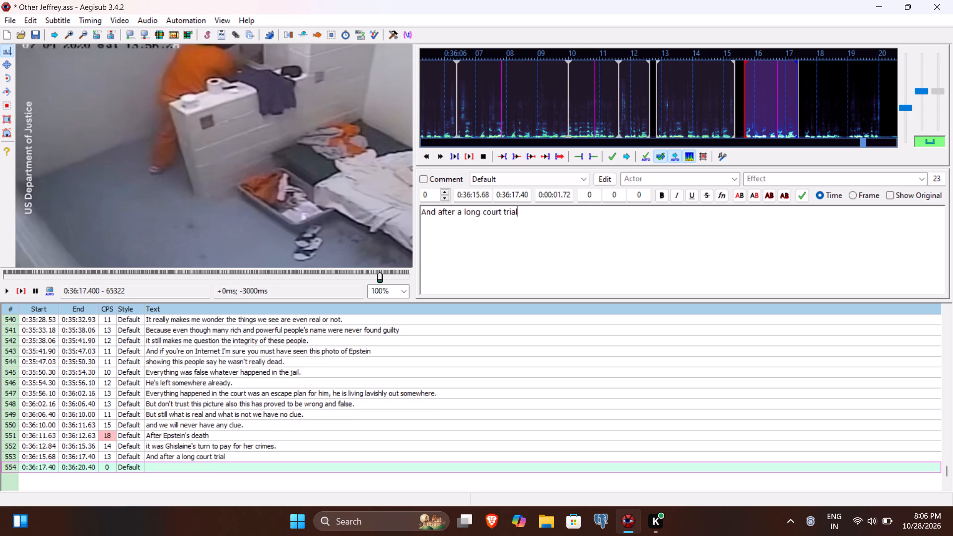
Play the video through the speech for line 554 and time the line from 0:36:17.58 to 0:36:18.84.
click(20, 295)
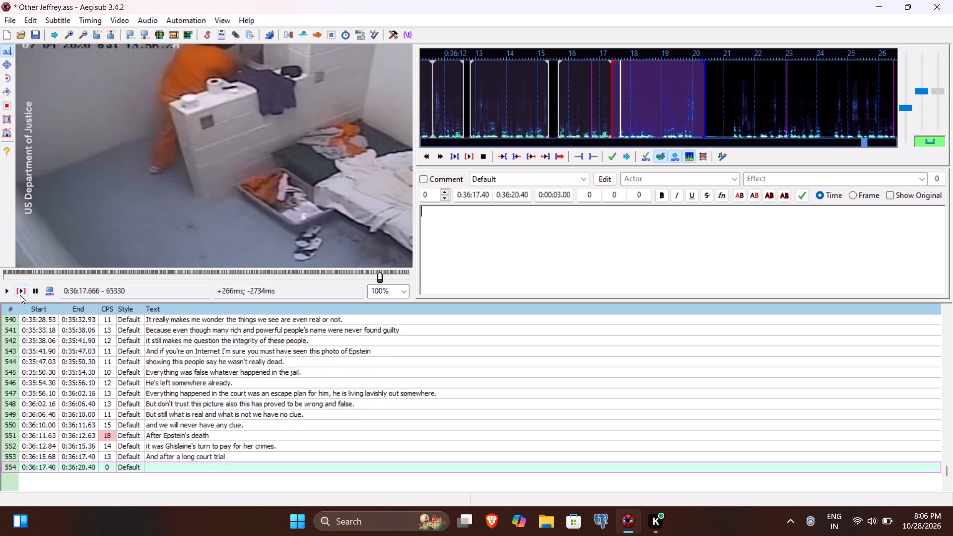
click(8, 291)
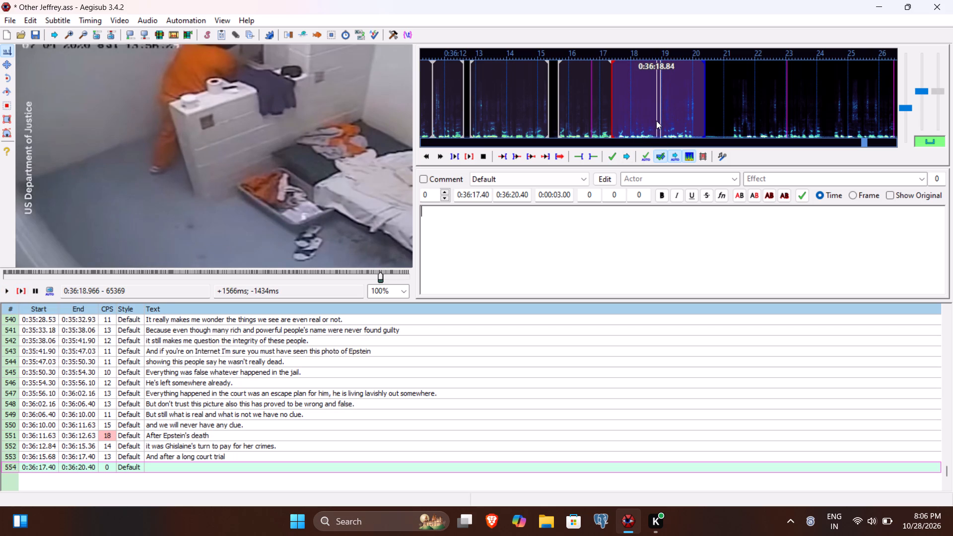
click(511, 196)
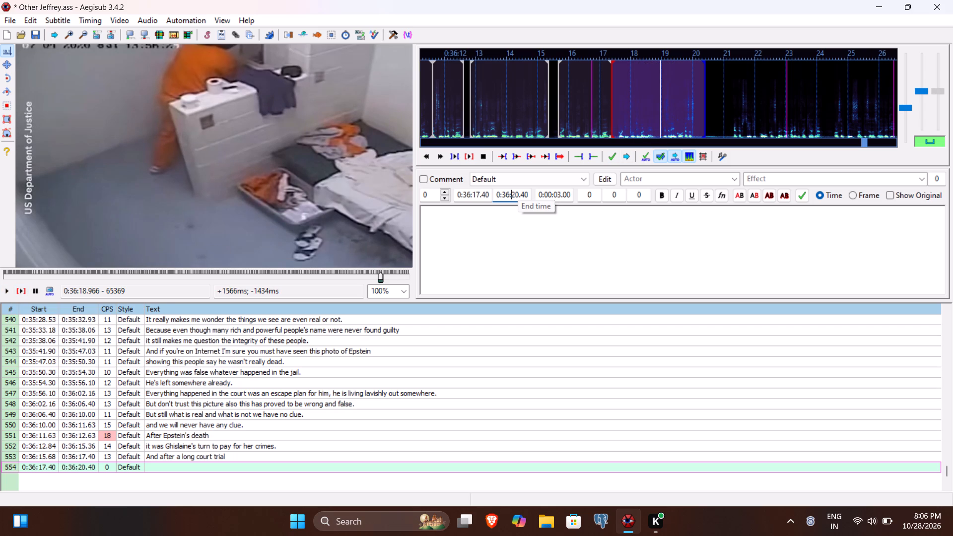
text(1884)
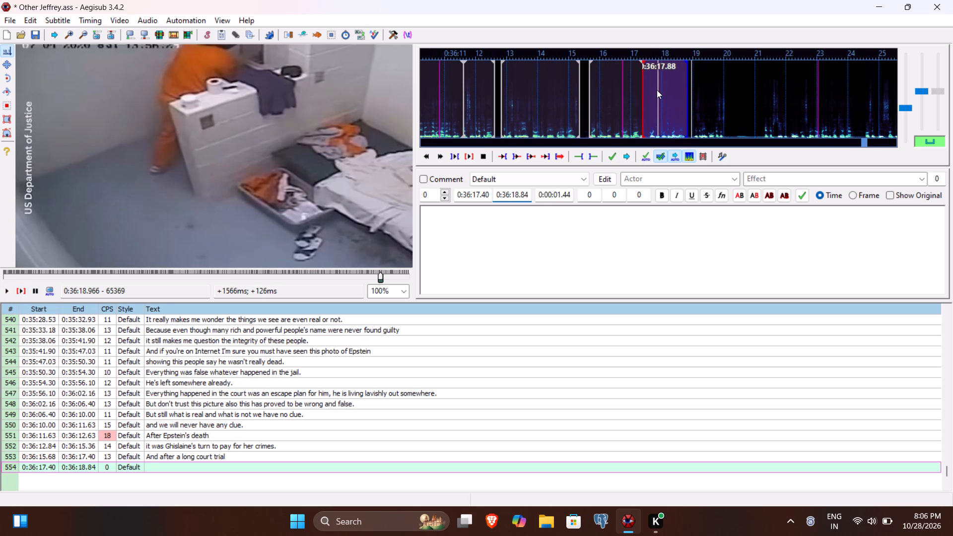
click(484, 194)
key(BackSpace)
text(58)
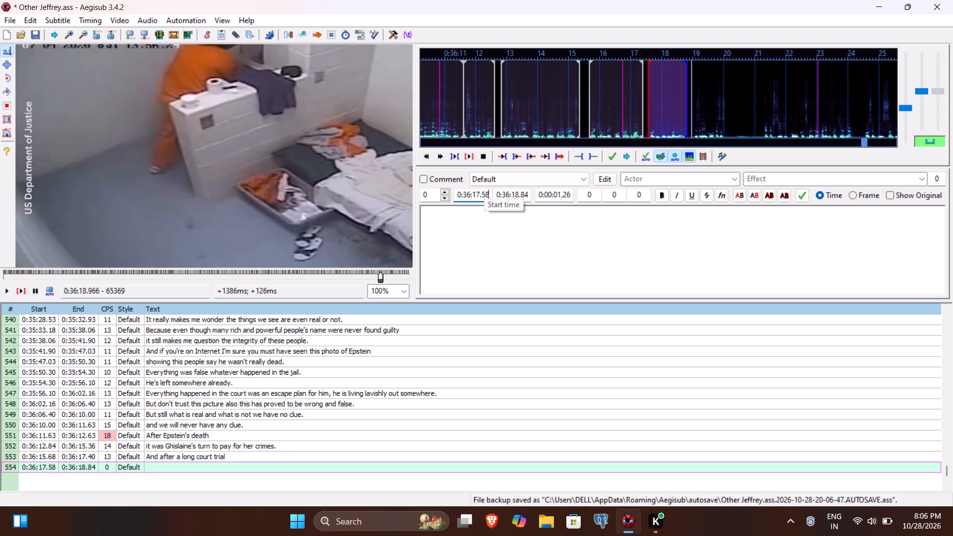
Caption line 554 with "in 2021" and commit it.
click(479, 254)
text(in 2021)
key(Return)
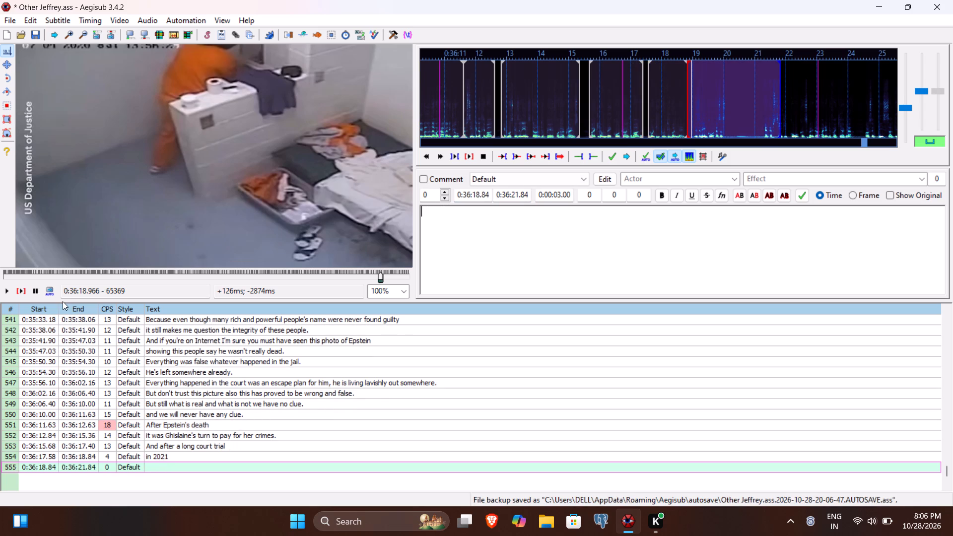
Play the video through the speech for line 555 and set the line's end time to 0:36:24.23.
click(22, 291)
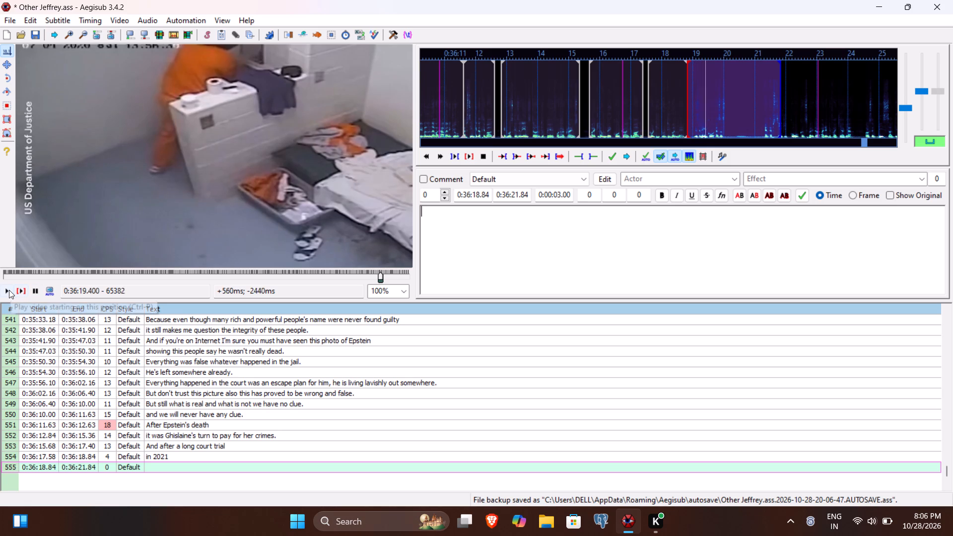
click(9, 290)
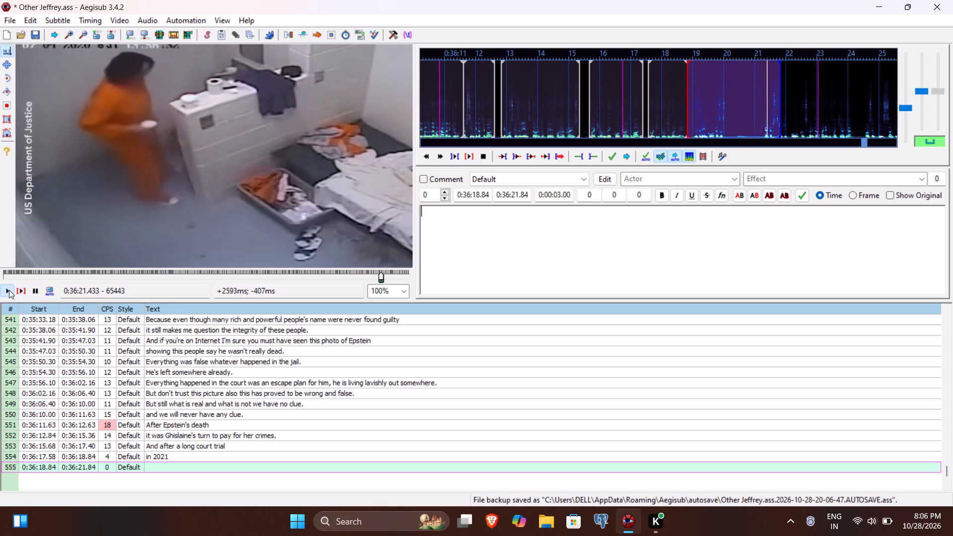
click(9, 290)
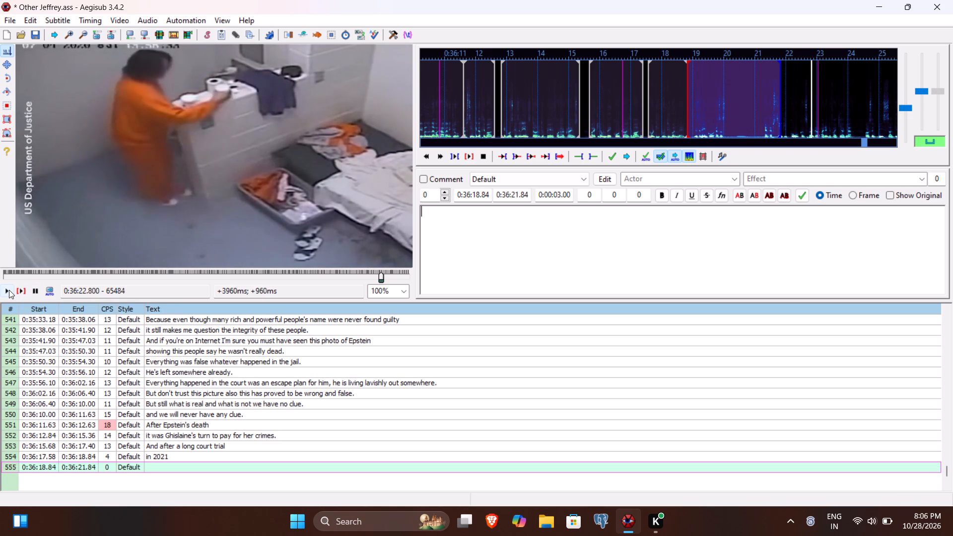
click(9, 290)
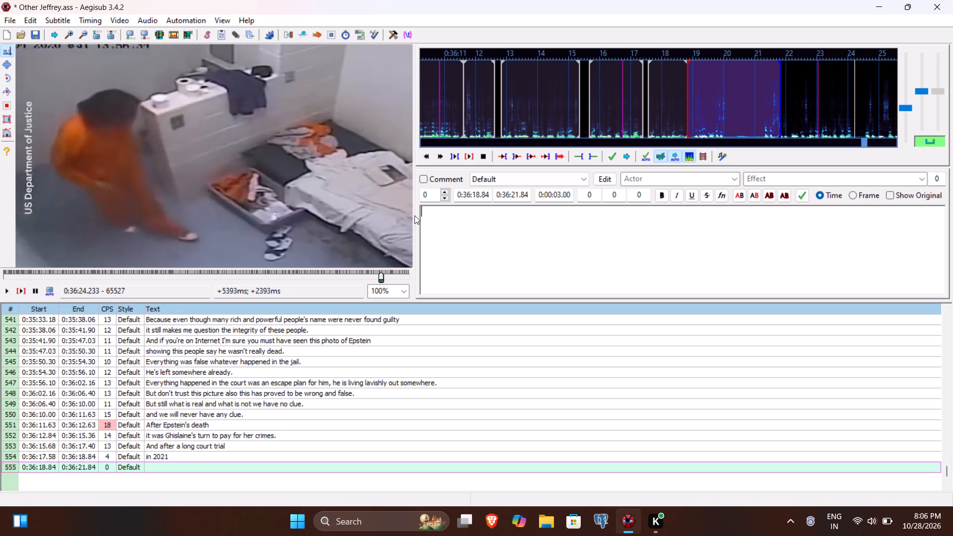
click(516, 195)
text(423)
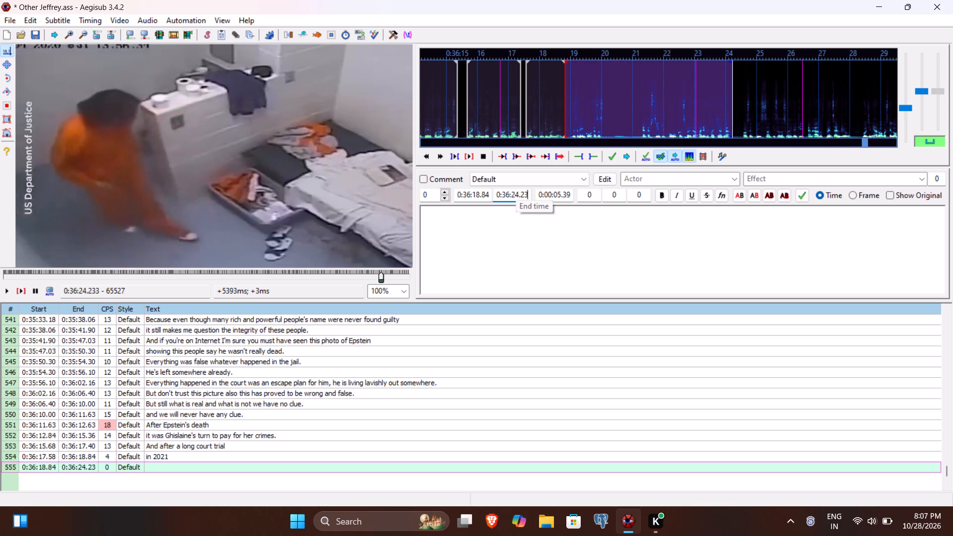
Caption line 555 with "Ghislaine was found guilty of sex offending and Epstein's co-conspirator", replaying the line to check the wording, and commit it.
click(501, 235)
text(Ghislaine wa)
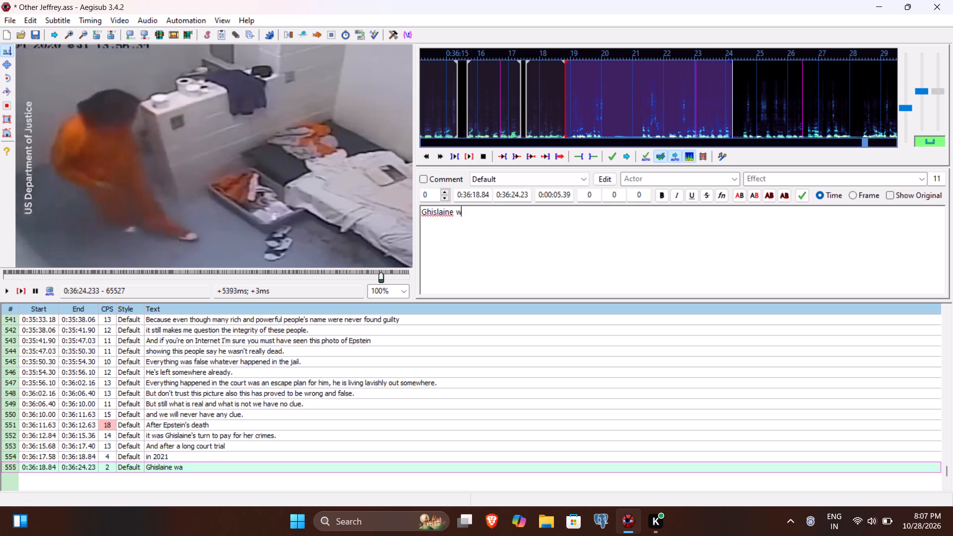
text(s)
key(space)
text(go)
key(BackSpace)
key(BackSpace)
text(found guilty of)
key(space)
click(19, 292)
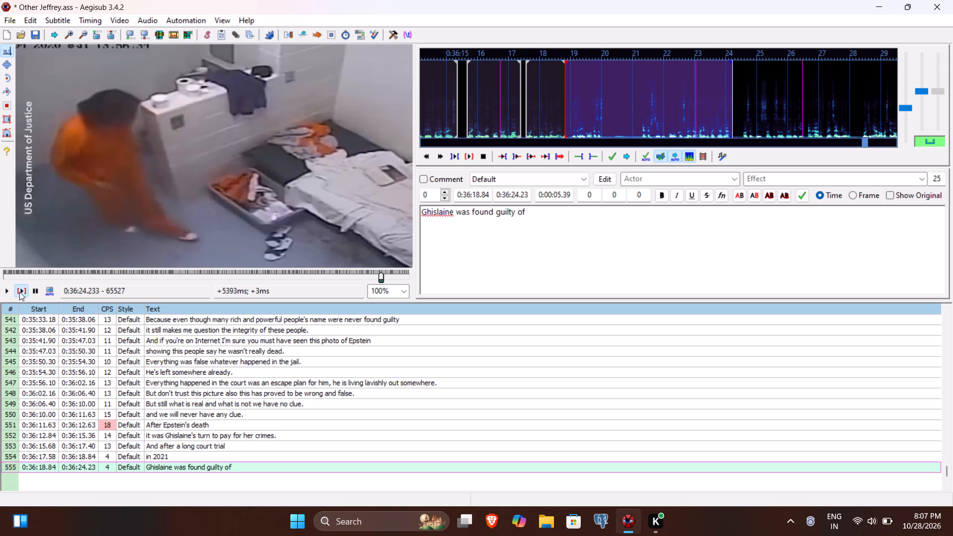
click(19, 292)
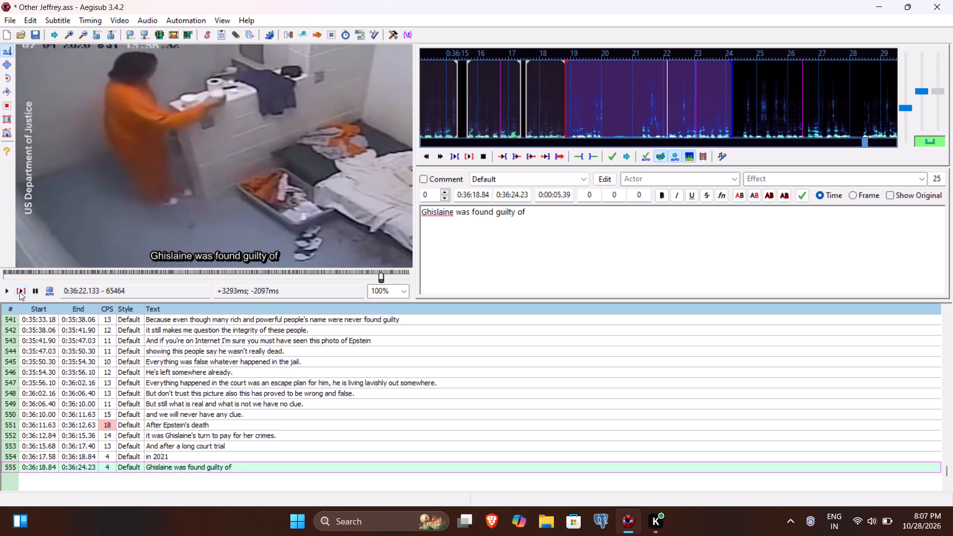
text(sex offending and Epstein's co)
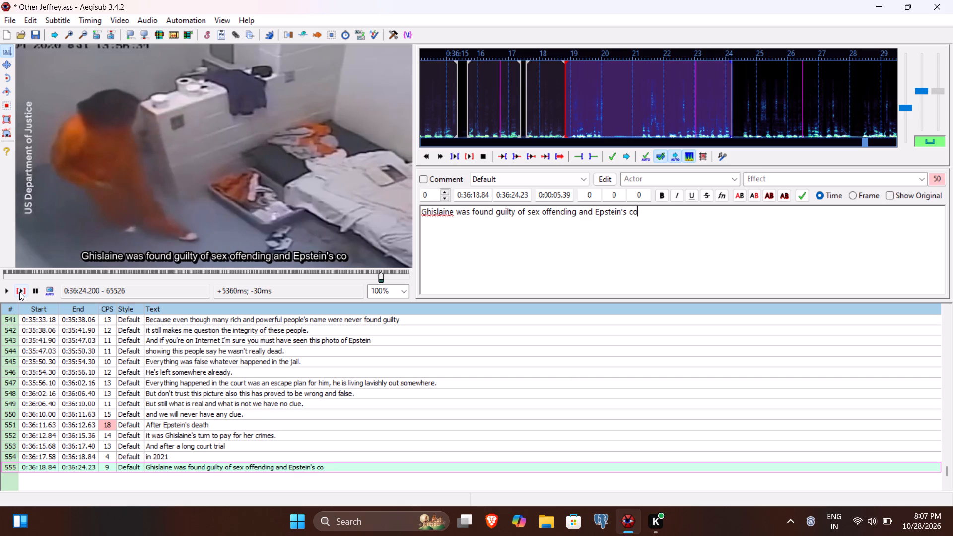
text(co)
key(BackSpace)
key(BackSpace)
text(-cin)
key(BackSpace)
key(BackSpace)
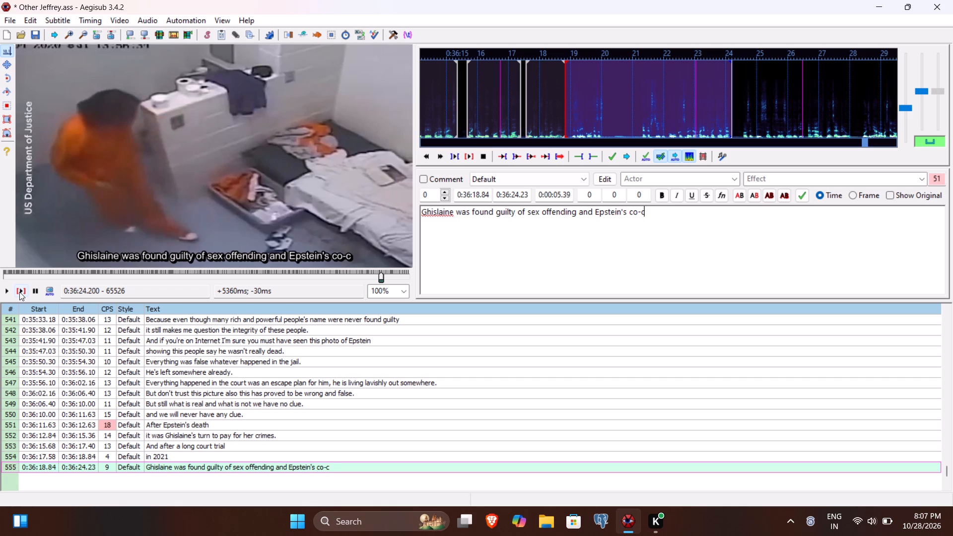
text(onspirator)
key(Return)
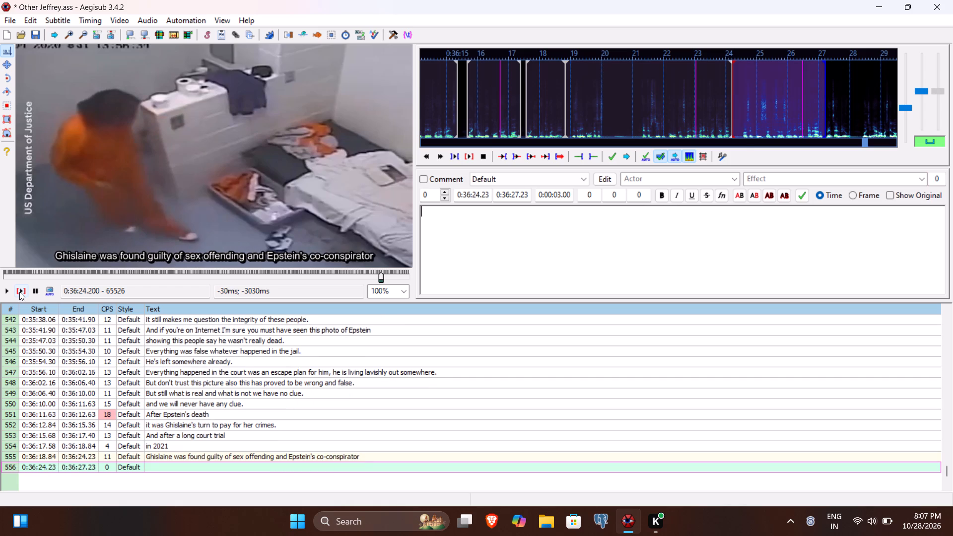
Play the video through the speech for line 556 and time the line from 0:36:24.56 to 0:36:26.60.
click(19, 292)
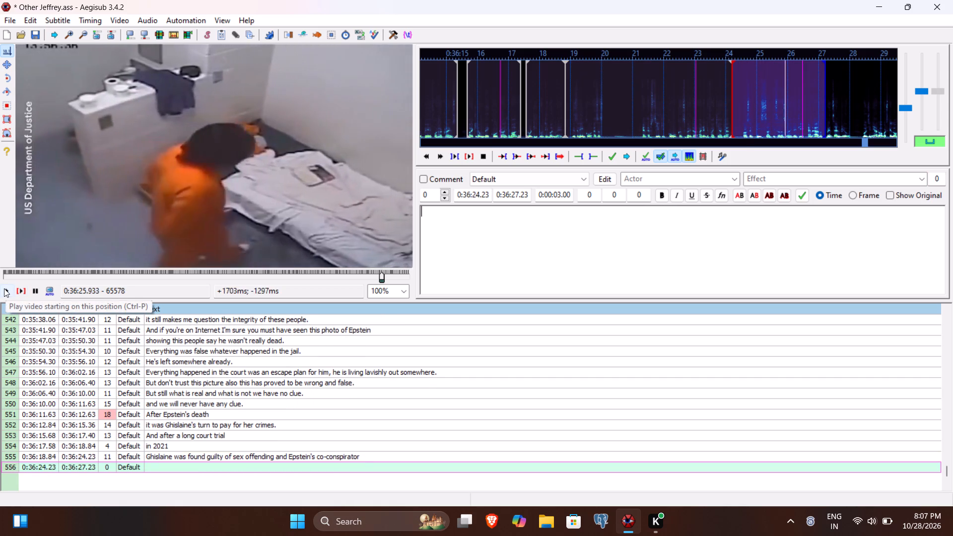
click(4, 288)
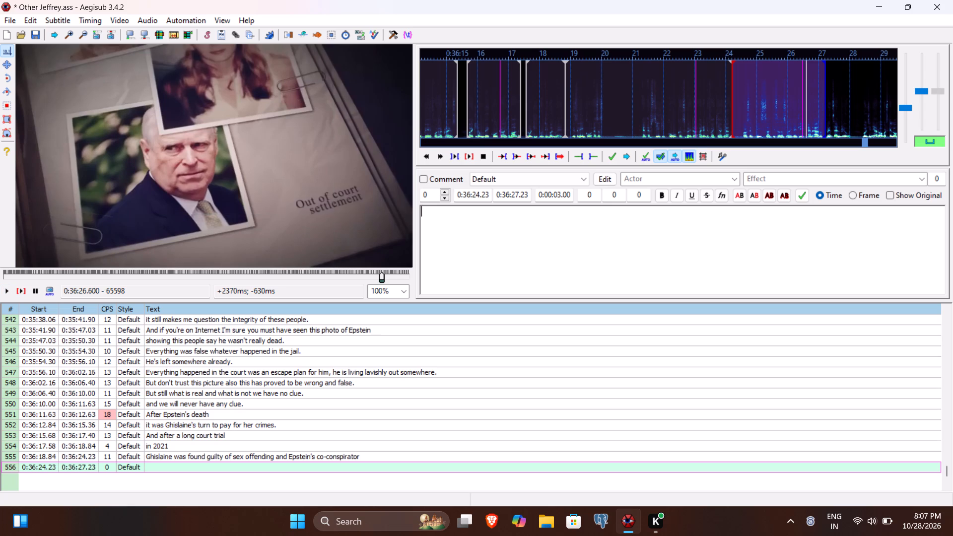
click(513, 196)
text(660)
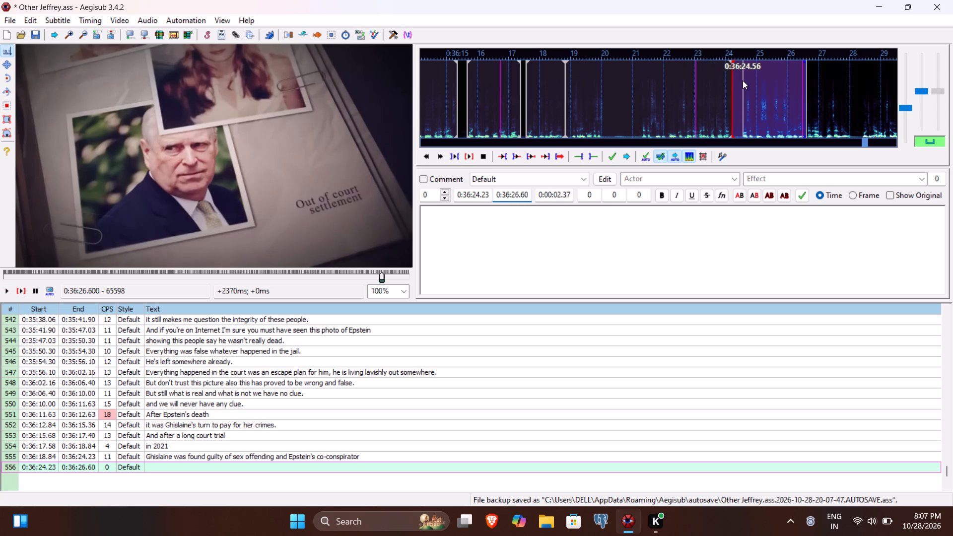
click(482, 196)
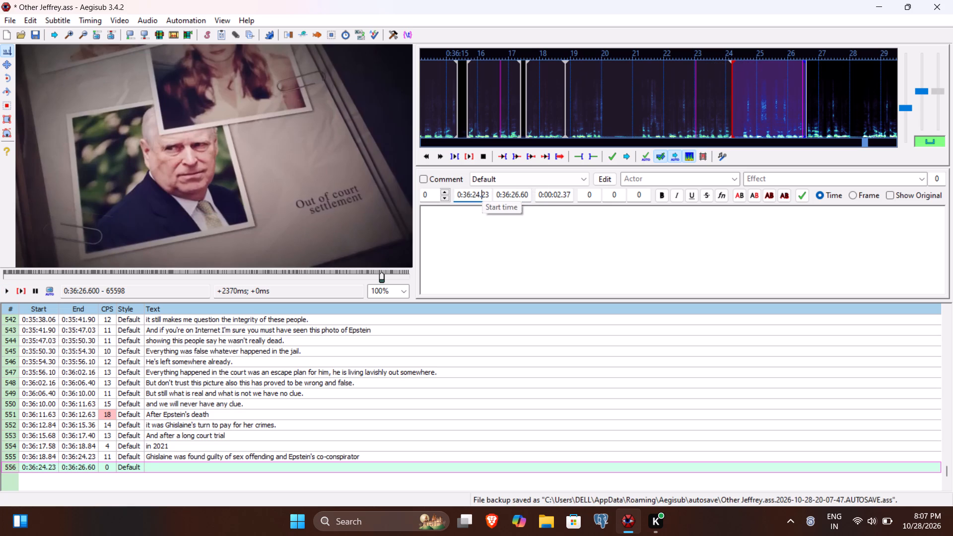
text(56)
Caption line 556 with "and was sentenced to 20 years in prison.", save the file and commit the line.
click(442, 273)
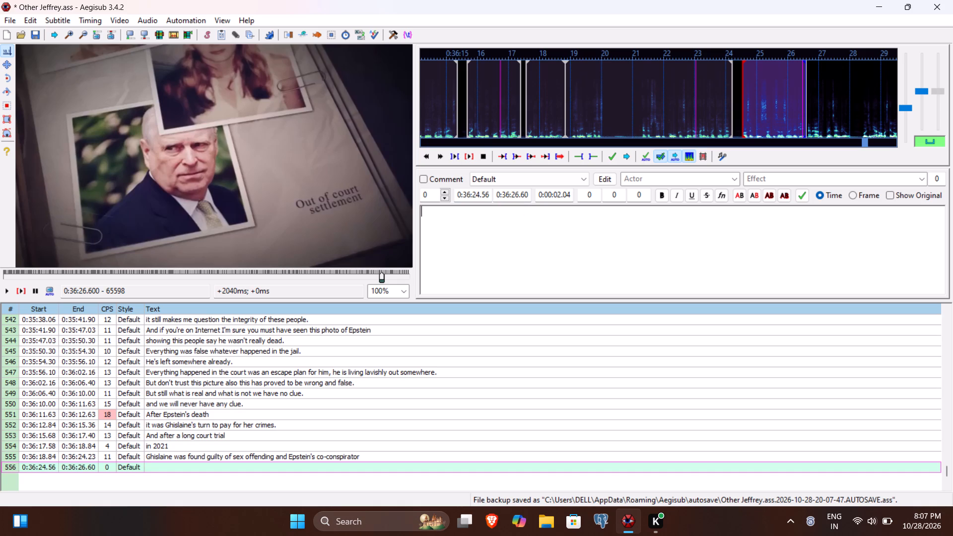
text(and was sentenced to 20 years o)
key(BackSpace)
text(in prison.)
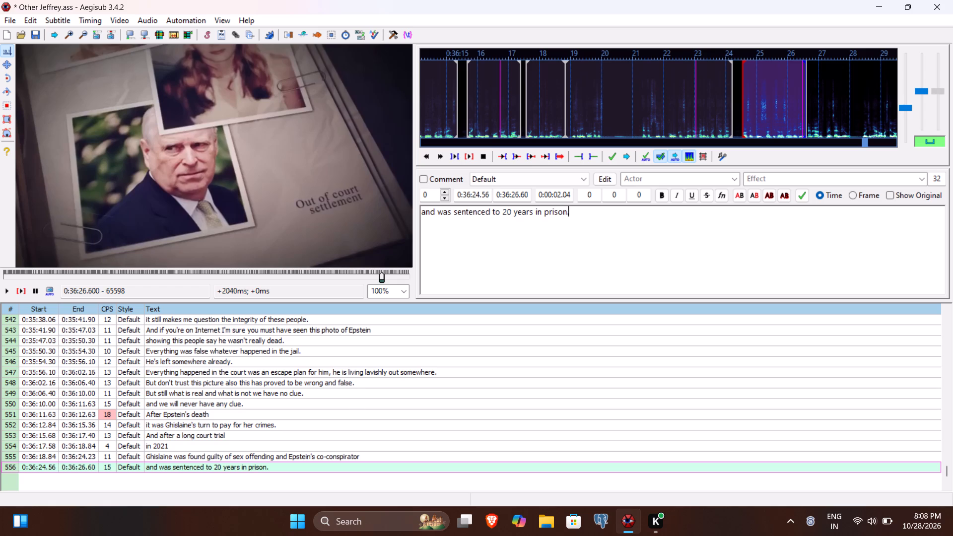
key(ctrl+s)
key(Return)
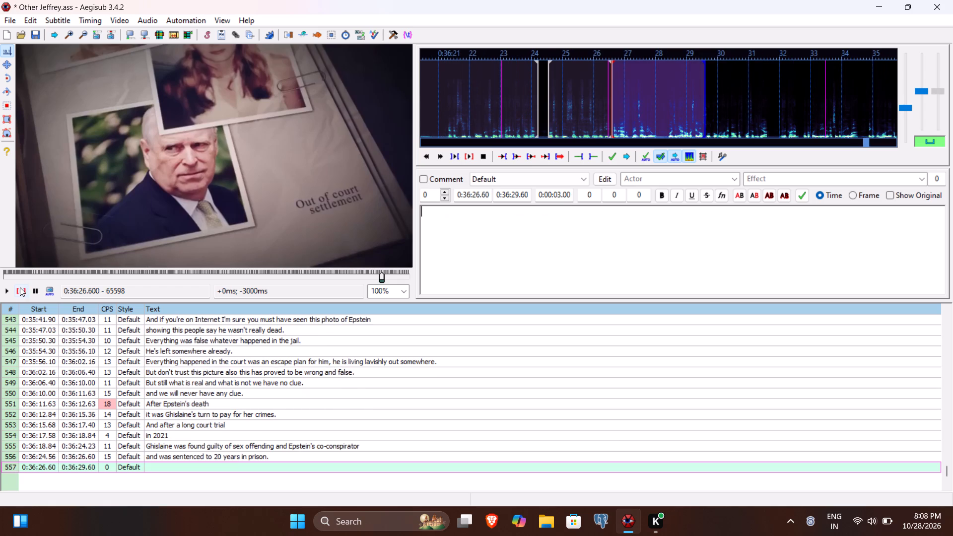
Play the video through the speech for line 557 and set the line's end time to 0:36:31.60.
click(21, 287)
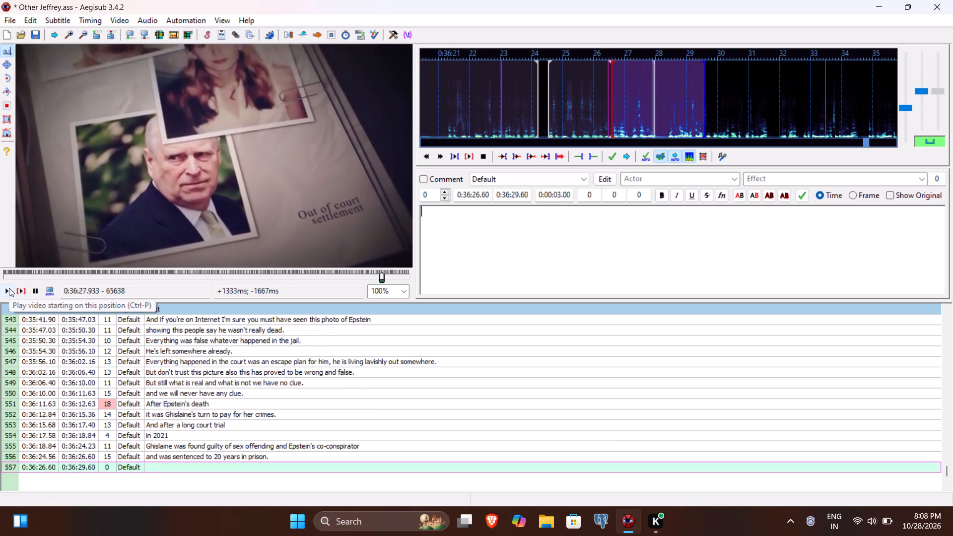
click(9, 288)
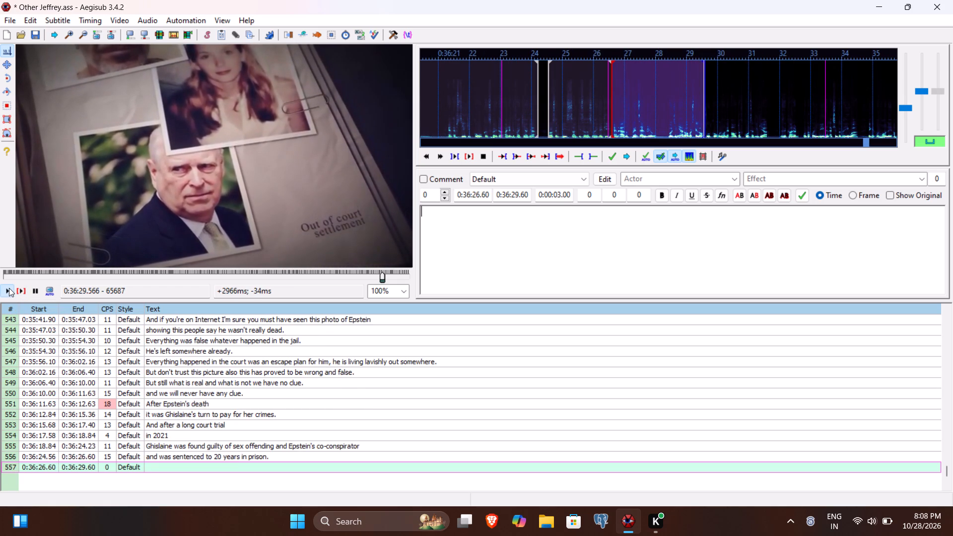
click(9, 288)
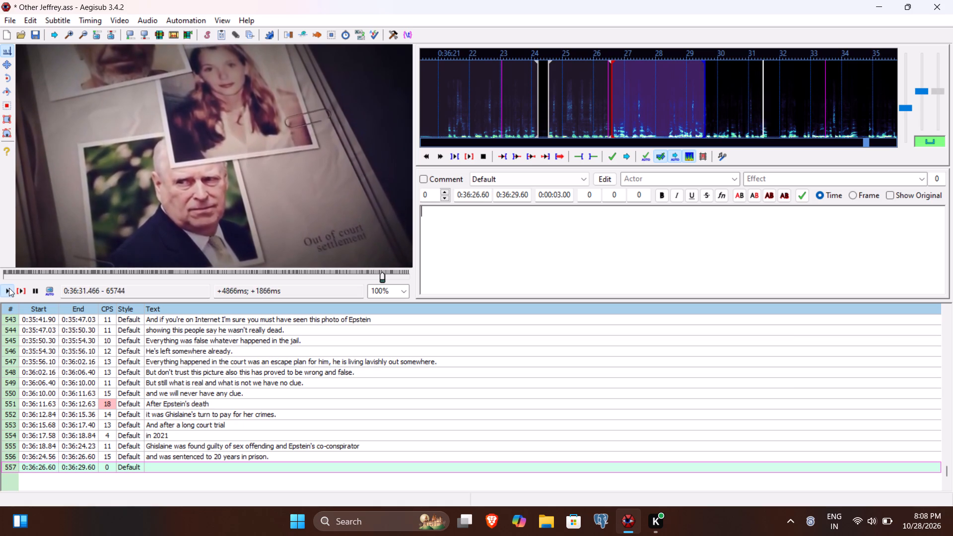
click(514, 198)
key(BackSpace)
text(31)
text(60)
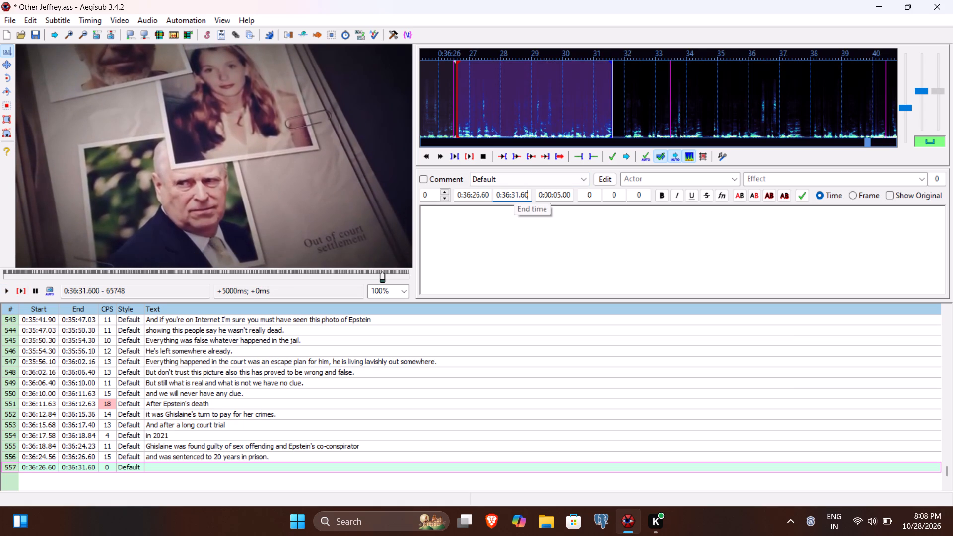
Caption line 557 with "And as of Prince Andrew he settled Virginia Robert's case outside of the court.", save the file, replay the line and commit it.
click(501, 239)
text(And as of Prince Andrew he settled Vi)
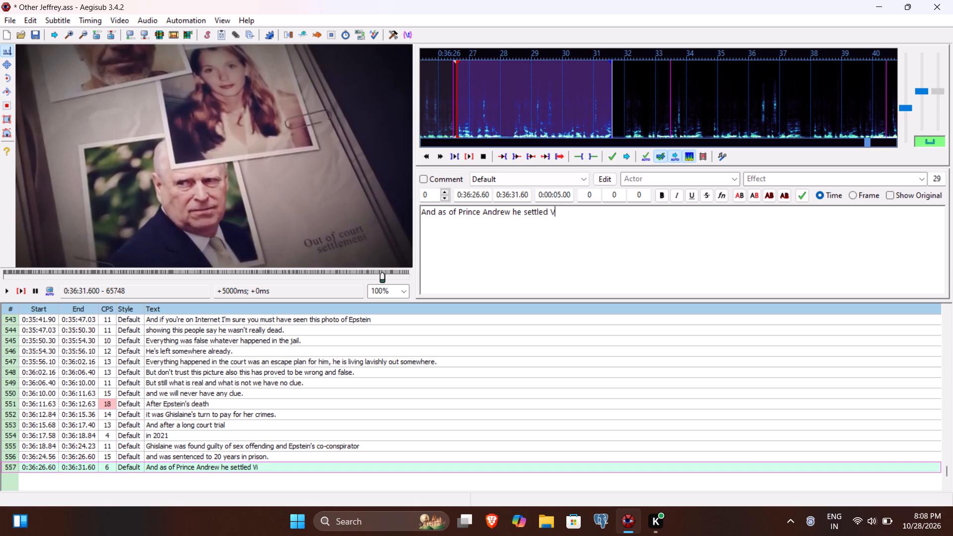
text(rginia Roberts')
key(BackSpace)
key(BackSpace)
text('s case out)
key(space)
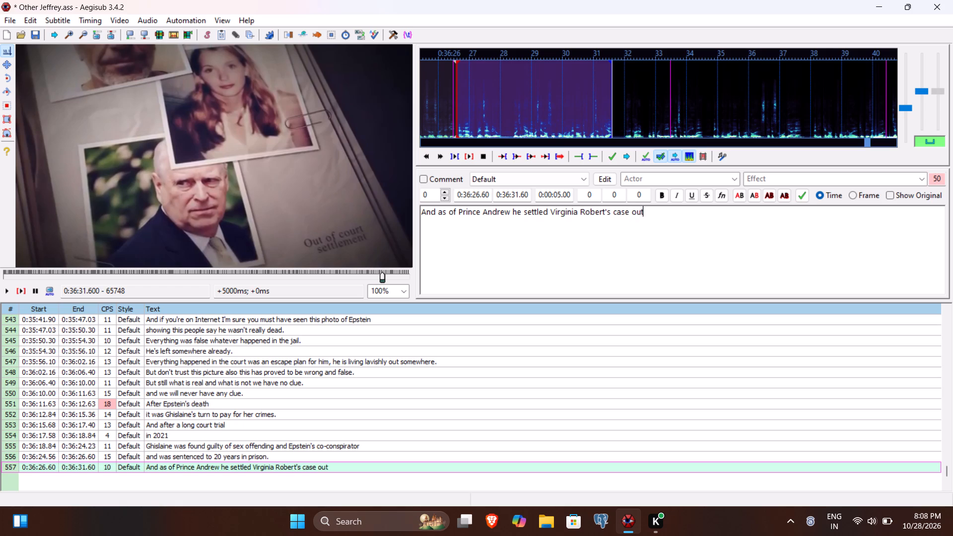
key(BackSpace)
text(side of the court)
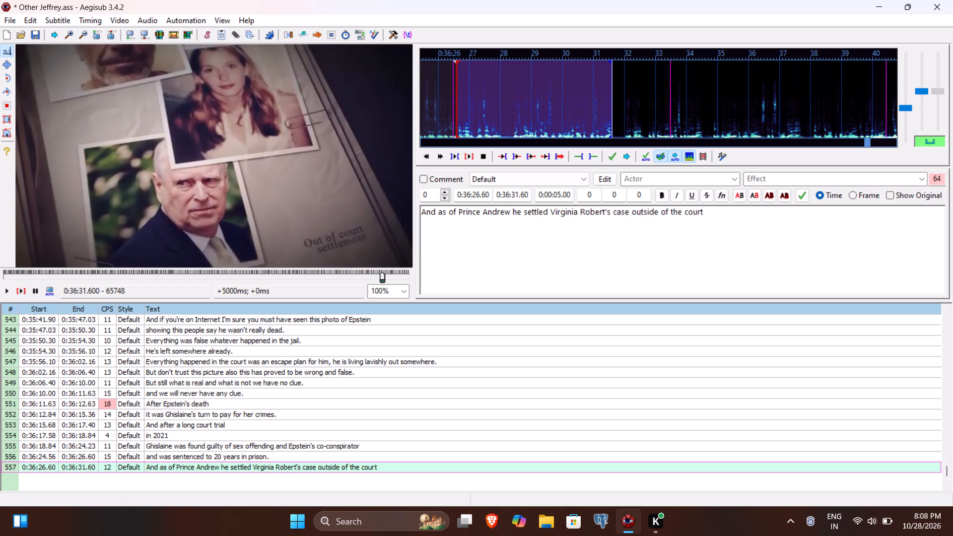
key(period)
key(ctrl+s)
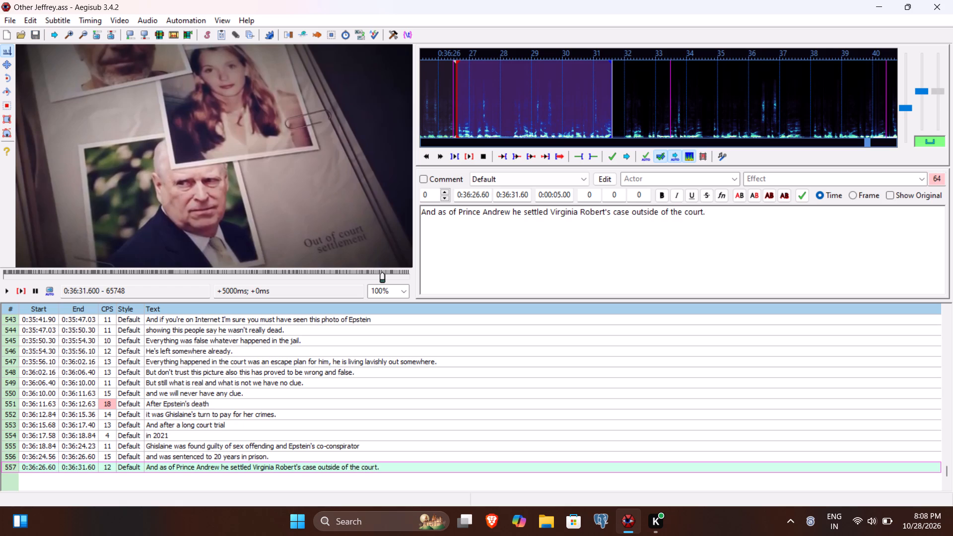
click(20, 291)
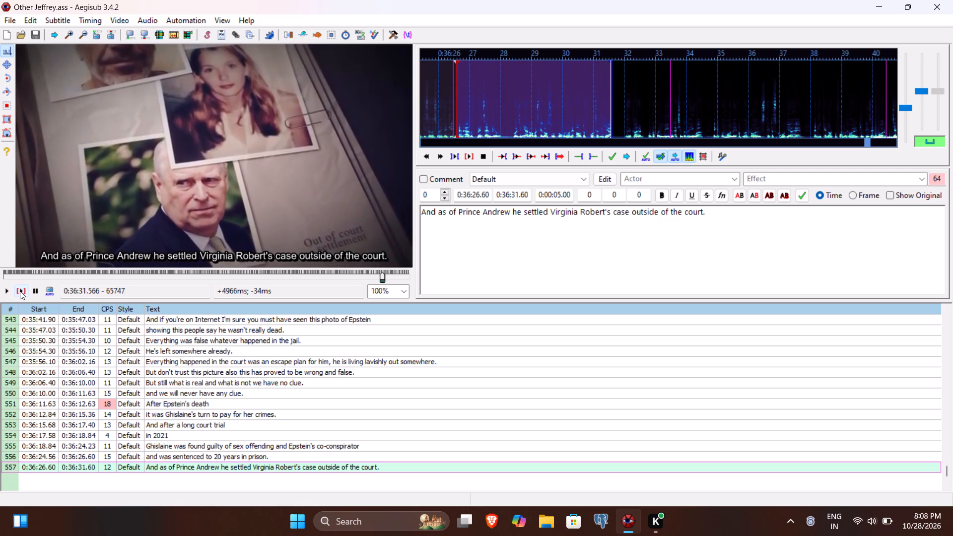
key(Return)
Play the video through the speech for line 558 and set the line's start time to 0:36:31.92.
click(20, 291)
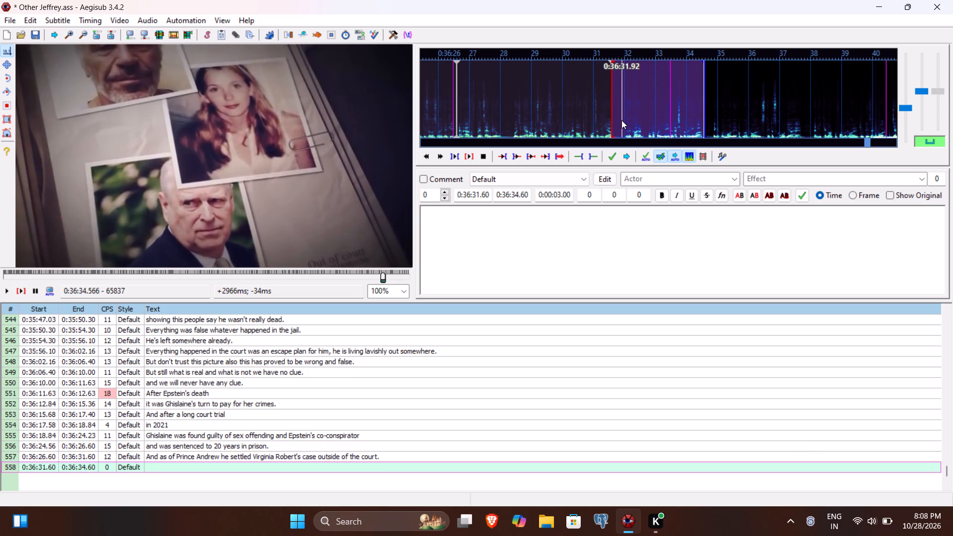
click(479, 197)
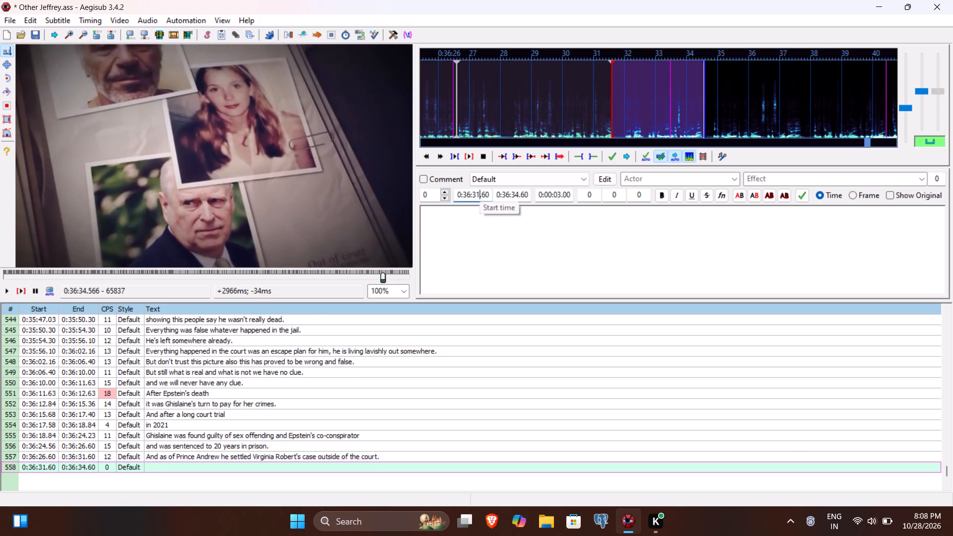
text(92)
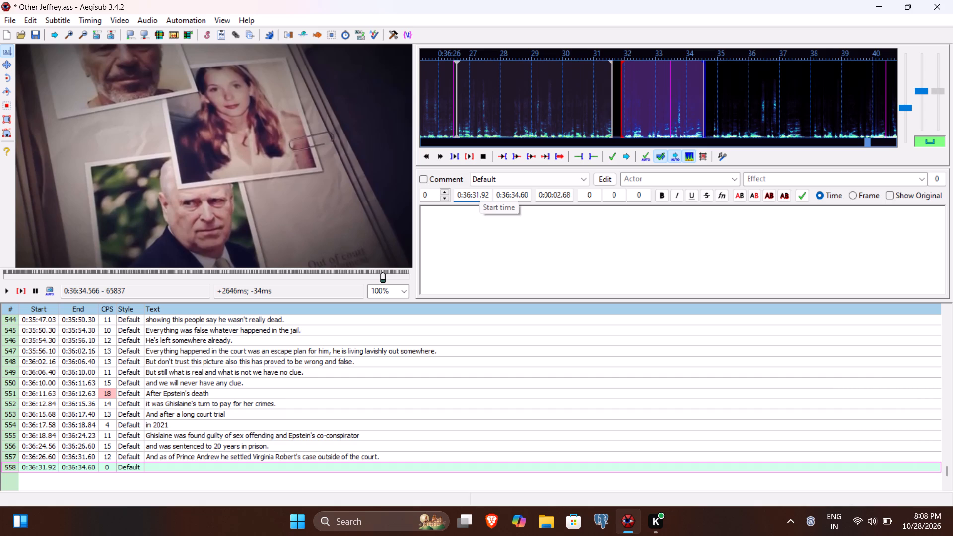
Caption line 558 with "Because of which he didn't face any legal battle,", replay the line and commit it.
click(448, 259)
text(Because of which he didn't face any)
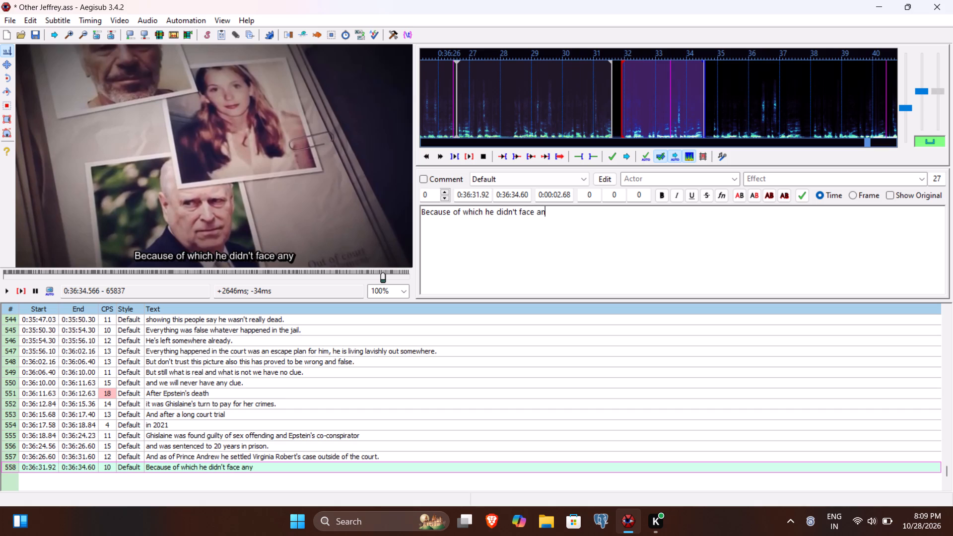
key(space)
text(legal)
key(space)
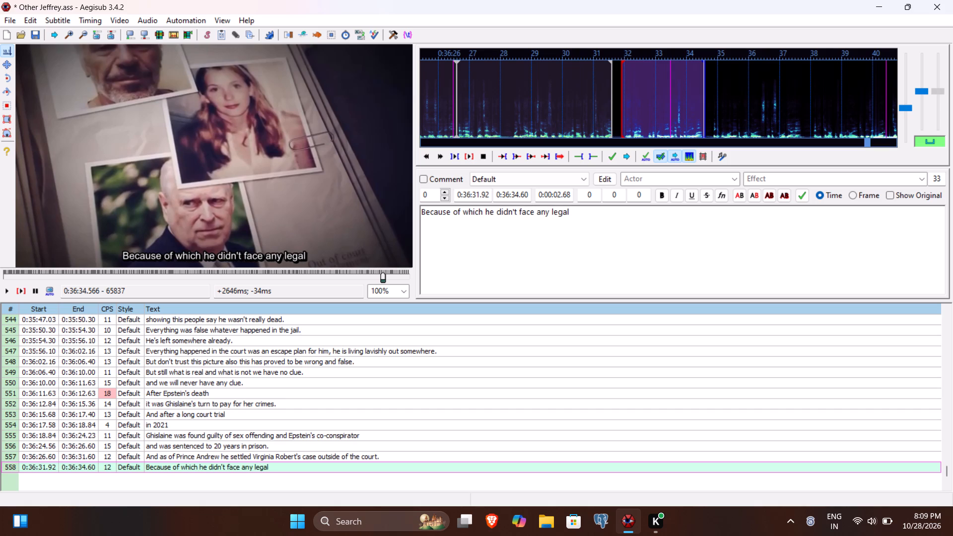
text(battle)
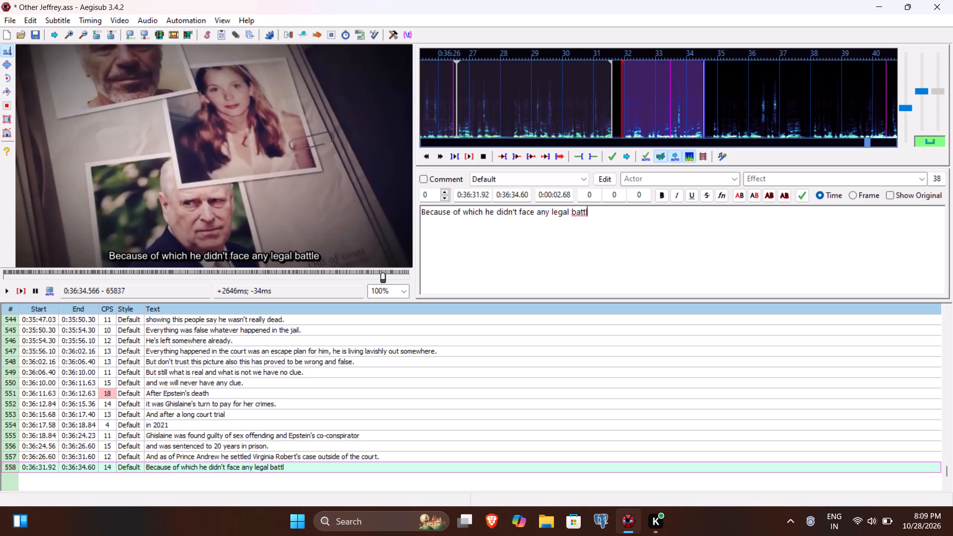
key(period)
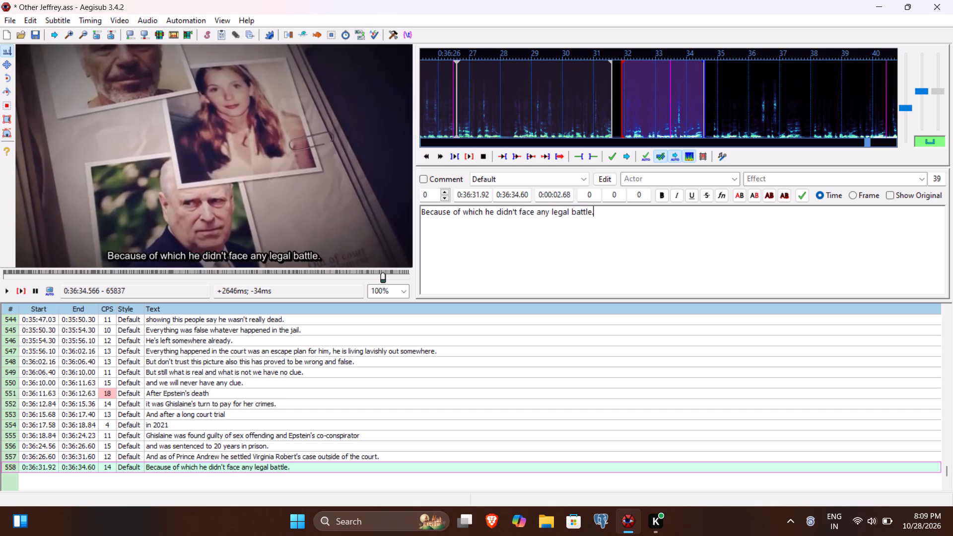
key(BackSpace)
key(comma)
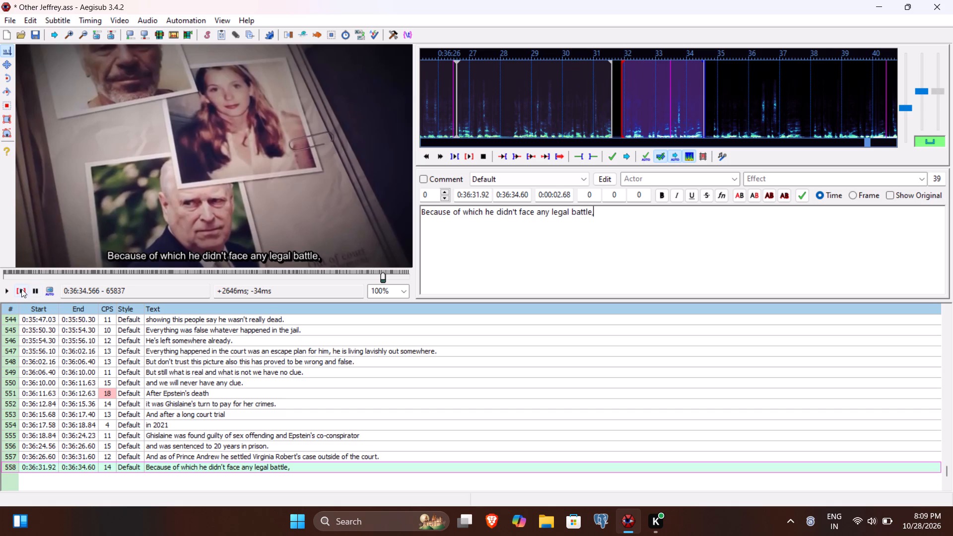
click(23, 289)
key(Return)
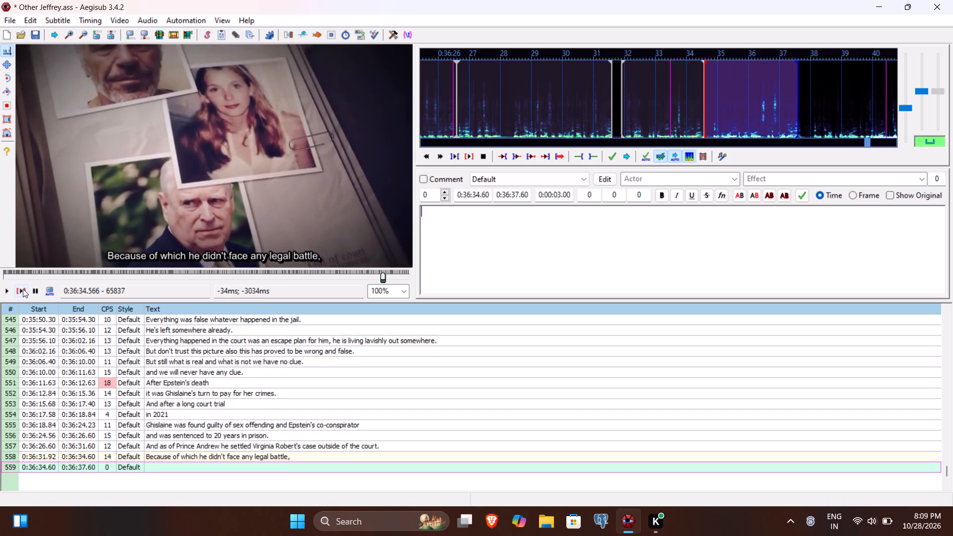
Play the video through the speech for line 559 and set its end time to 0:36:37.75 and start time to 0:36:34.84.
click(23, 289)
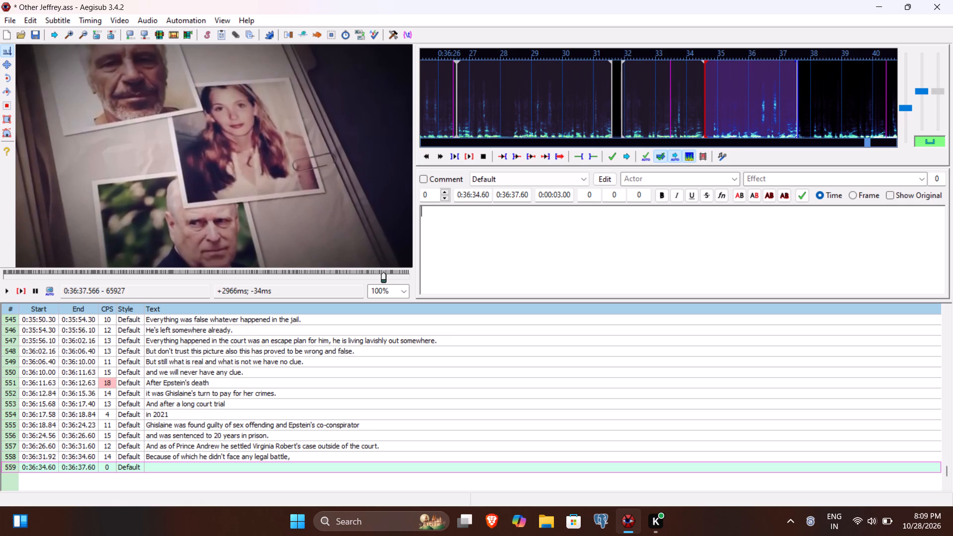
click(521, 194)
text(75)
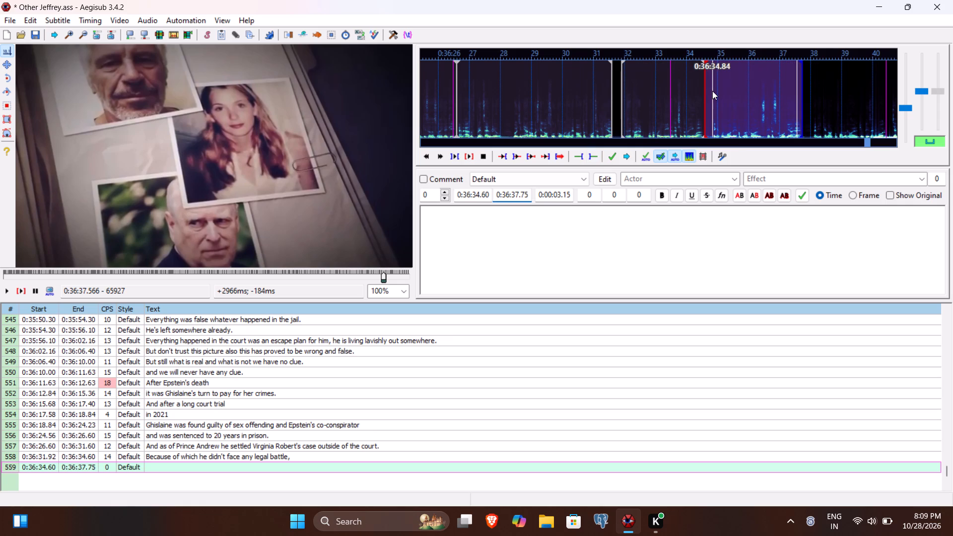
click(481, 195)
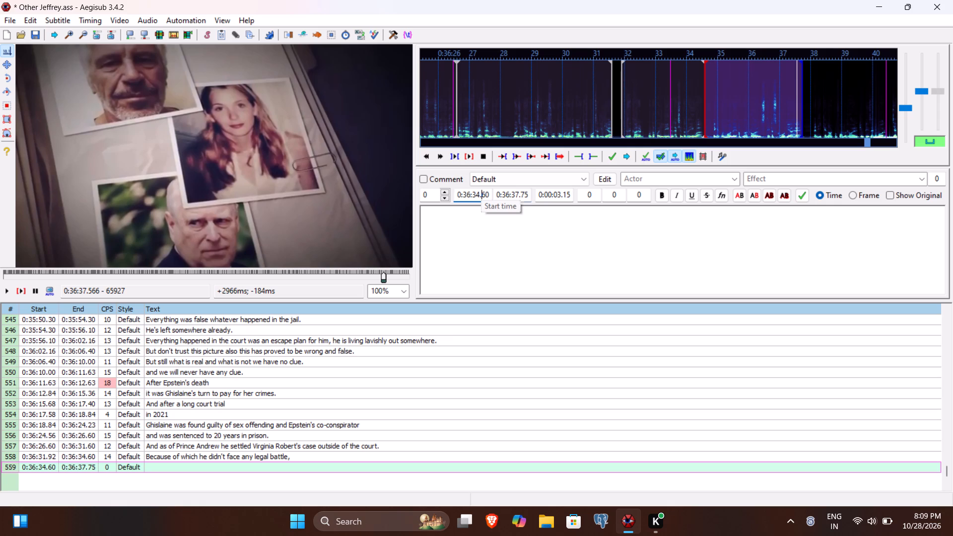
text(84)
Caption line 559 with "but he lost his royal status.", save the file and commit the line.
click(465, 238)
text(but he lot)
key(BackSpace)
text(st his royal status.)
key(ctrl+s)
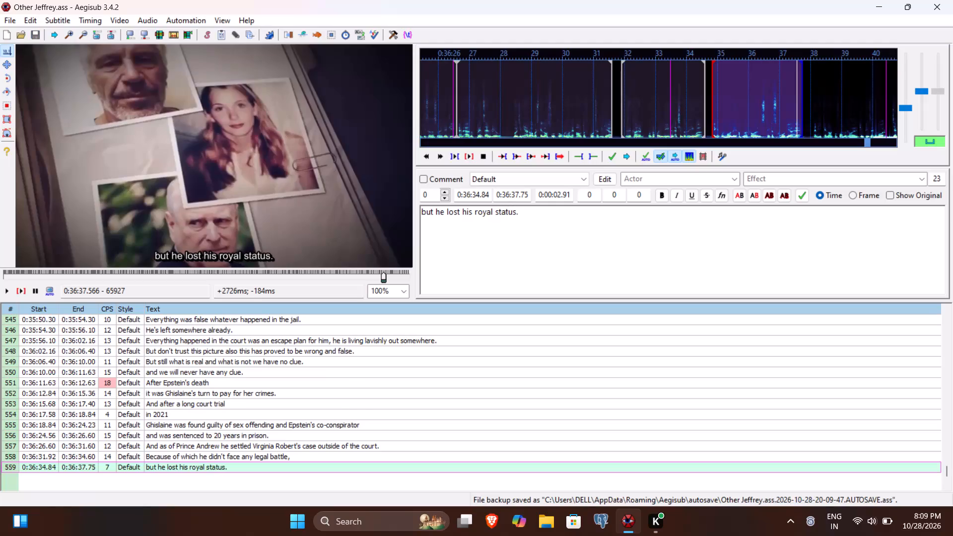
key(Return)
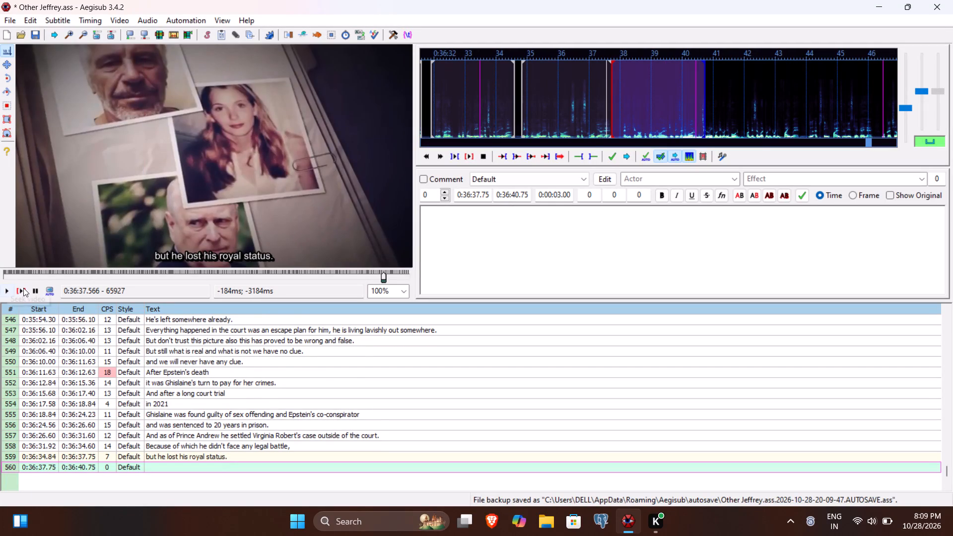
Play the video through the speech for line 560 and set the line's start time to 0:36:38.14.
click(23, 288)
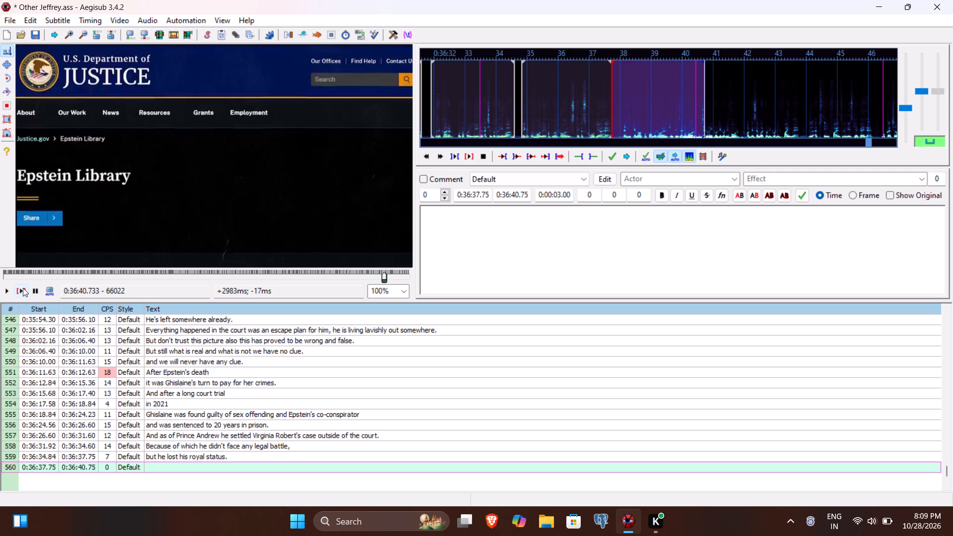
click(23, 288)
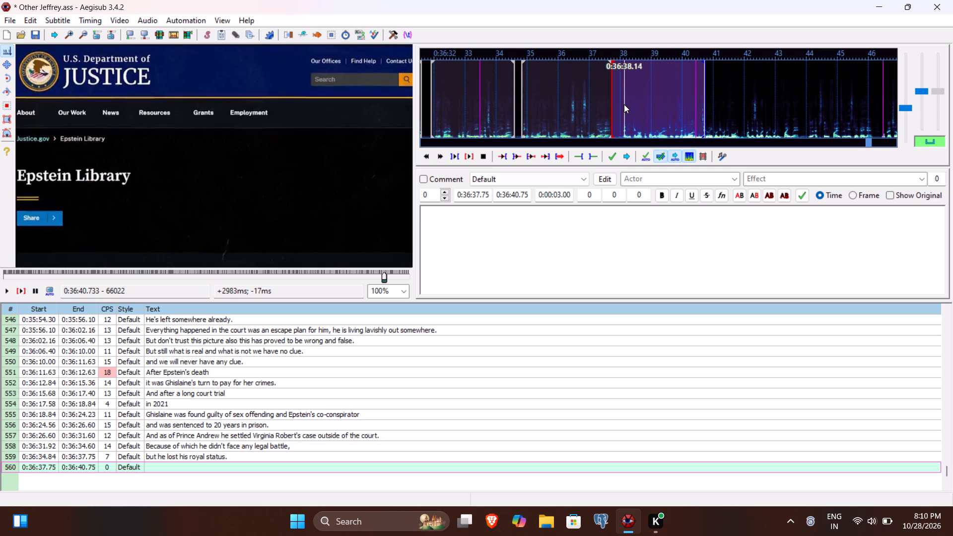
click(476, 197)
text(814)
Caption line 560 with "And he cannot perform royal duties anymore.", save the file, replay the line and commit it.
click(462, 240)
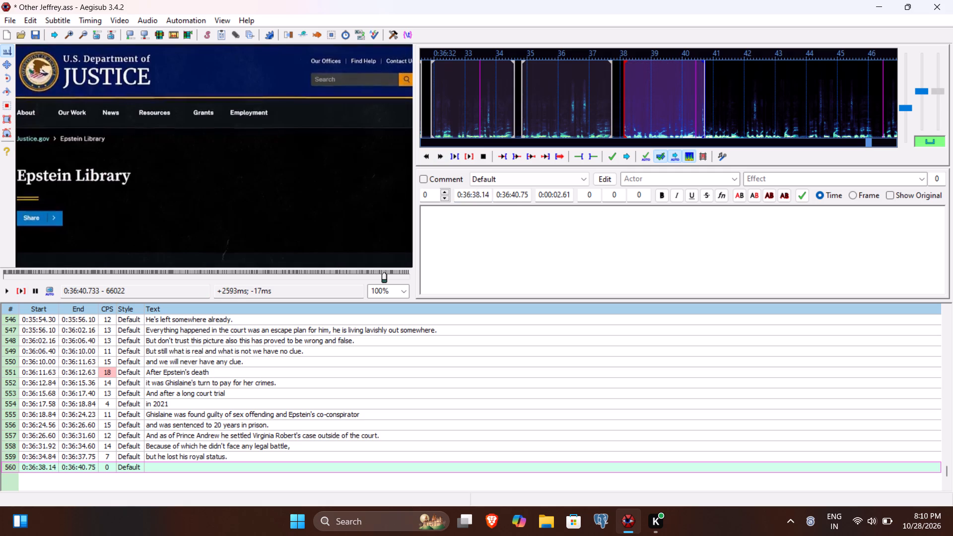
text(And he cannot pee)
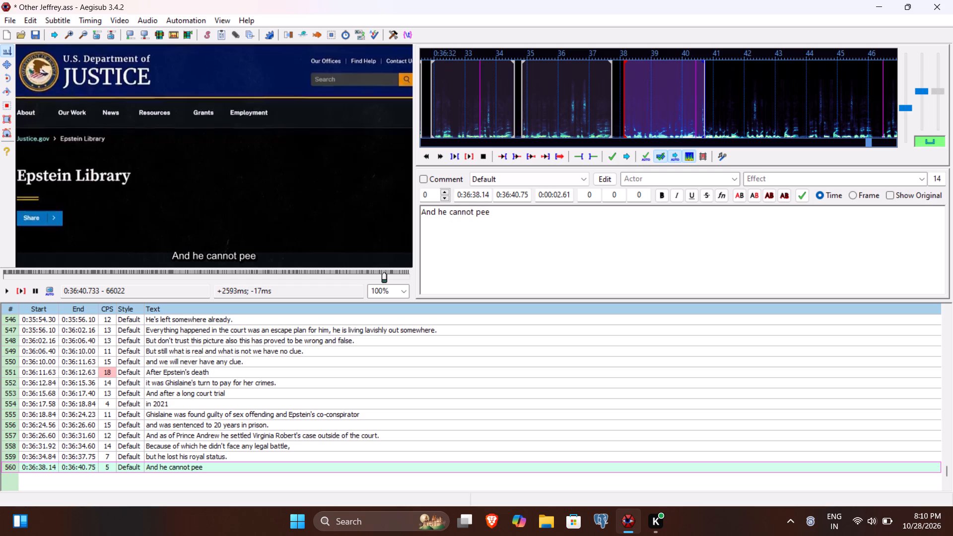
key(BackSpace)
text(rform royal duties anymore)
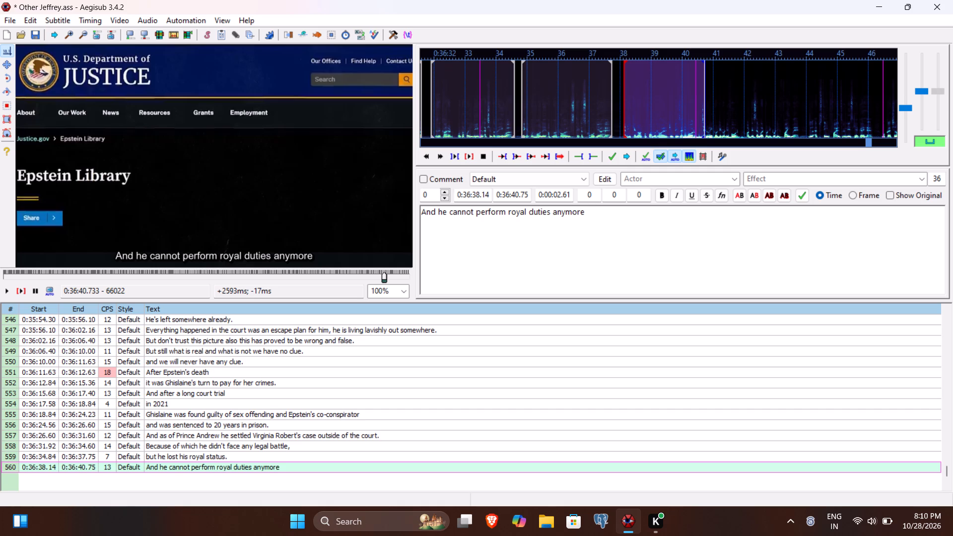
key(period)
key(ctrl+s)
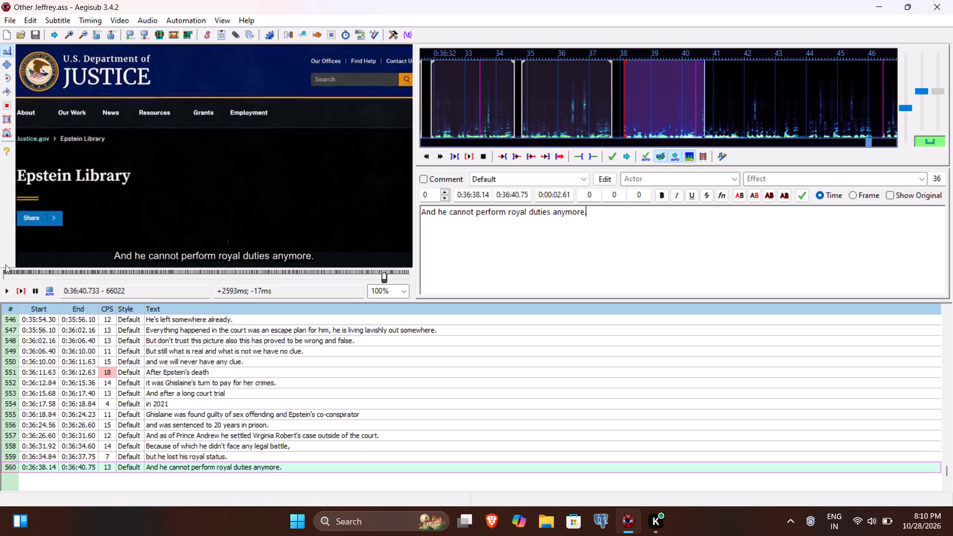
click(25, 287)
key(Return)
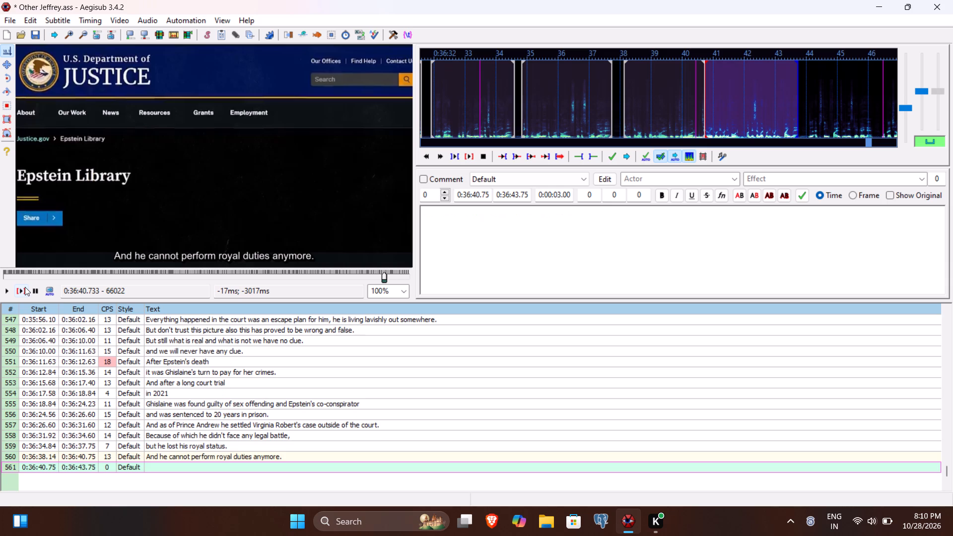
Play the video through the speech for line 561, caption it "In Dec 2024, and Jan 2025" and commit the line.
click(21, 288)
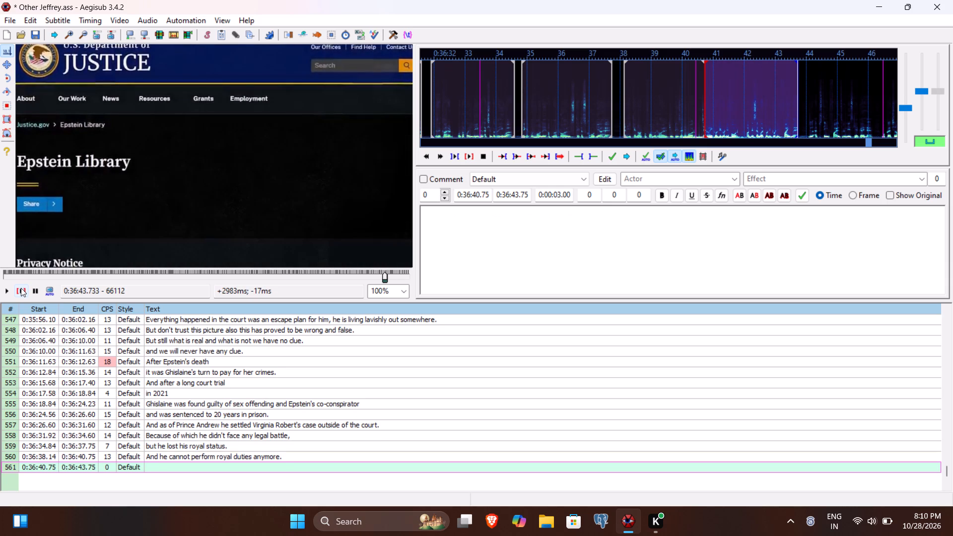
click(21, 288)
text(In Jan)
key(space)
text(2024, and)
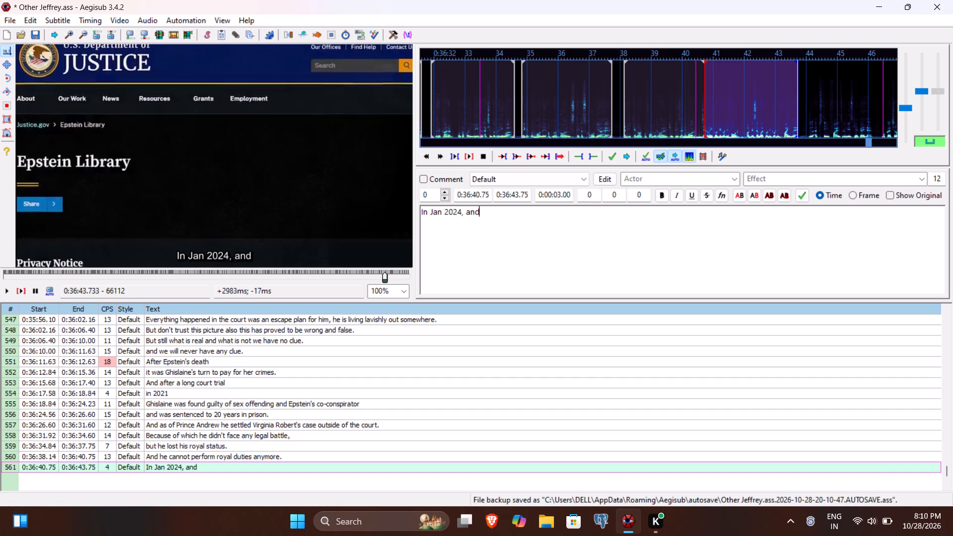
double_click(440, 212)
text(Dec)
key(Down)
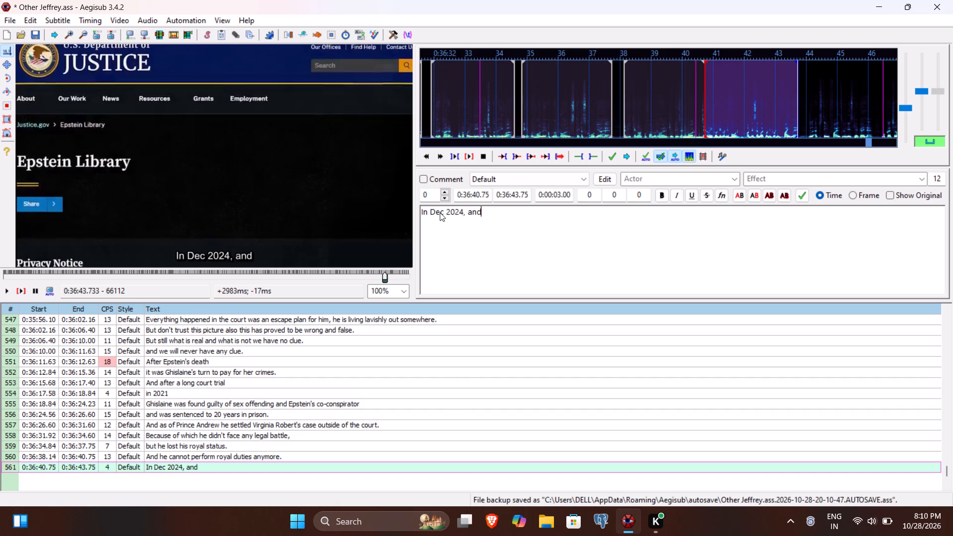
key(space)
text(Jan 2025)
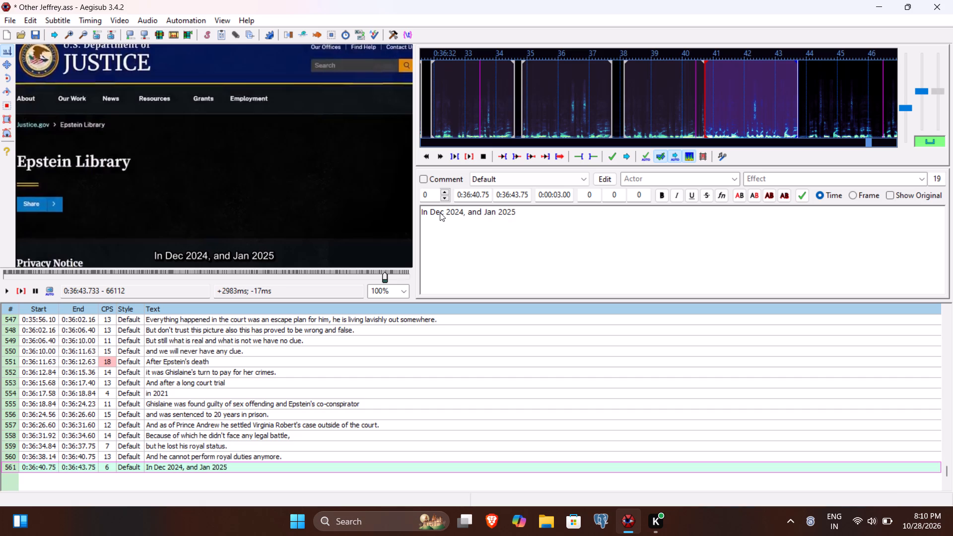
key(Return)
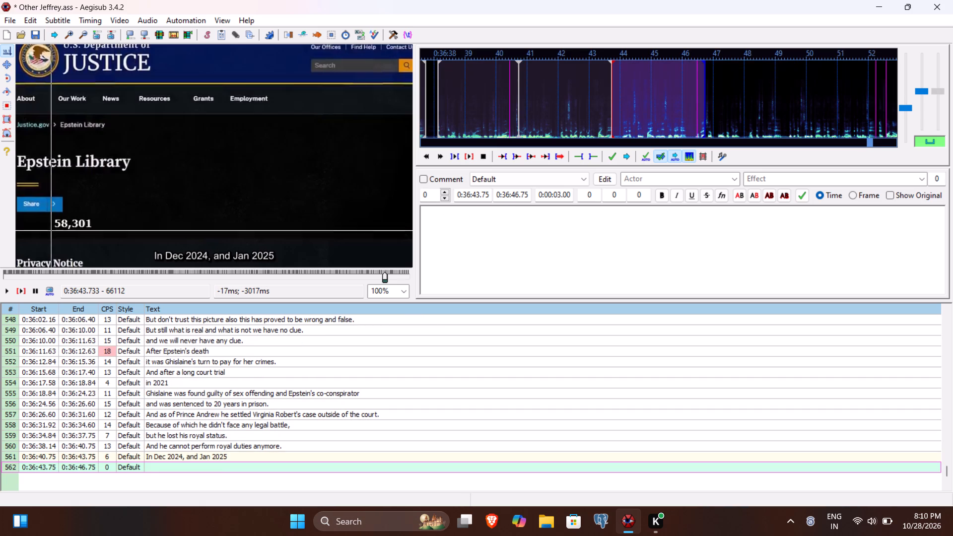
Play the video through the speech for line 562 and set its end time to 0:36:46.12 and start time to 0:36:44.02.
click(22, 293)
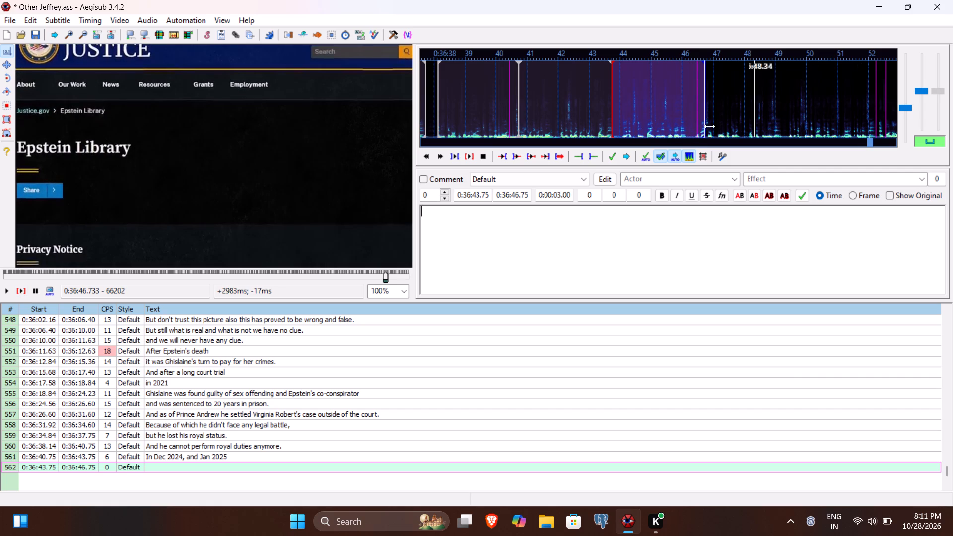
click(522, 191)
text(12)
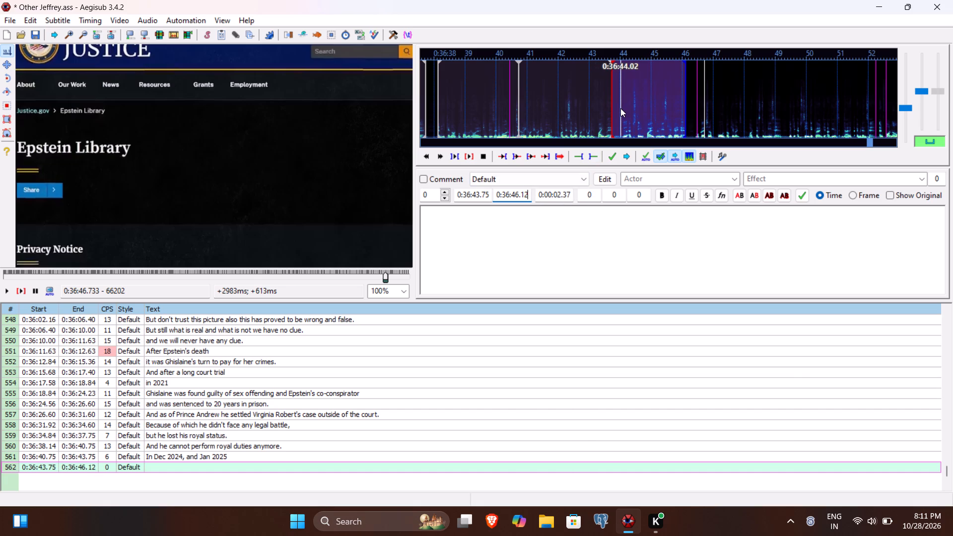
click(475, 194)
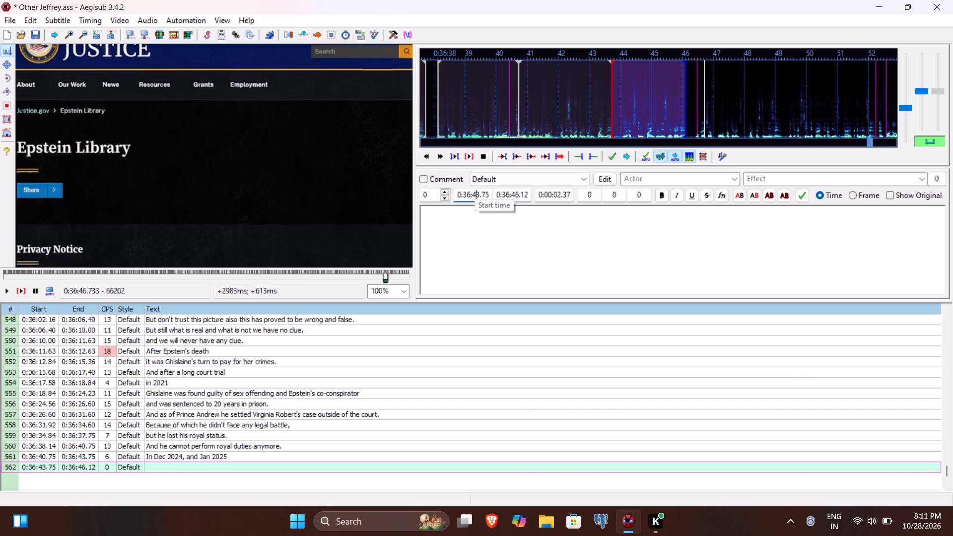
text(402)
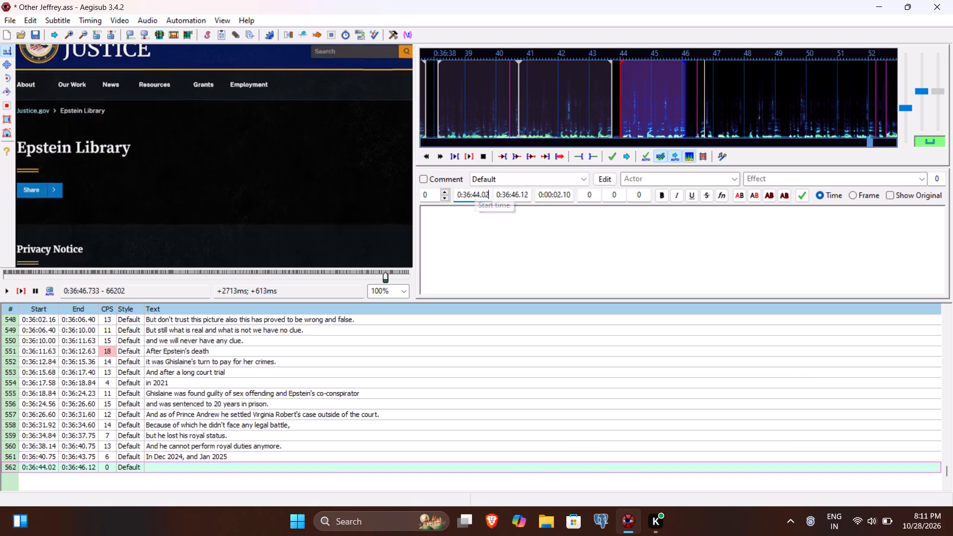
Caption line 562 with "the Epstein files which are released" and commit the line.
click(461, 244)
text(the E)
text(pstein files which are released)
key(Return)
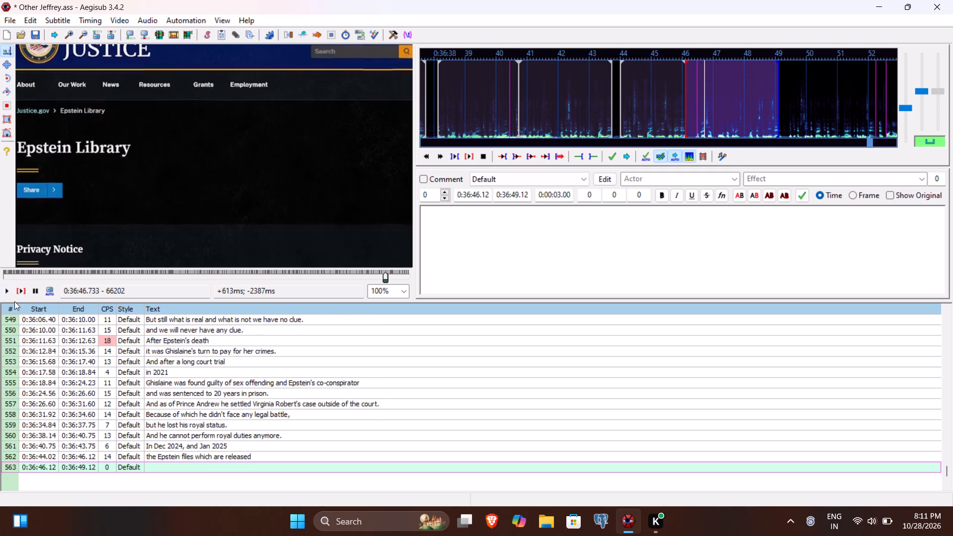
Play the video through the speech for line 563 and set the line's end time to 0:36:49.22.
click(24, 288)
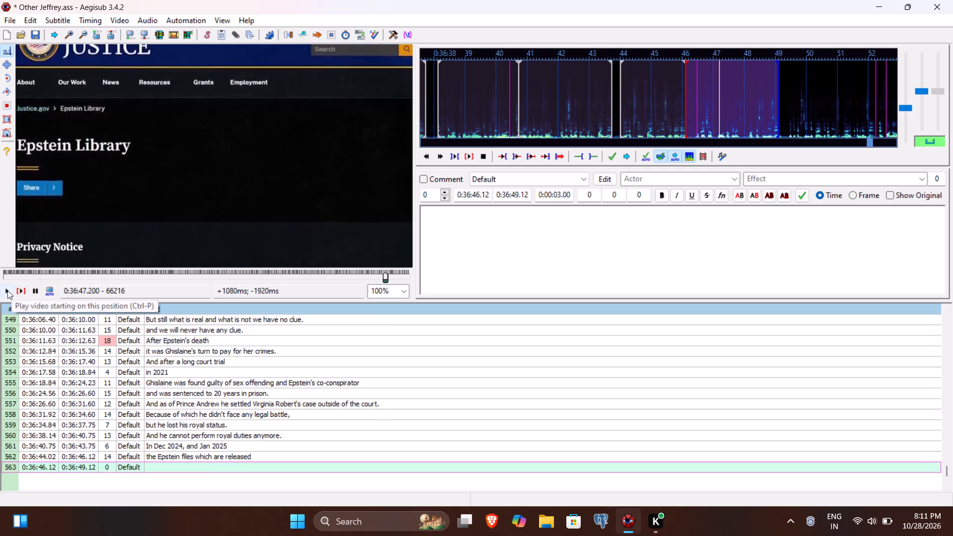
double_click(7, 290)
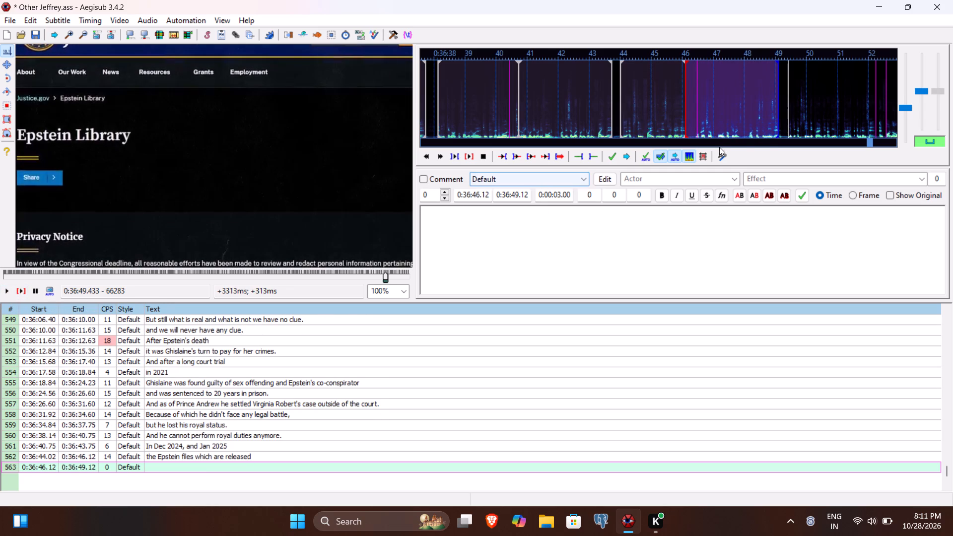
click(515, 194)
text(9222)
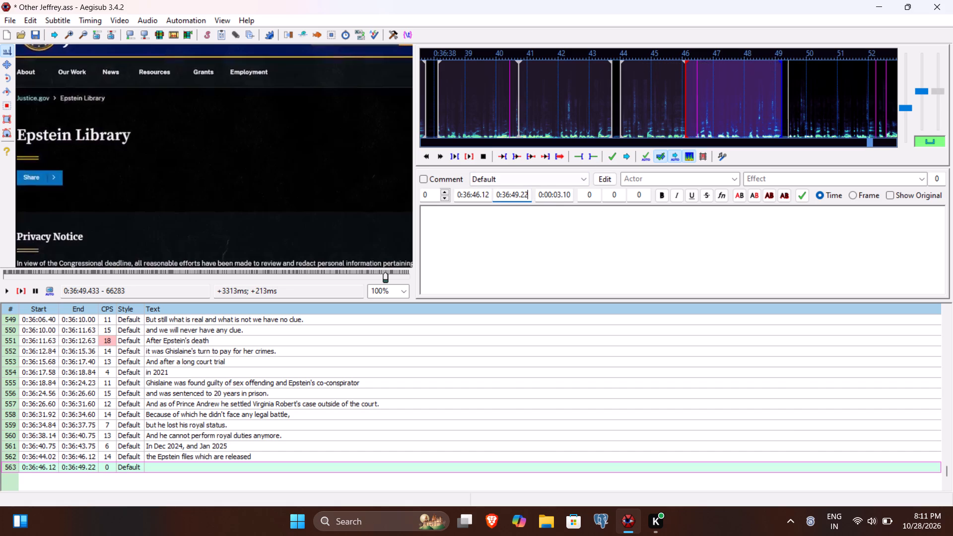
Set line 563's start time to 0:36:46.40, caption it "they are collection of court documents and testimonies." and commit the line.
click(480, 198)
text(40)
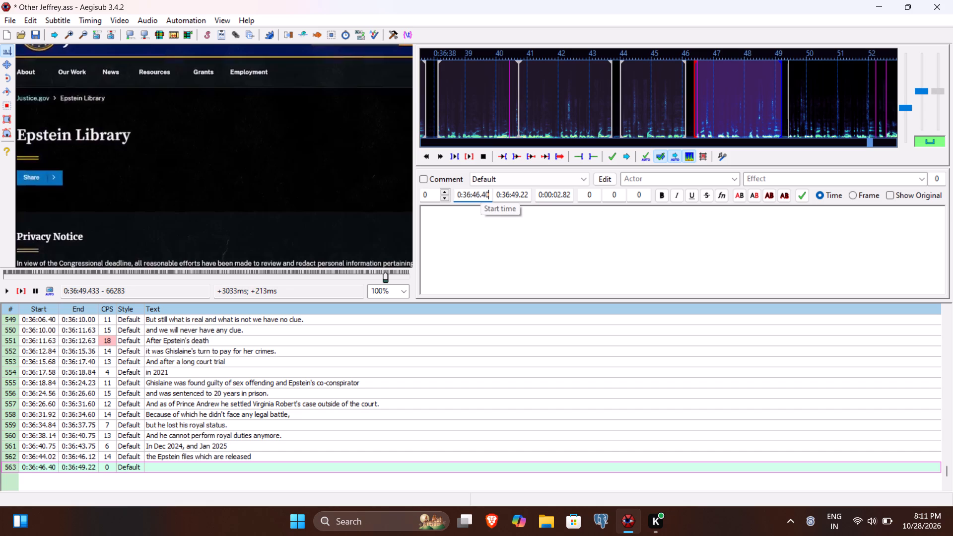
click(456, 252)
text(they are collection of court dovu)
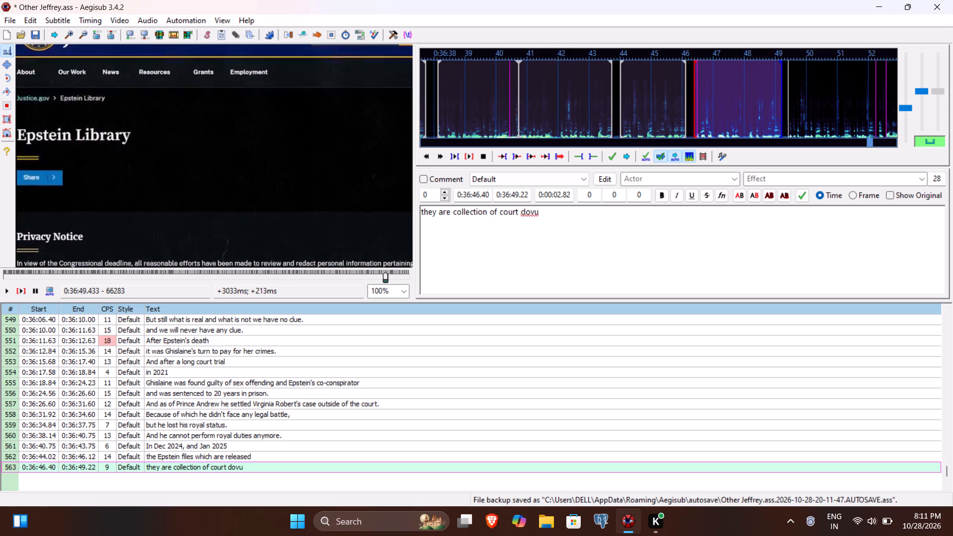
key(BackSpace)
key(c)
key(BackSpace)
key(BackSpace)
text(cumnet)
key(BackSpace)
key(BackSpace)
key(BackSpace)
text(ents and testimonies.)
key(Return)
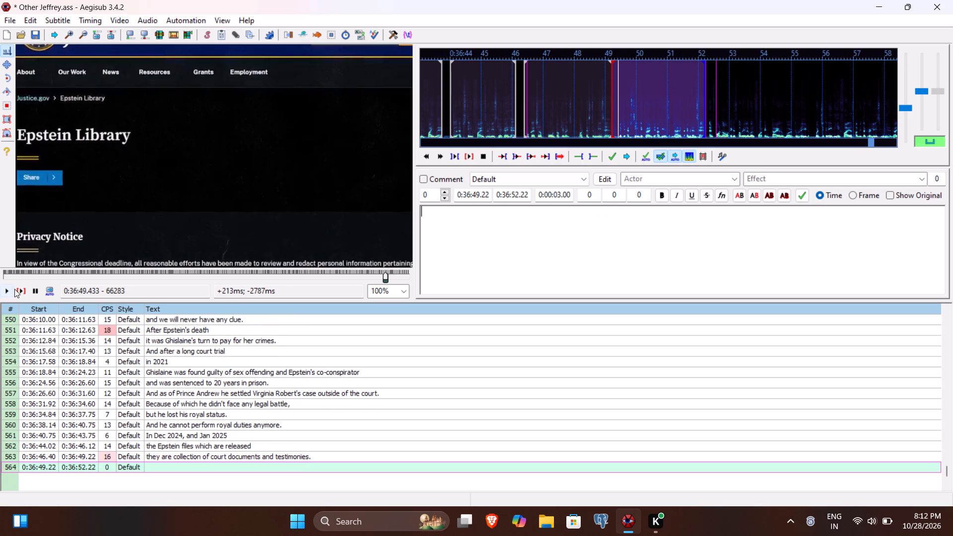
Play the video through the speech for line 564 and set its end time to 0:36:52.30 and start time to 0:36:49.46.
click(14, 289)
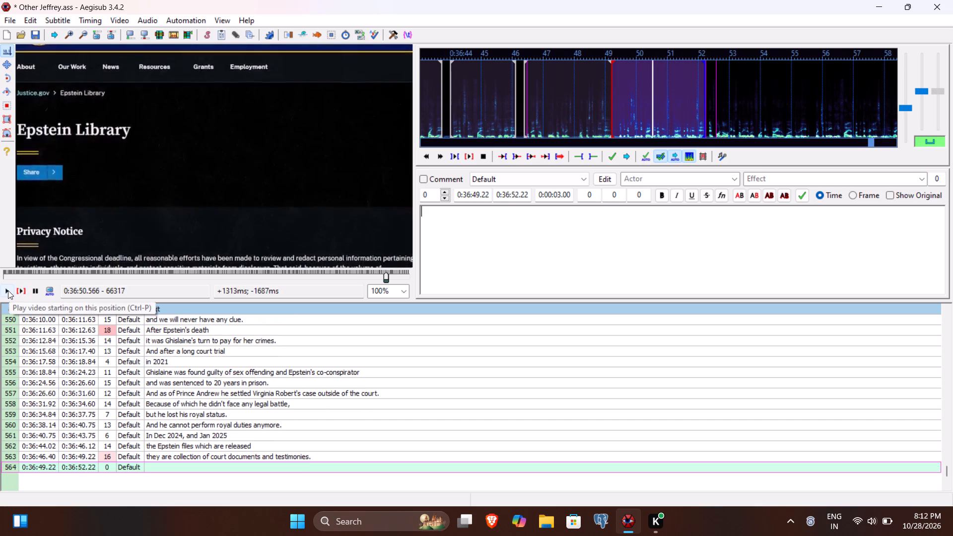
double_click(8, 290)
click(8, 290)
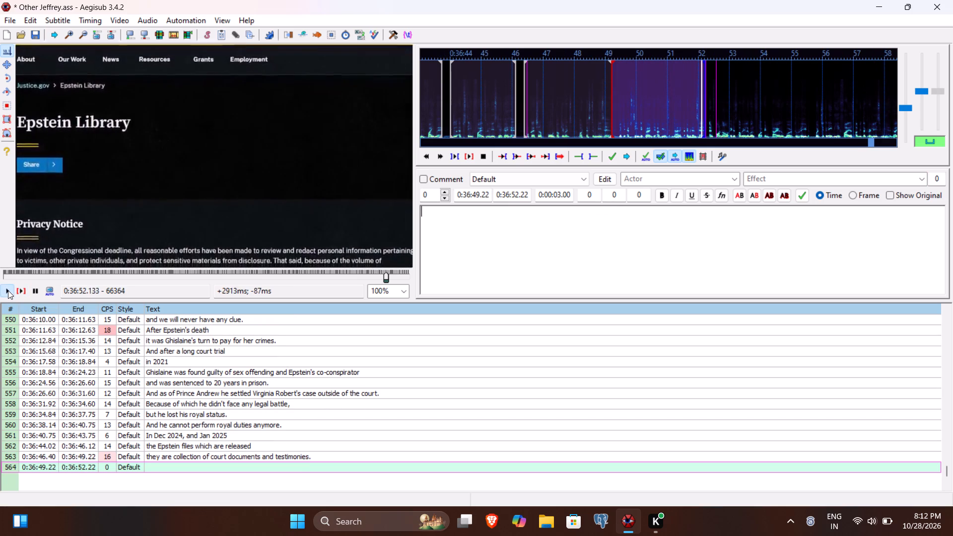
click(519, 195)
text(30)
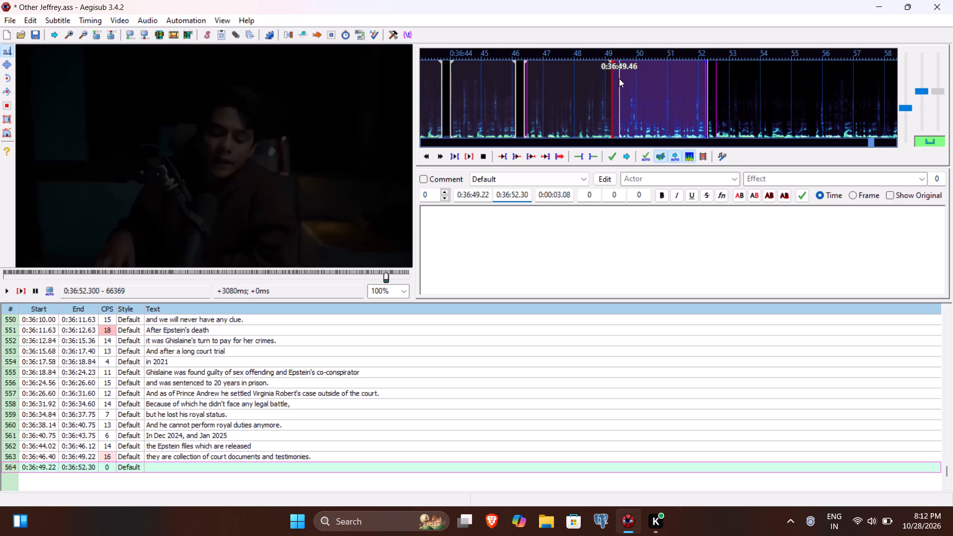
click(479, 194)
text(46)
Caption line 564 with "Which are direct evidence against Epstein's crimes." and commit the line.
click(459, 249)
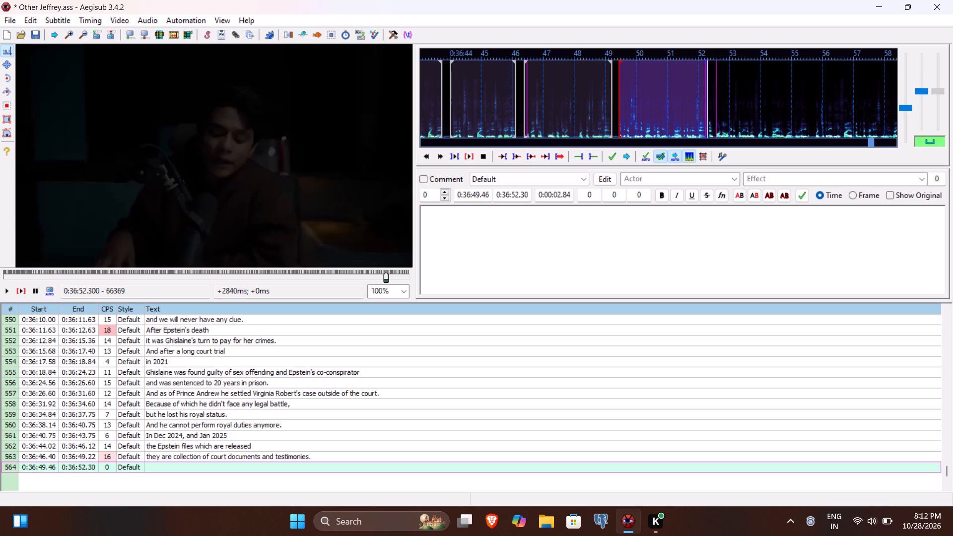
text(Which are dire)
text(ct evidence against Epstein's crimes)
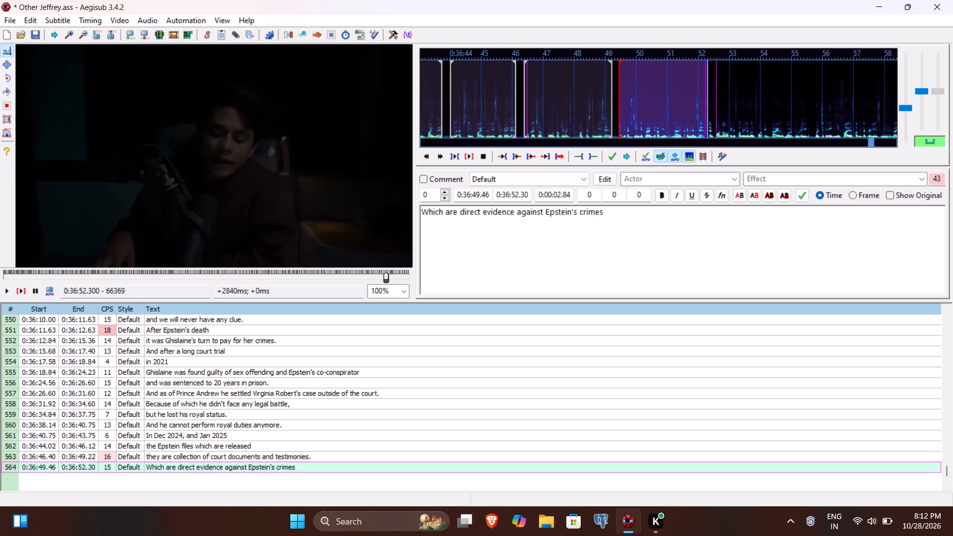
key(period)
key(Return)
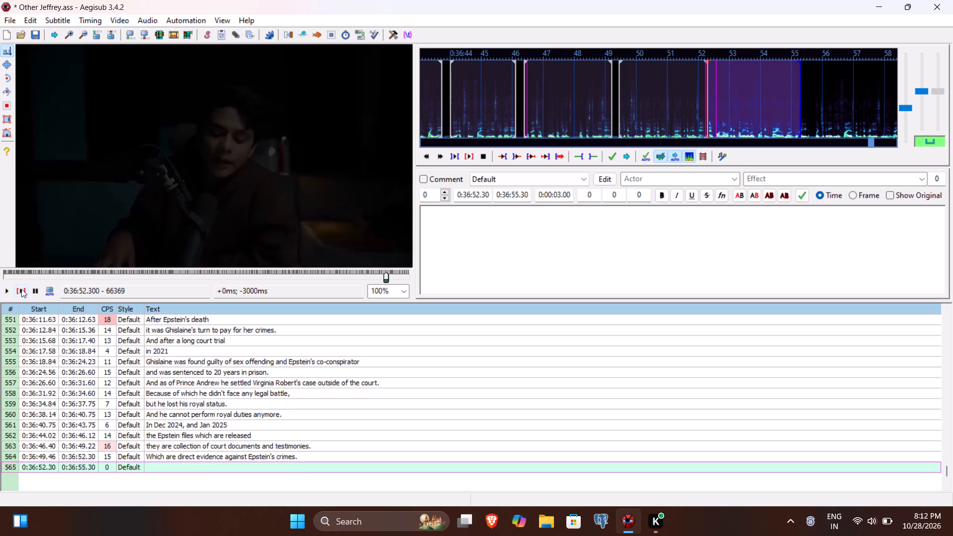
Play the video through the speech for line 565 and set the line's end time to 0:36:55.60.
click(21, 289)
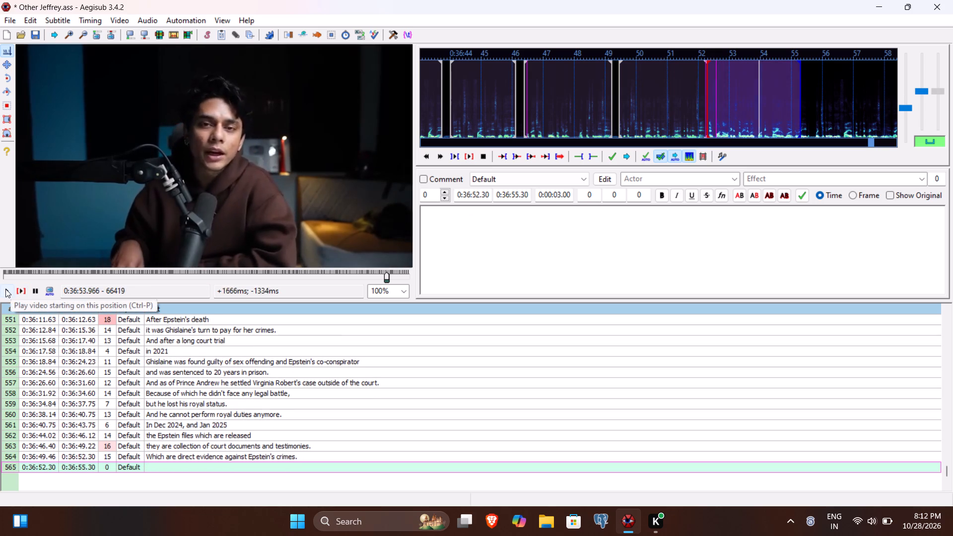
double_click(5, 289)
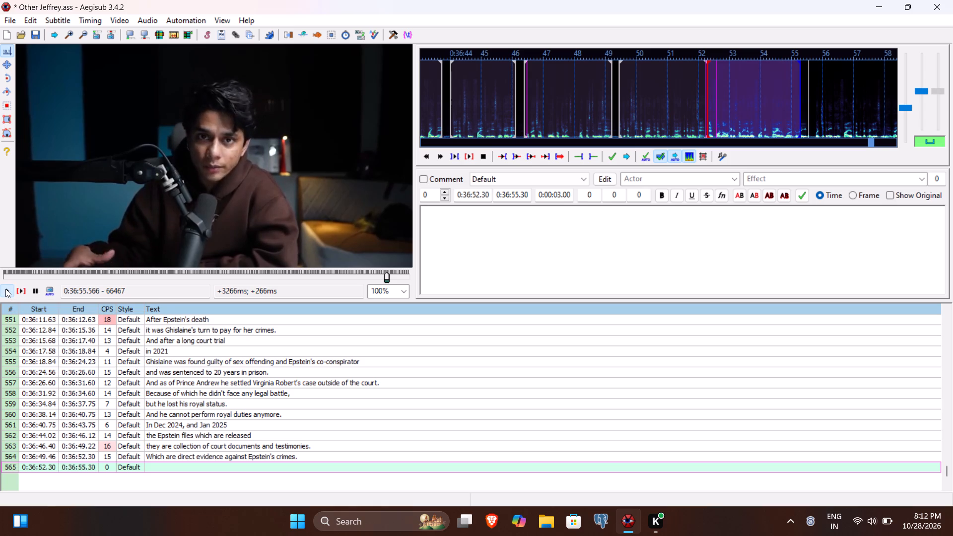
click(519, 196)
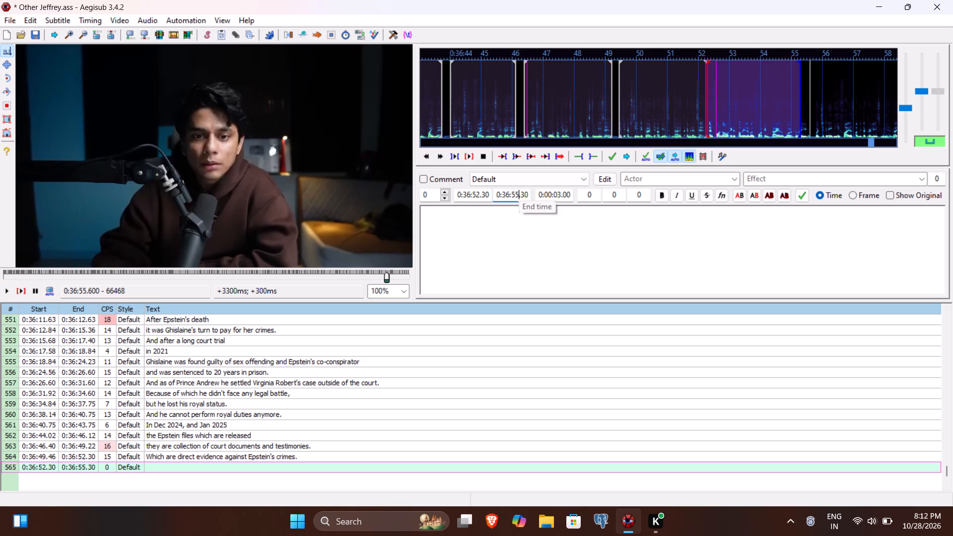
key(6)
Caption line 565 with "And for now it is available for the entire world to read." and commit the line.
click(489, 241)
text(And for now it is available for the entire wro)
key(BackSpace)
key(BackSpace)
text(orld to read.)
key(Return)
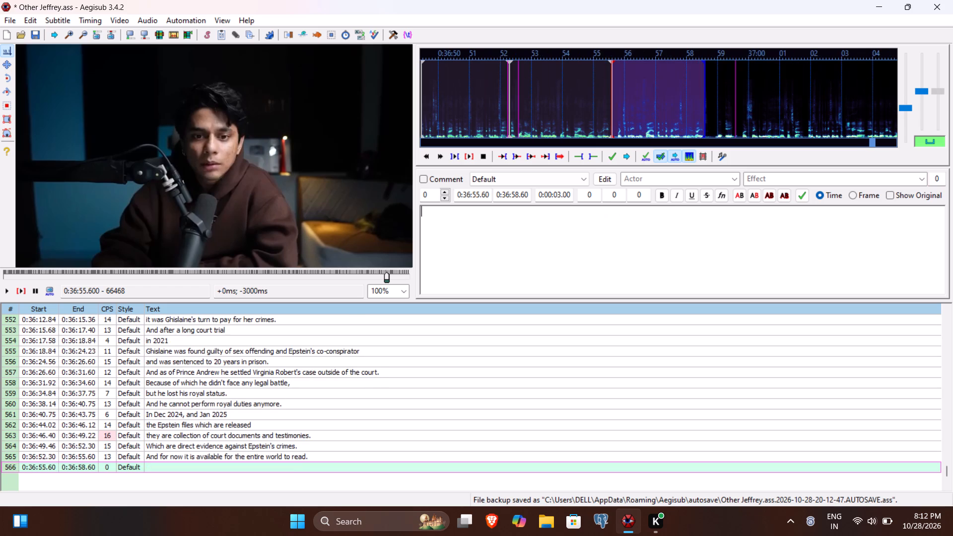
Play the video through the speech for line 566, caption it "But the files which have been released" and commit the line.
click(22, 289)
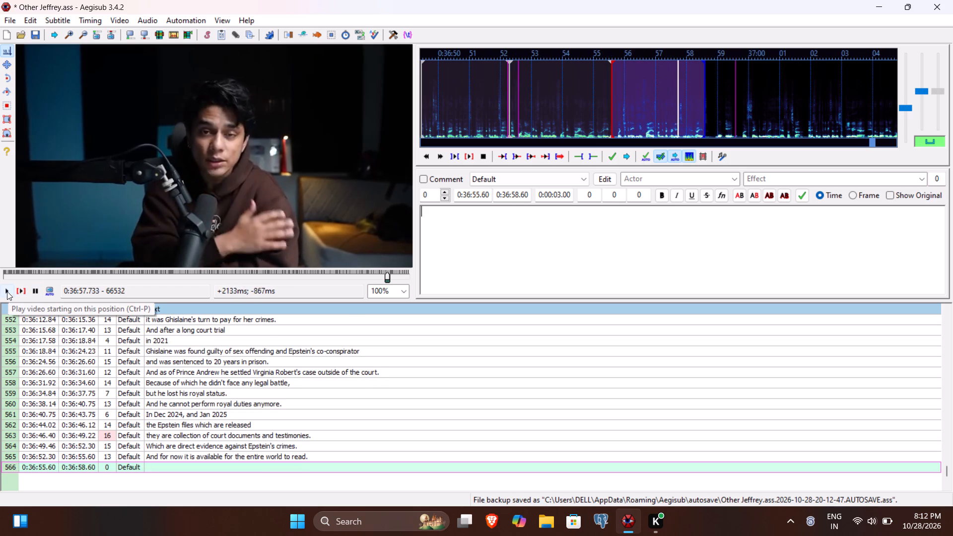
text(But the r)
key(BackSpace)
text(filesa)
key(space)
key(BackSpace)
key(BackSpace)
key(space)
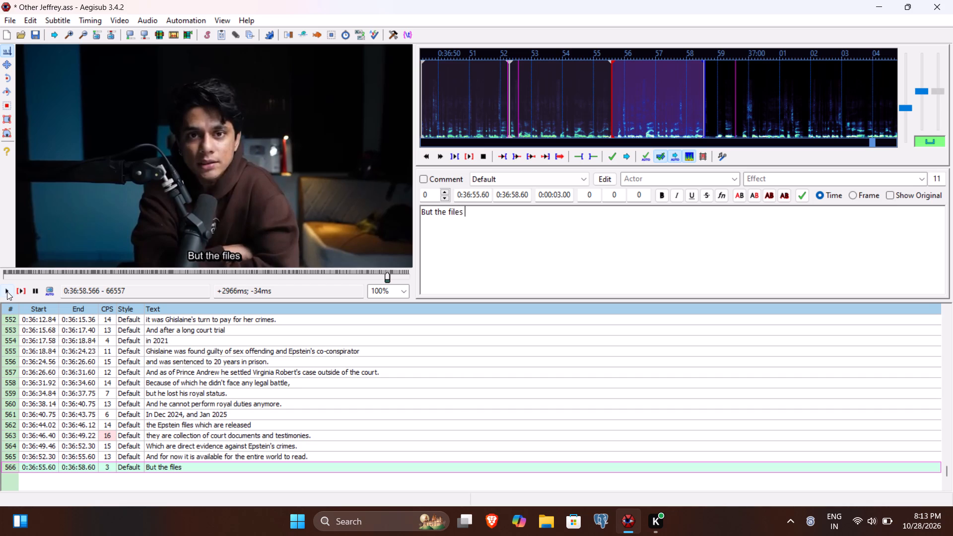
text(which have been reles)
key(BackSpace)
text(ased)
key(Return)
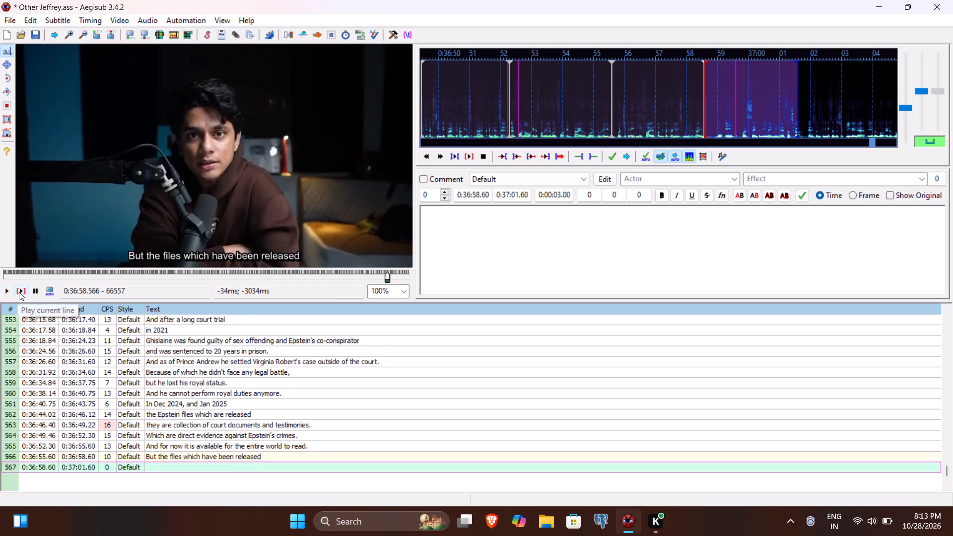
Play the video through the speech for line 567 and set the line's end time to 0:37:01.76.
click(19, 292)
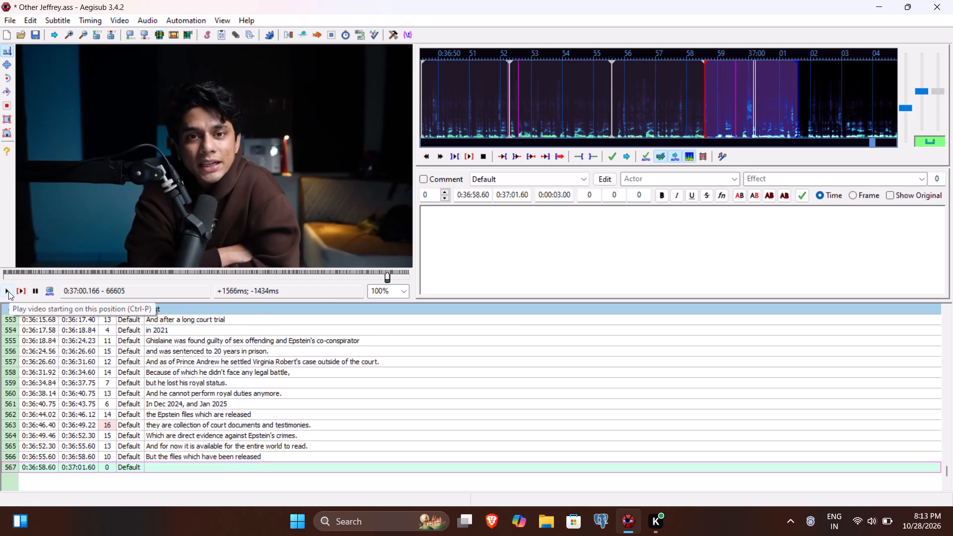
double_click(8, 291)
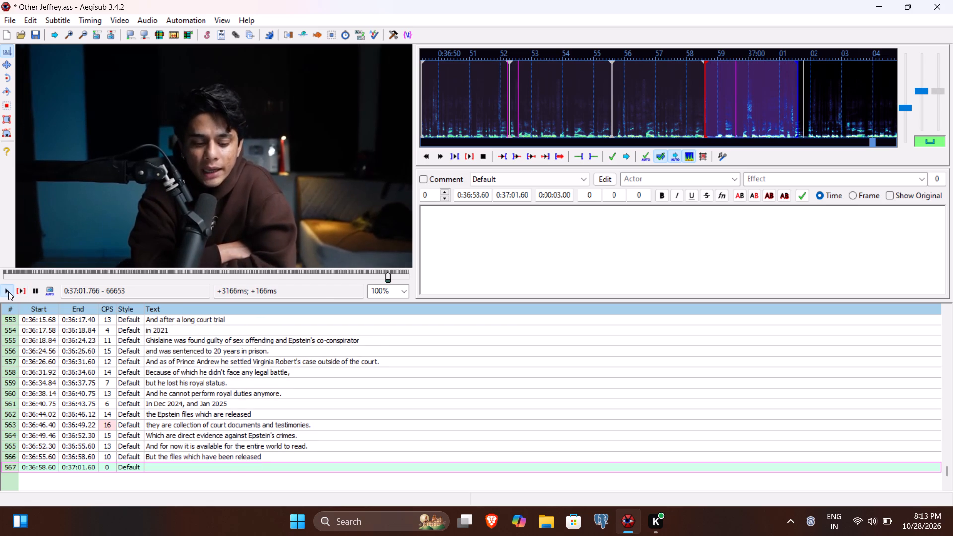
click(522, 197)
text(76)
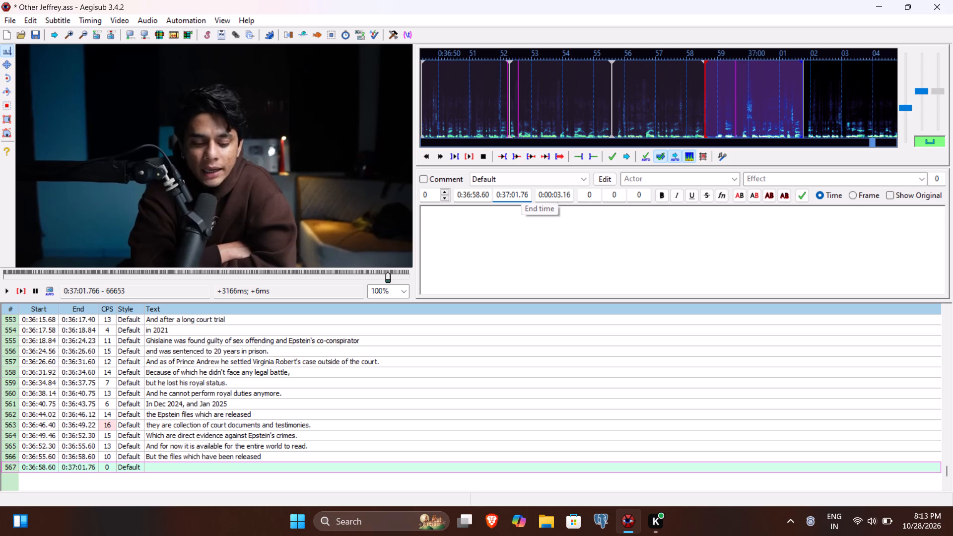
Caption line 567 with "it does not even consist one percent of the whole truth.".
click(492, 251)
text(it does)
key(space)
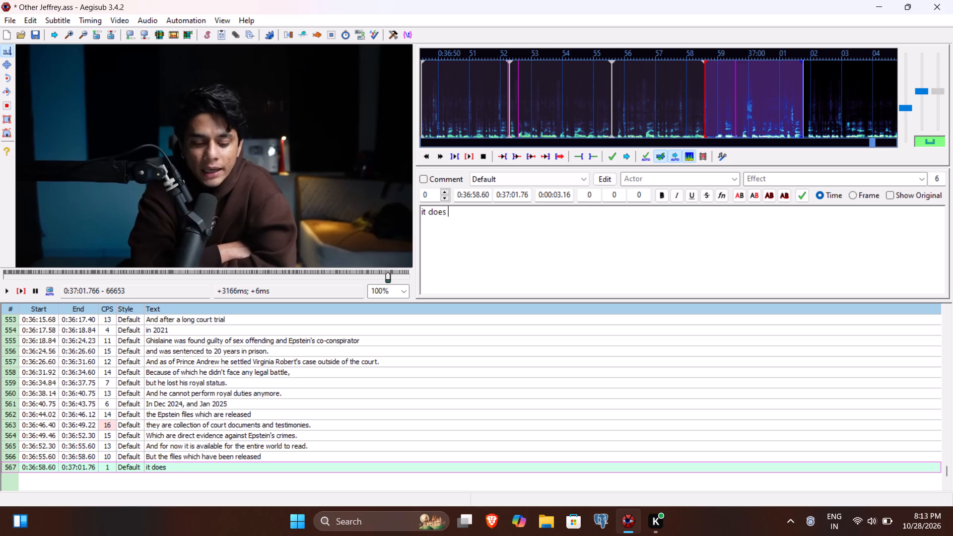
text(not)
key(space)
text(even)
key(space)
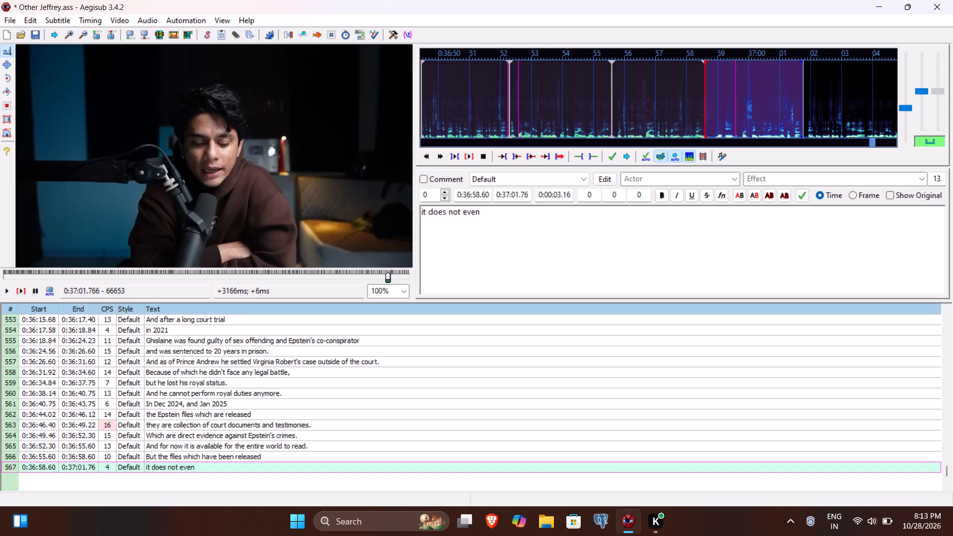
text(con)
key(s)
text(ist one perf)
key(BackSpace)
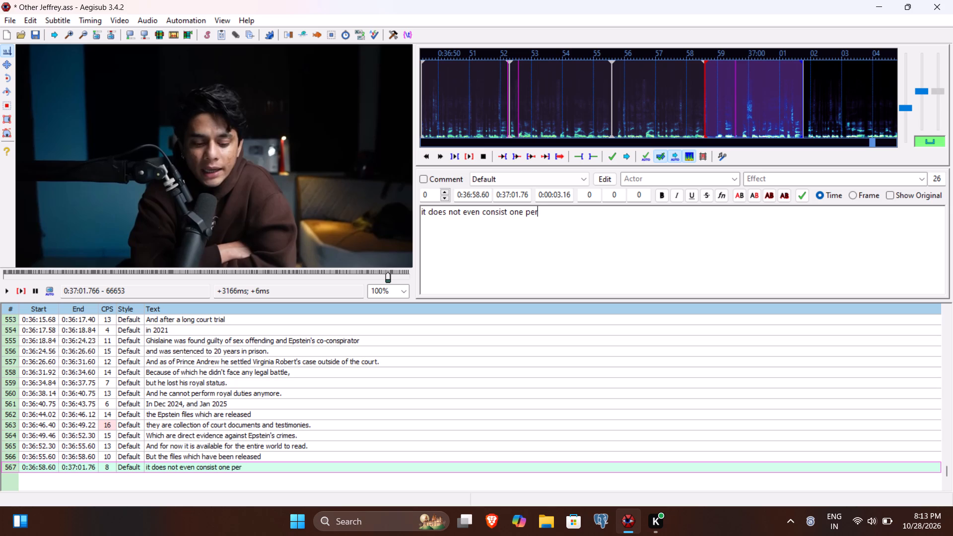
text(cent of wh)
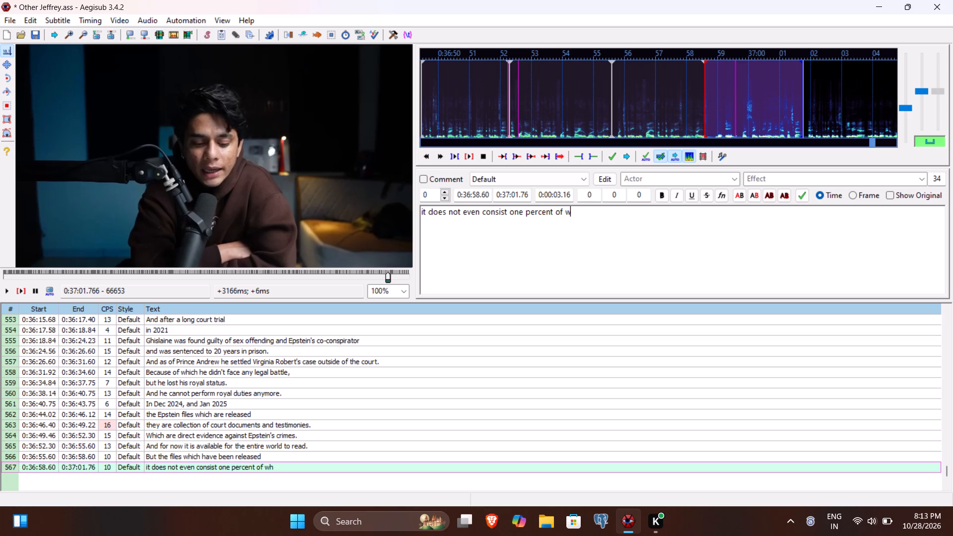
key(BackSpace)
key(BackSpace)
text(the whole truth)
key(period)
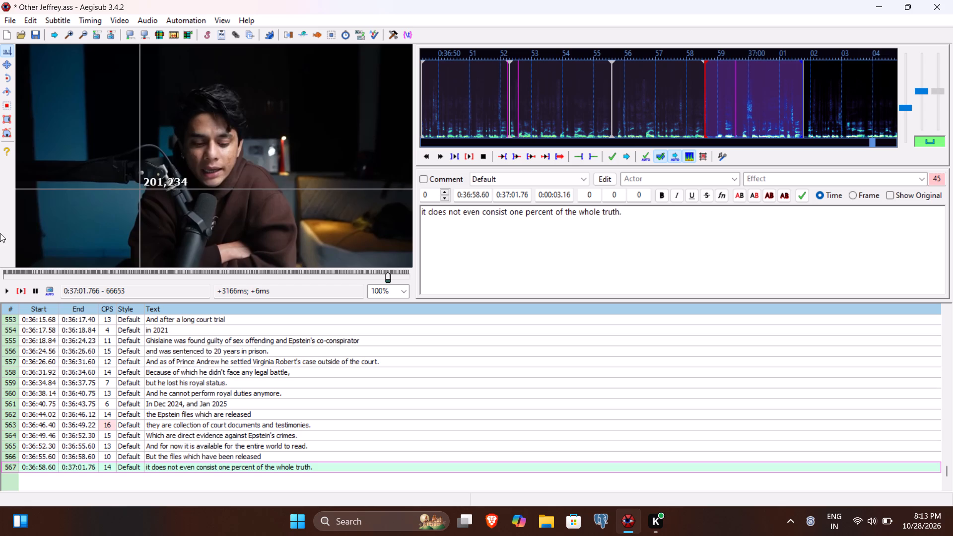
Replay line 567 with its caption, set its start time to 0:36:58.88 and commit the line.
click(20, 290)
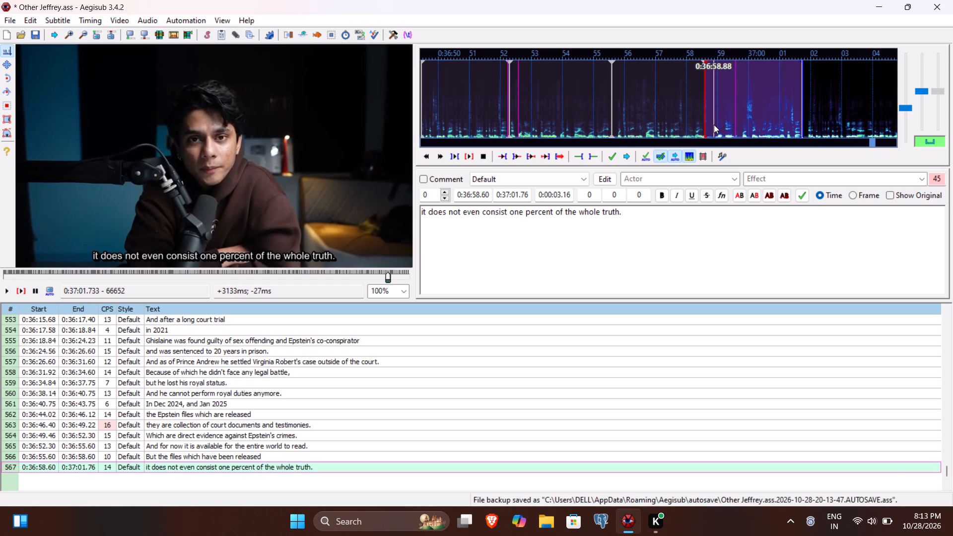
click(480, 196)
text(88)
click(593, 236)
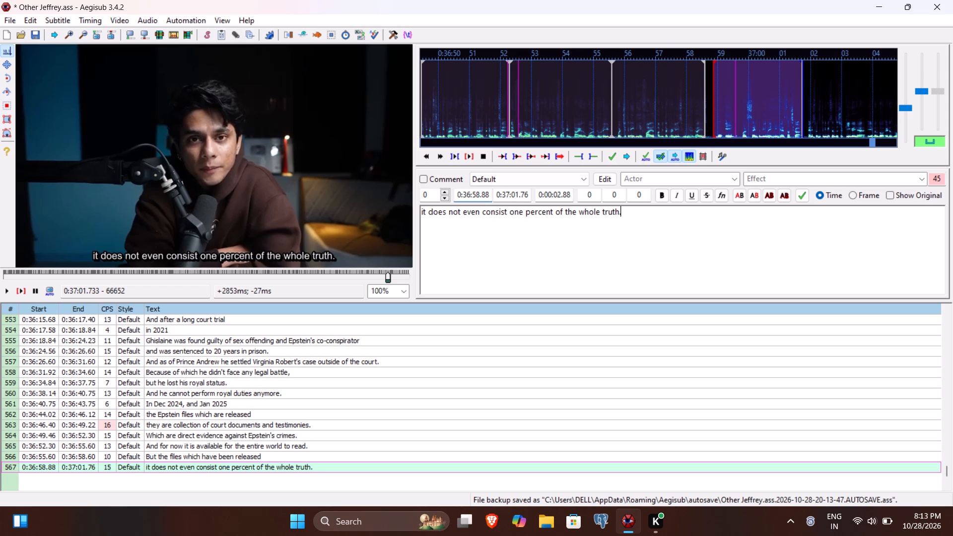
key(Return)
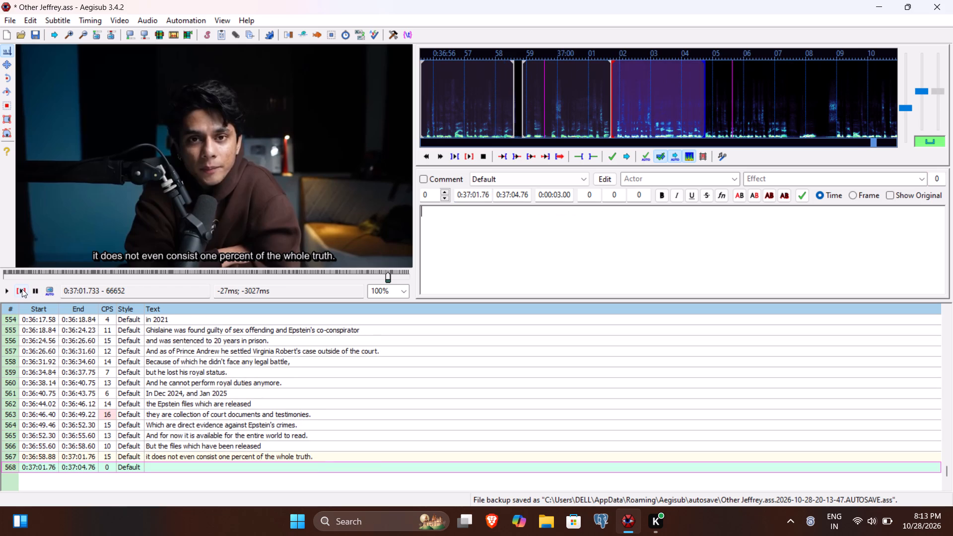
Play the video through the speech for line 568 and set the line's end time to 0:37:05.56.
click(22, 289)
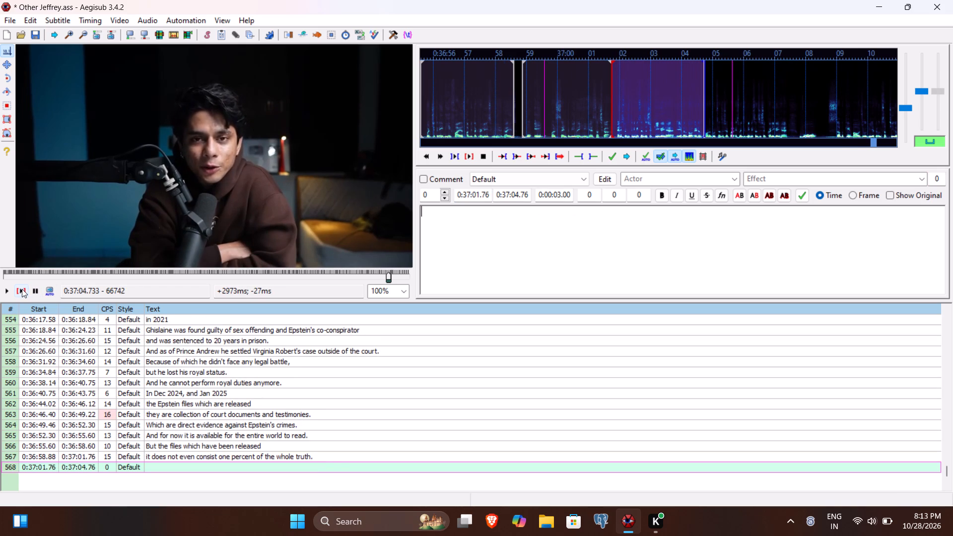
click(4, 290)
click(4, 290)
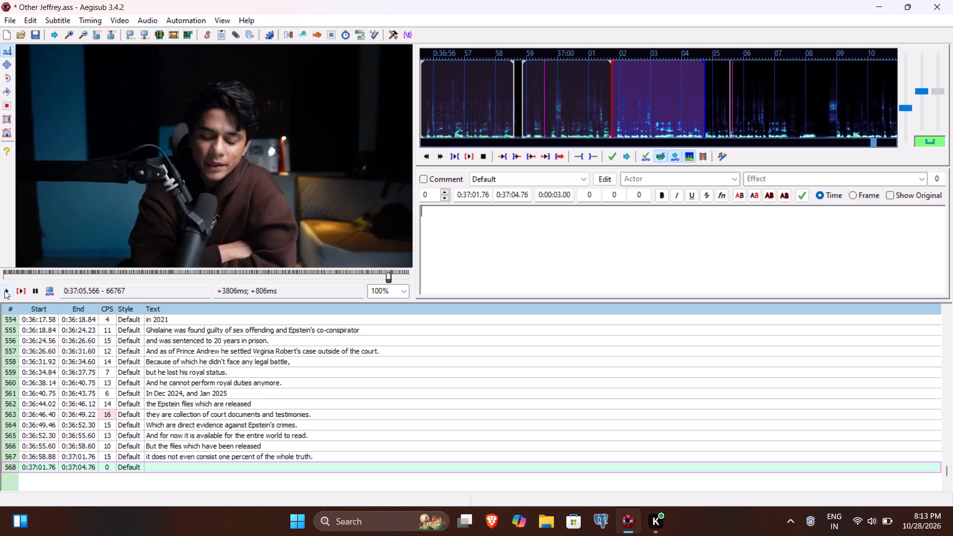
click(514, 196)
key(5)
key(5)
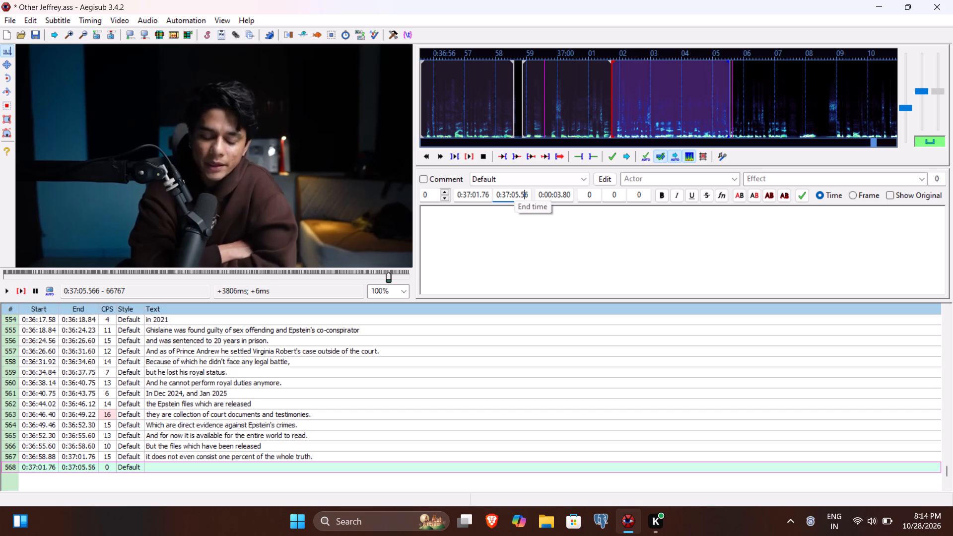
key(6)
Caption line 568 with "And all the censorship done in these files even though they are not good enough", replay it and commit it.
click(491, 223)
text(And al the)
key(BackSpace)
key(BackSpace)
key(BackSpace)
key(BackSpace)
text(l the censord)
key(BackSpace)
text(ship done in these files even though they)
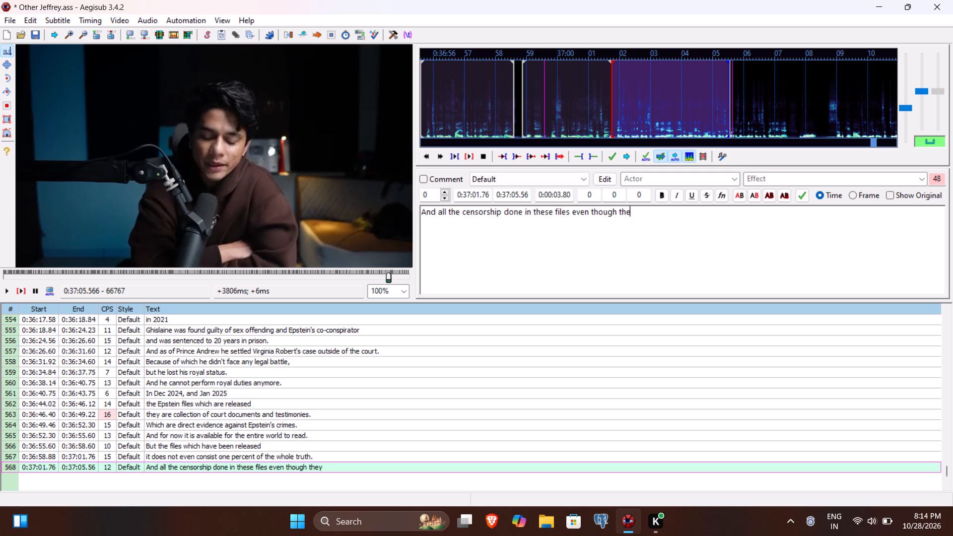
key(space)
text(are not good enough)
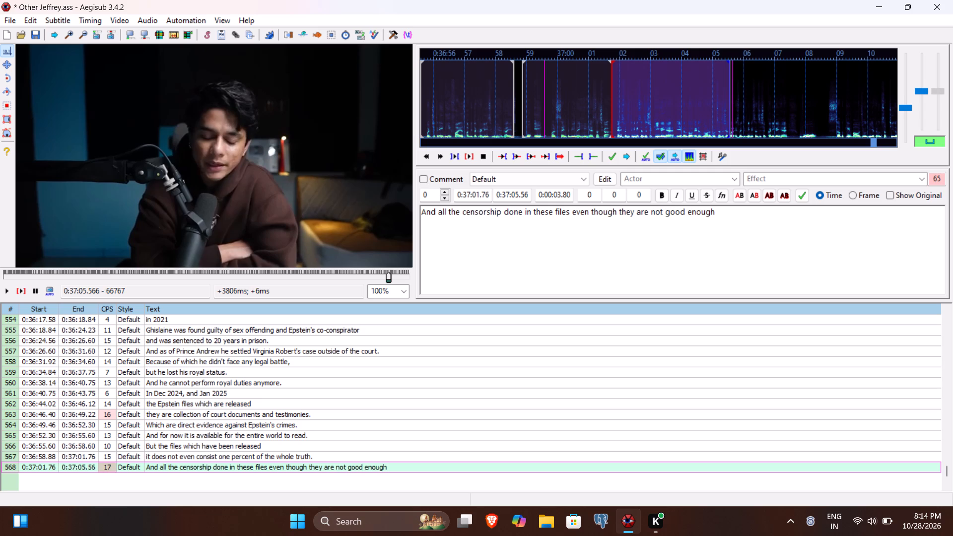
click(18, 289)
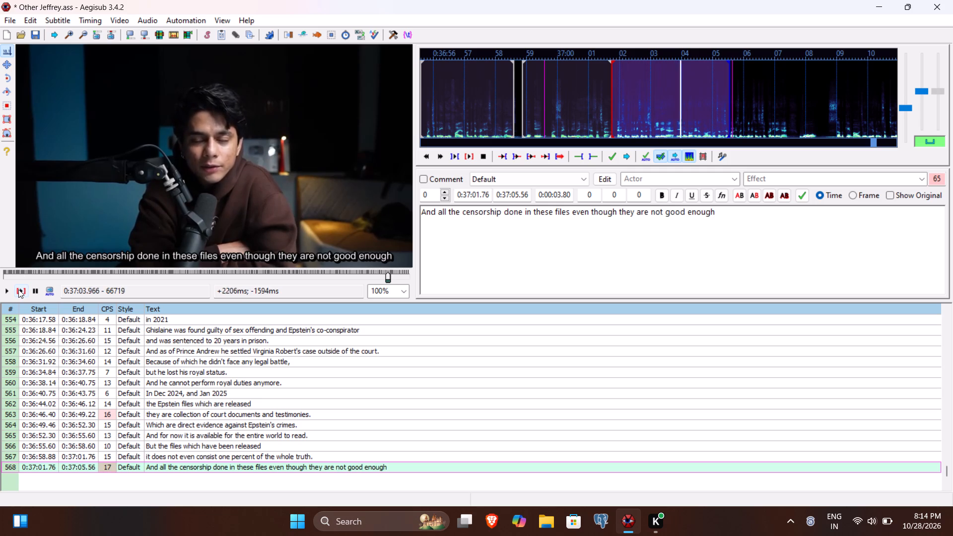
key(Return)
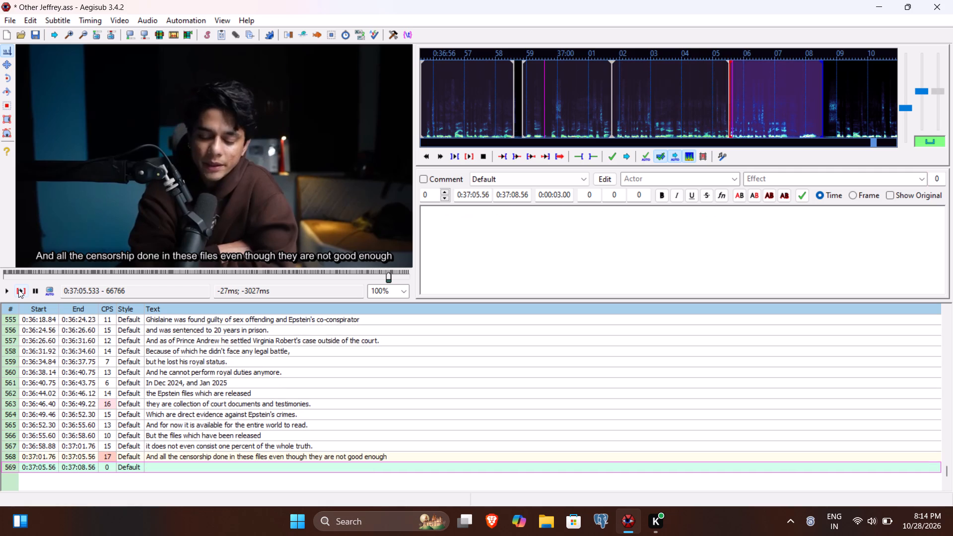
Return to line 568, replace the word "enough" with "censorship" and commit the line.
click(279, 454)
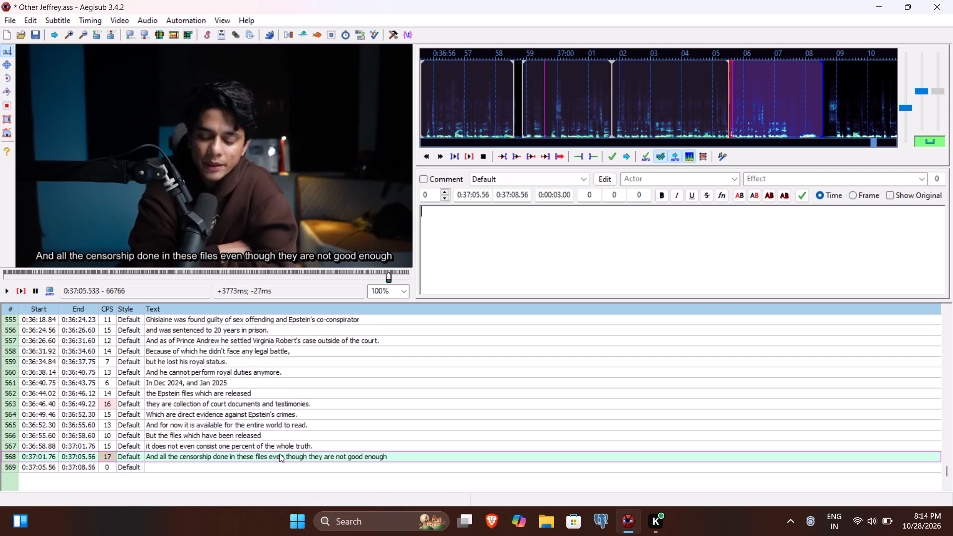
double_click(709, 210)
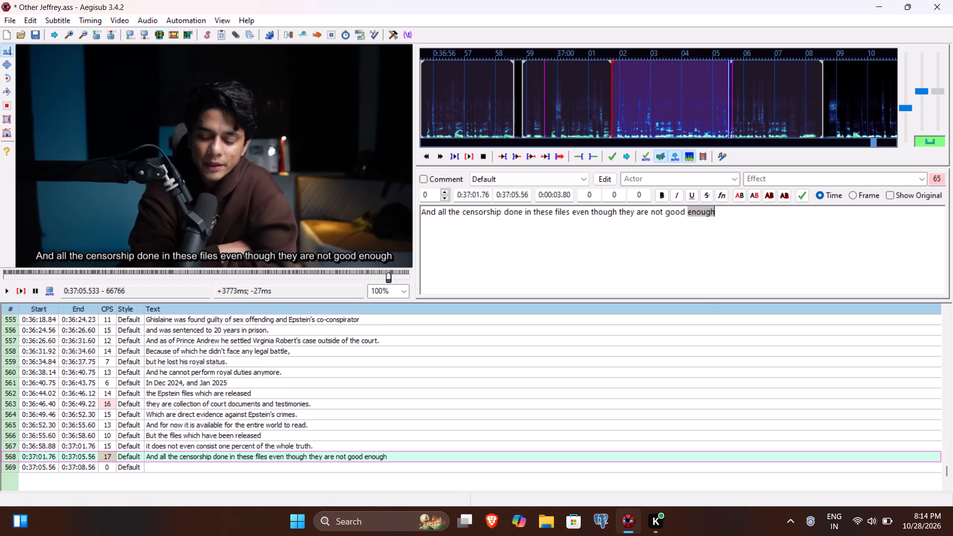
text(censorshi[)
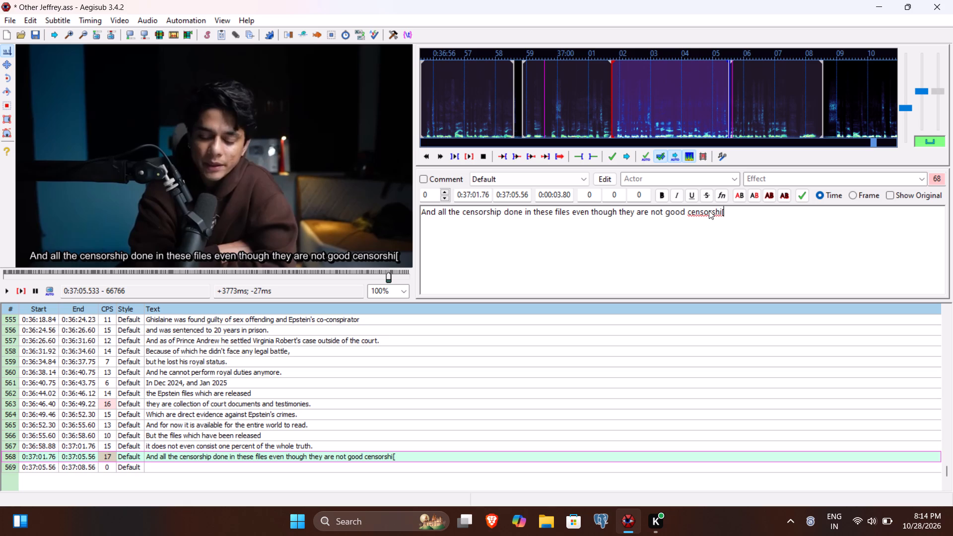
key(BackSpace)
key(p)
key(Return)
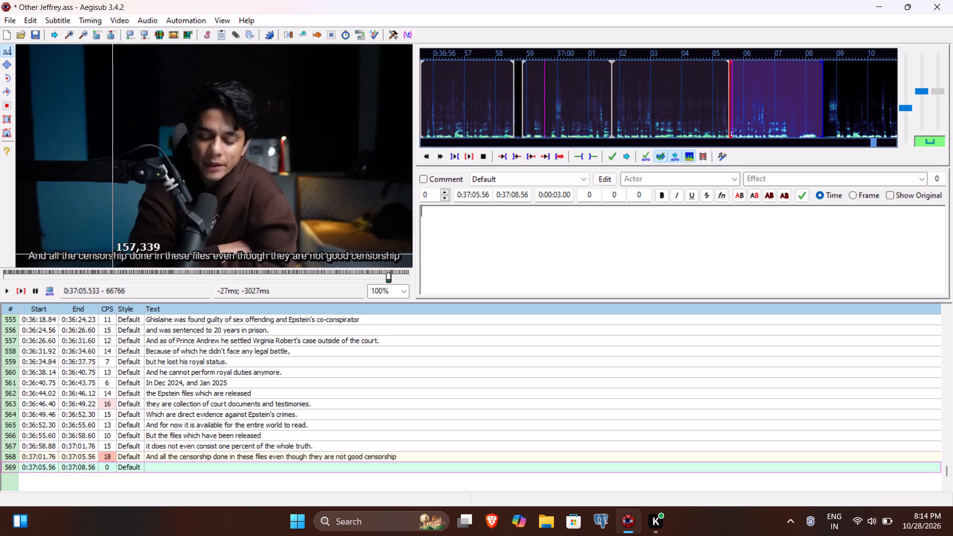
Play the video through the speech for line 569 and set the line's end time to 0:37:07.36.
click(16, 288)
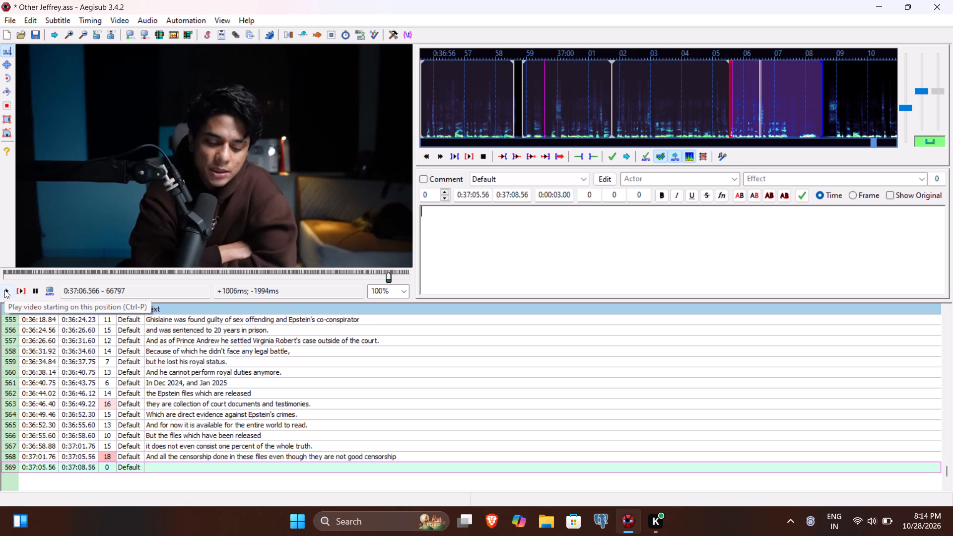
click(4, 290)
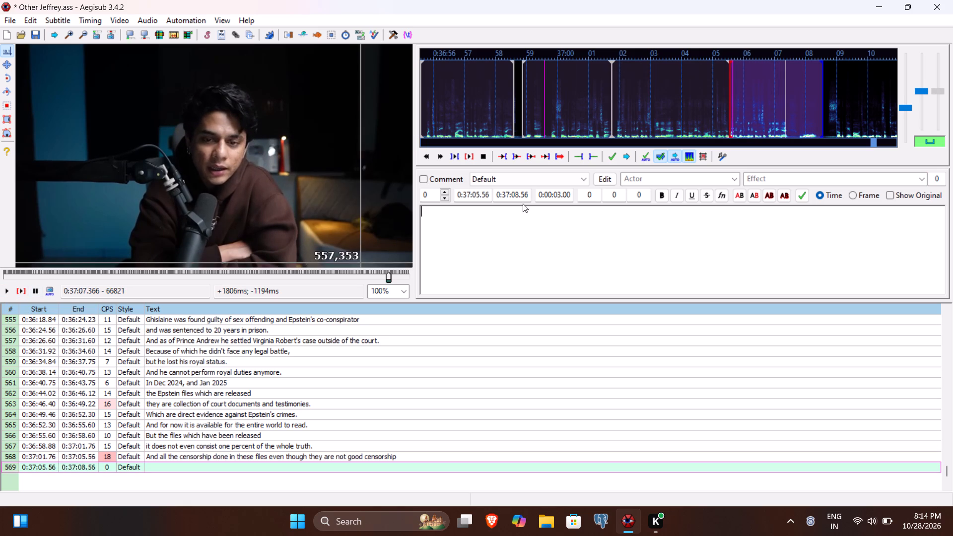
click(513, 193)
text(736)
Caption line 569 with "but all the censored parts" and commit the line.
click(497, 237)
text(but all the censoed)
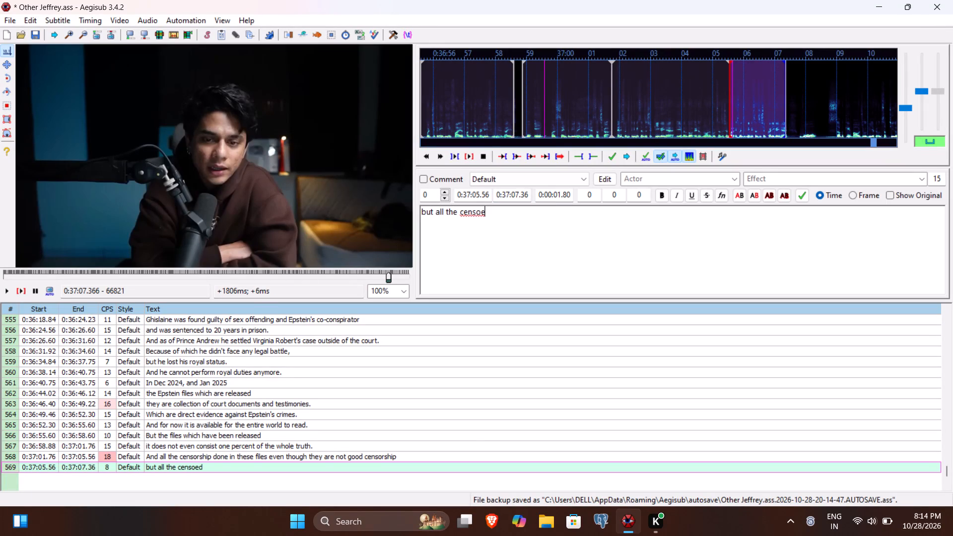
key(BackSpace)
key(BackSpace)
text(red parts)
key(Return)
Play through the speech for line 570, set its end time to 0:37:11.66 and its start time to 0:37:07.80.
click(21, 286)
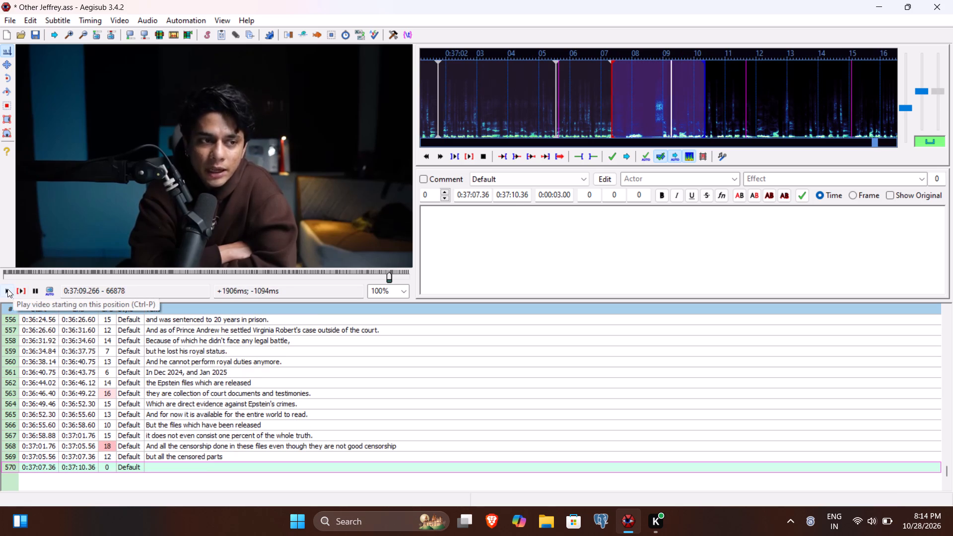
click(7, 289)
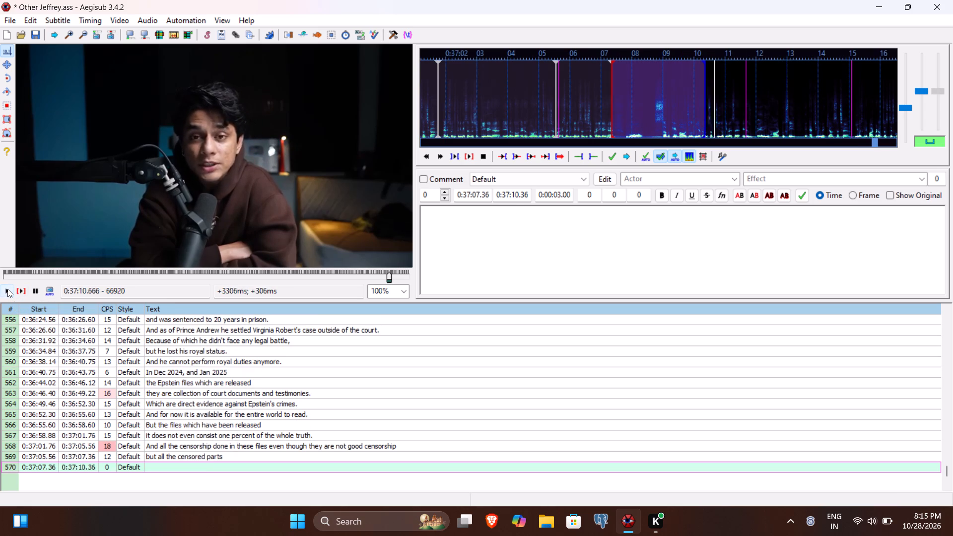
click(7, 289)
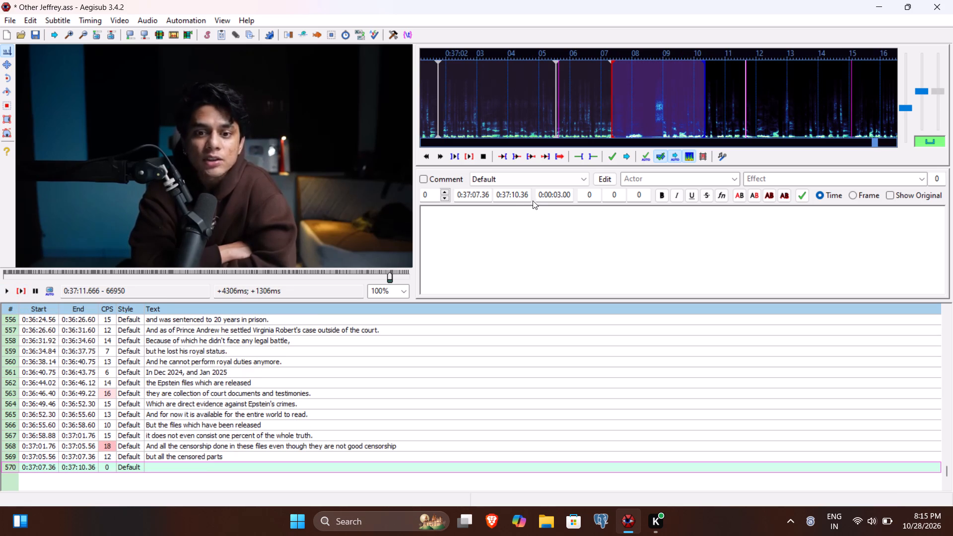
click(516, 196)
text(166)
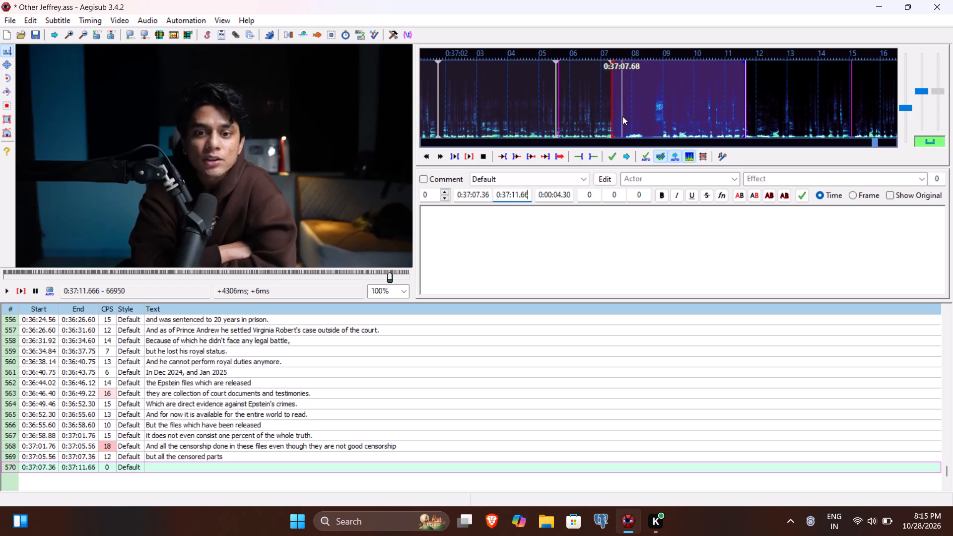
click(481, 196)
text(80)
Caption line 570 with "despite all that or because of all that" and commit the line.
click(467, 225)
key(d)
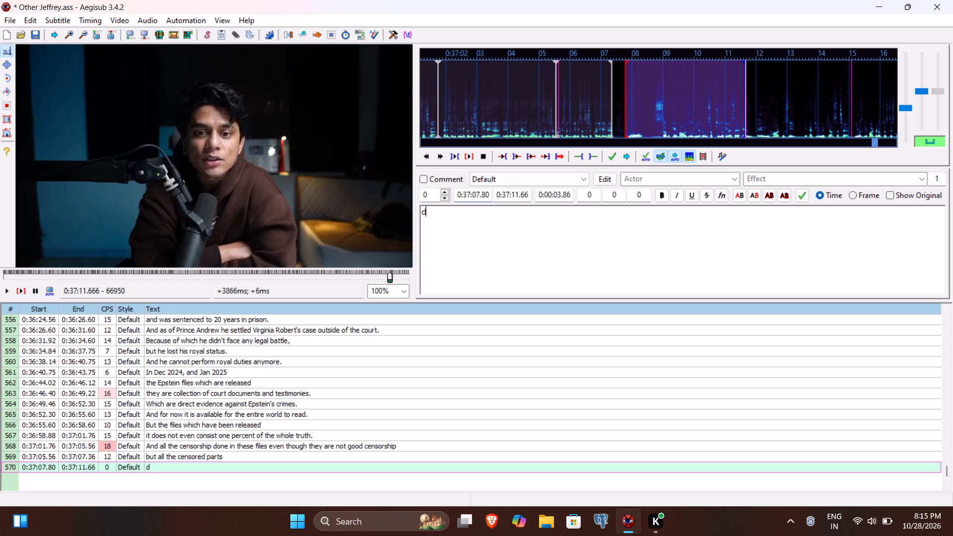
text(espite all that)
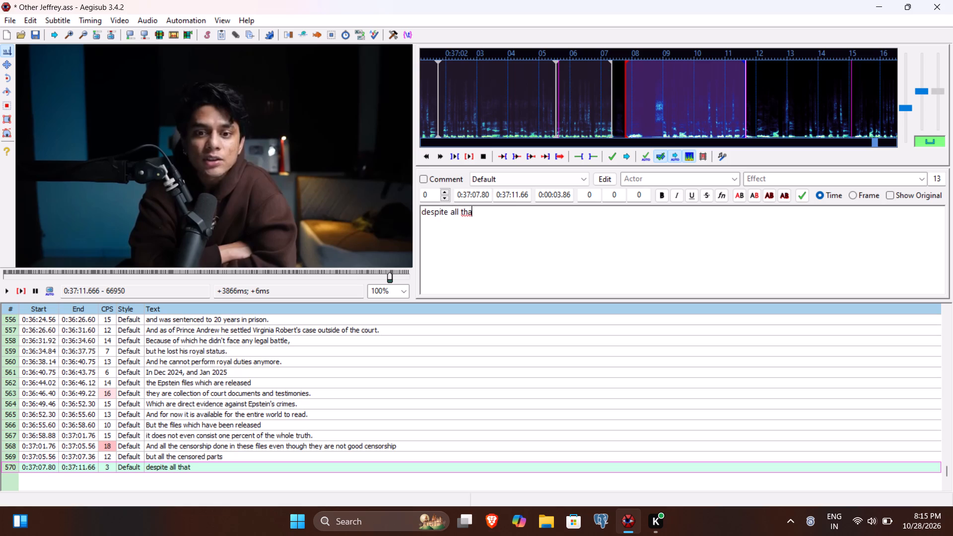
key(space)
text(or because of t)
key(BackSpace)
key(a)
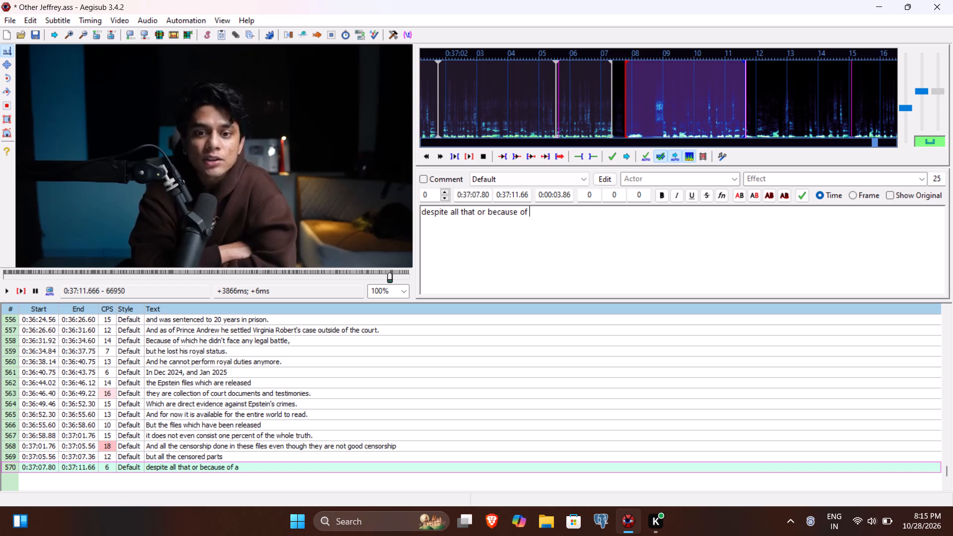
text(ll that)
key(Return)
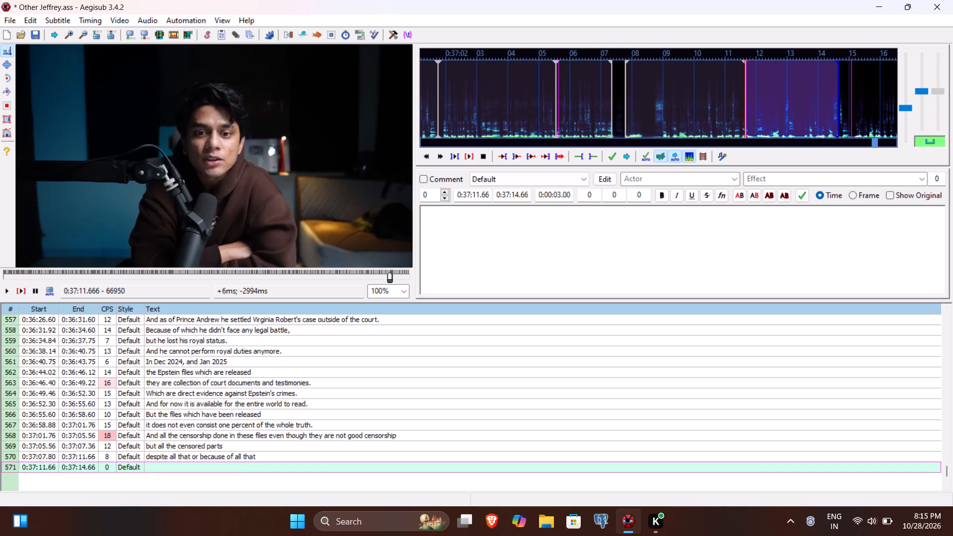
Play the video through the speech for line 571 and set the line's end time to 0:37:14.96.
click(20, 284)
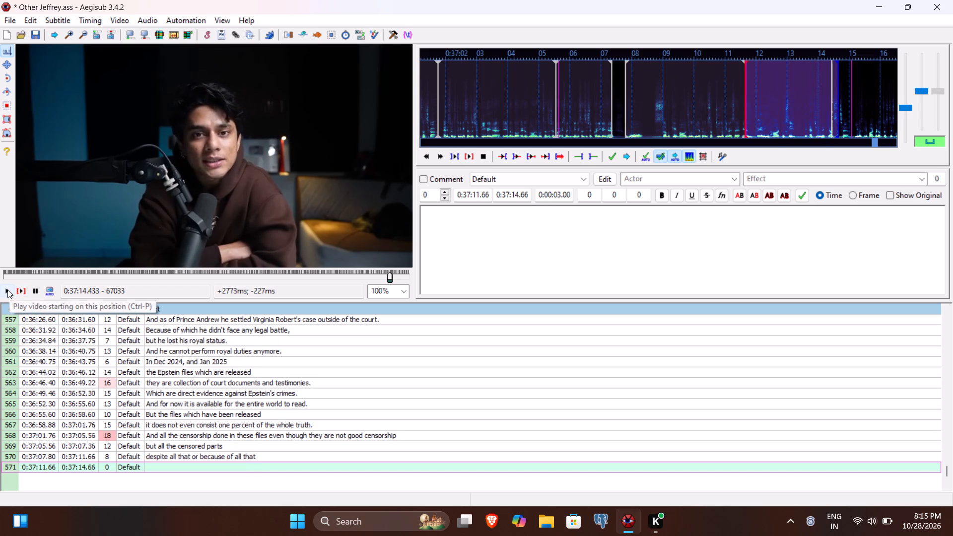
double_click(7, 289)
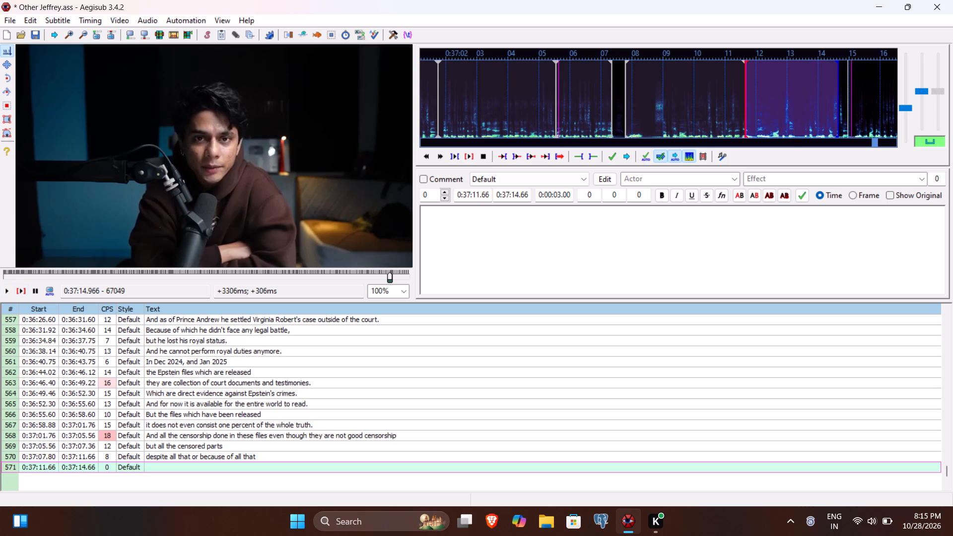
click(522, 195)
text(99)
key(BackSpace)
key(6)
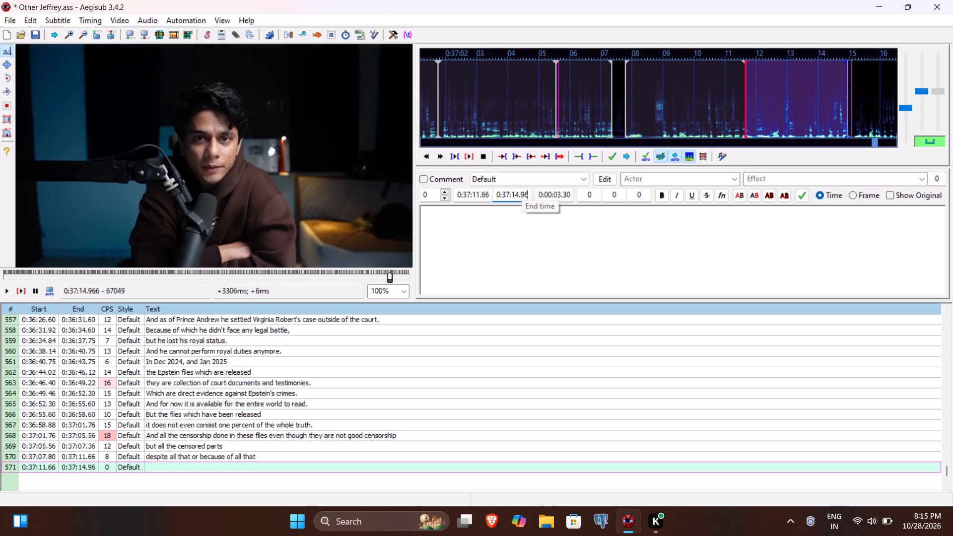
Caption line 571 with "it is very hard to see what is truth." and commit the line.
click(500, 242)
text(it is very j)
key(BackSpace)
text(hard tos)
key(space)
key(BackSpace)
key(BackSpace)
key(space)
text(see what is truth)
key(period)
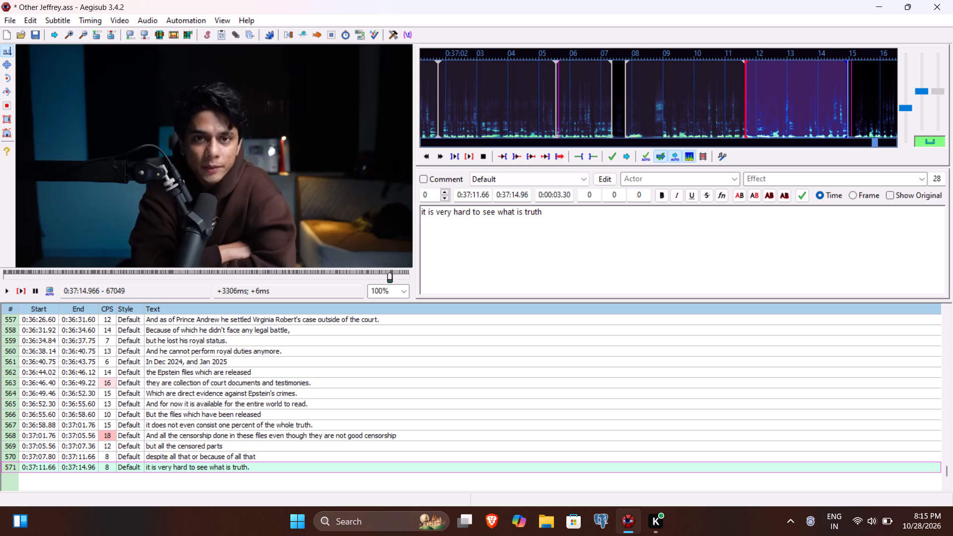
key(Return)
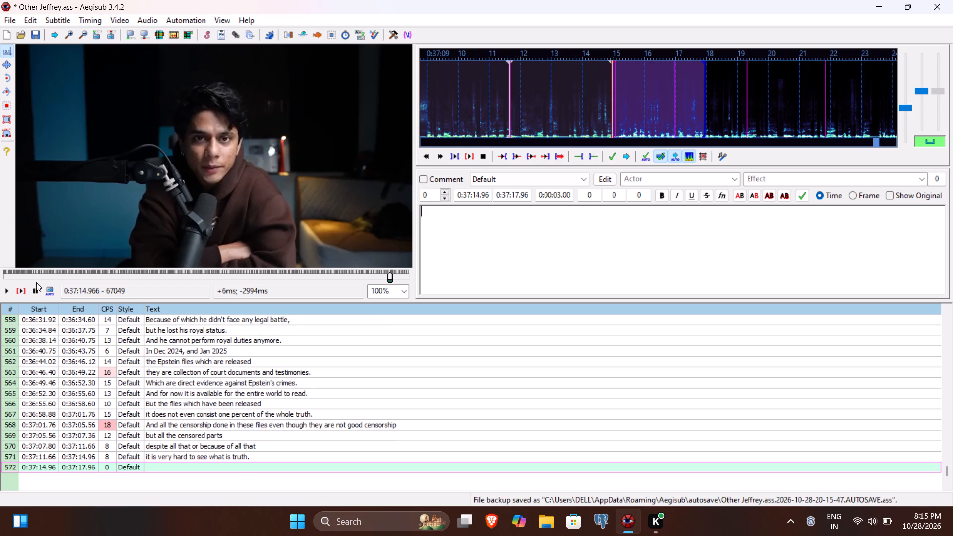
Play the video through the speech for line 572 and set the line's end time to 0:37:19.70.
click(22, 287)
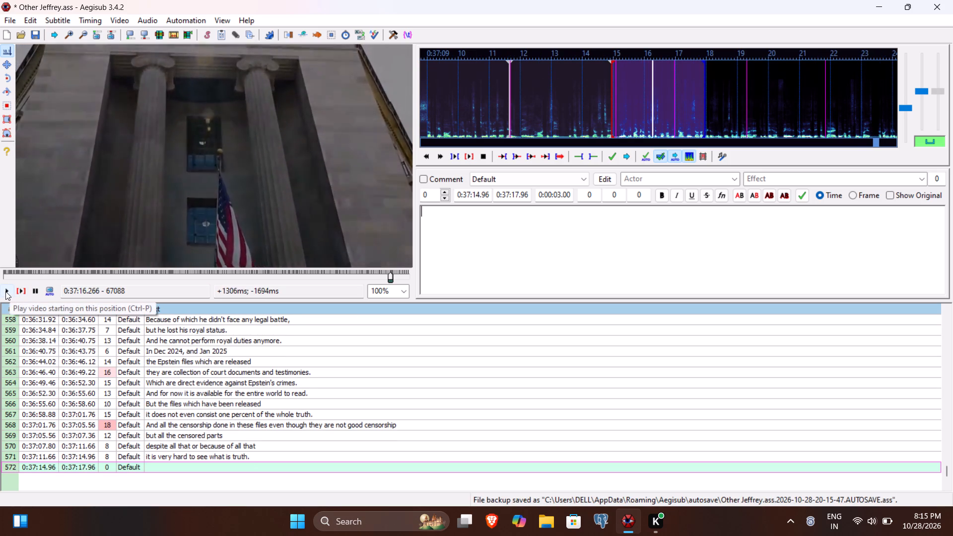
click(5, 291)
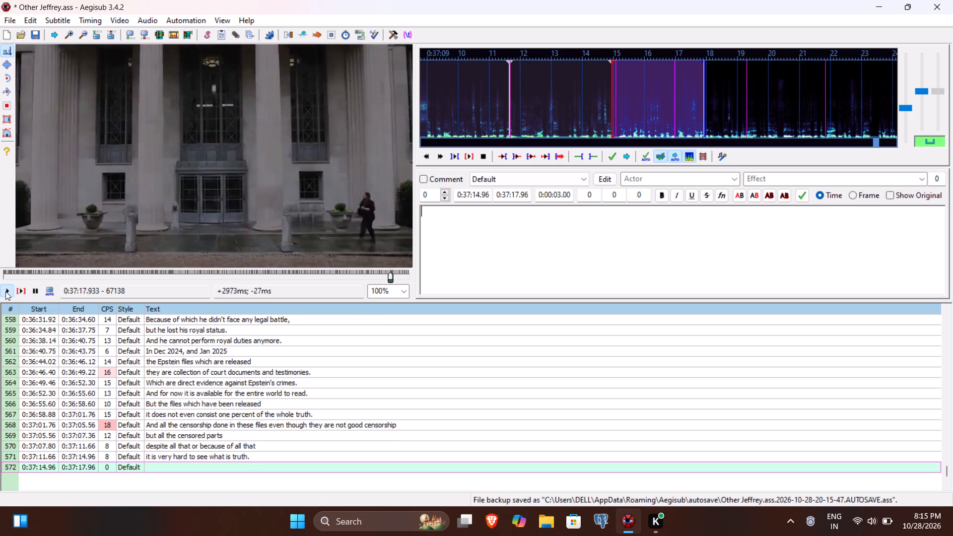
click(5, 291)
click(5, 291)
click(5, 291)
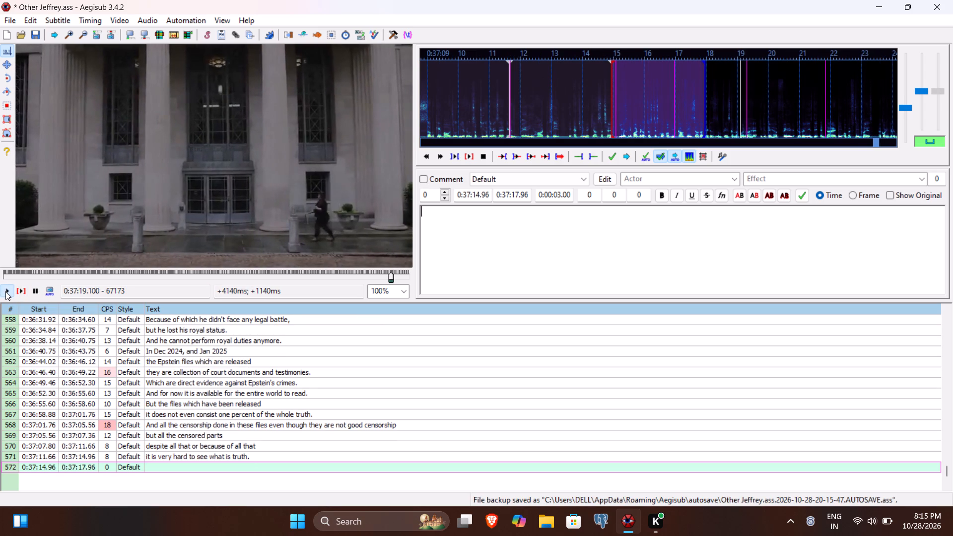
click(5, 291)
click(5, 291)
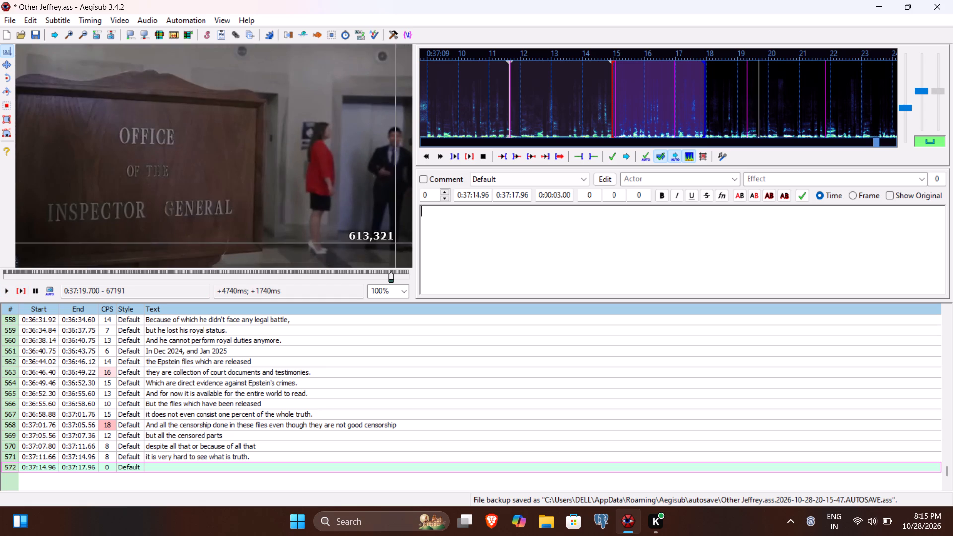
click(514, 194)
text(970)
Caption line 572 with "The US Dept of Justice is facing a lot of criticism" and commit the line.
click(495, 231)
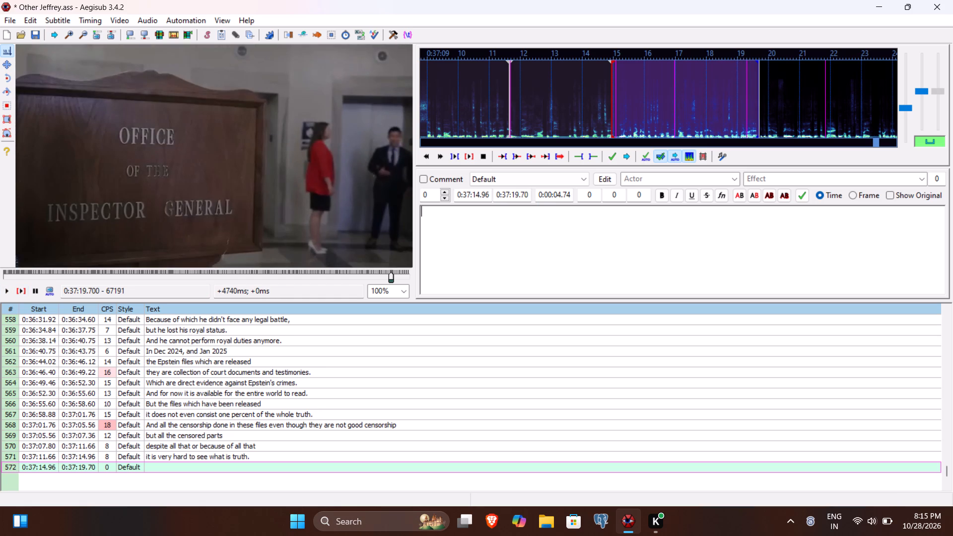
text(The US)
key(space)
text(Dpe)
key(BackSpace)
key(BackSpace)
key(BackSpace)
text(Dept of Justice is facing a lot of cr)
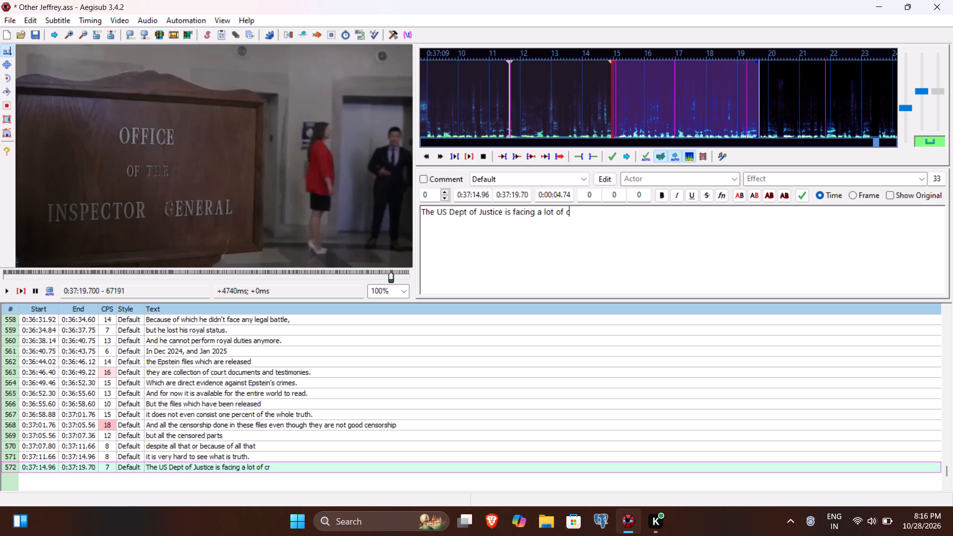
text(itis)
key(BackSpace)
text(cism)
key(Return)
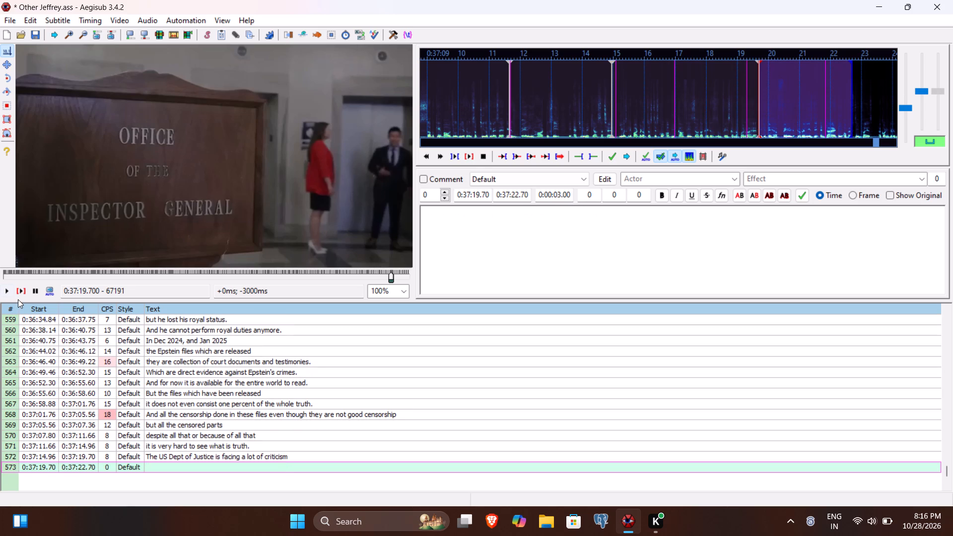
Play the video through the speech for line 573 and set the line's end time to 0:37:23.43.
click(21, 290)
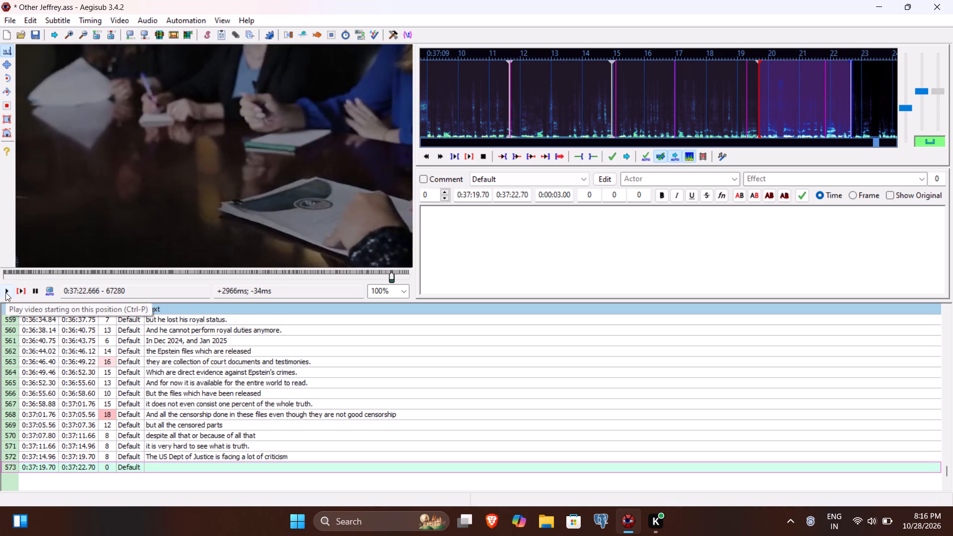
click(5, 292)
click(5, 292)
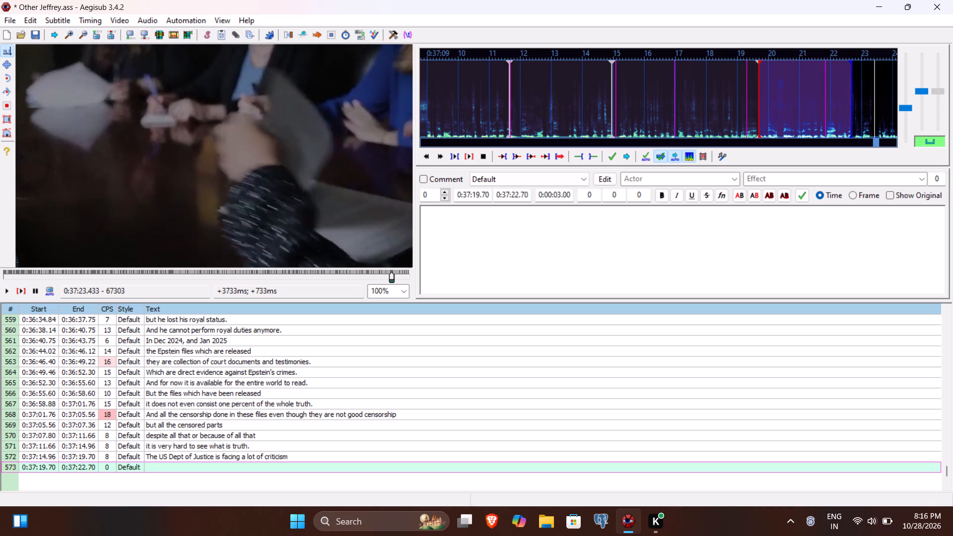
click(515, 196)
text(343)
Caption line 573 with "because they have failed to release the entirity fo Epstein files" and commit the line.
click(489, 242)
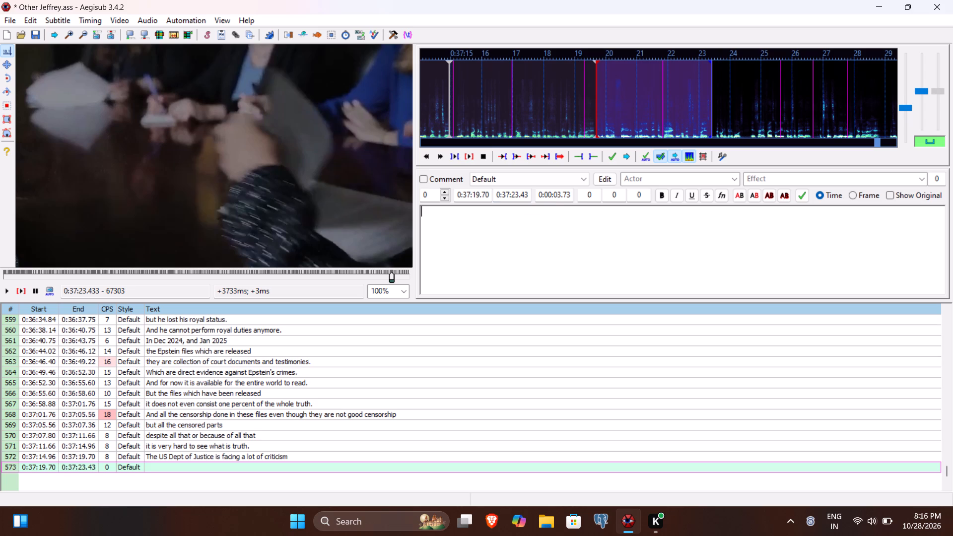
text(because)
key(space)
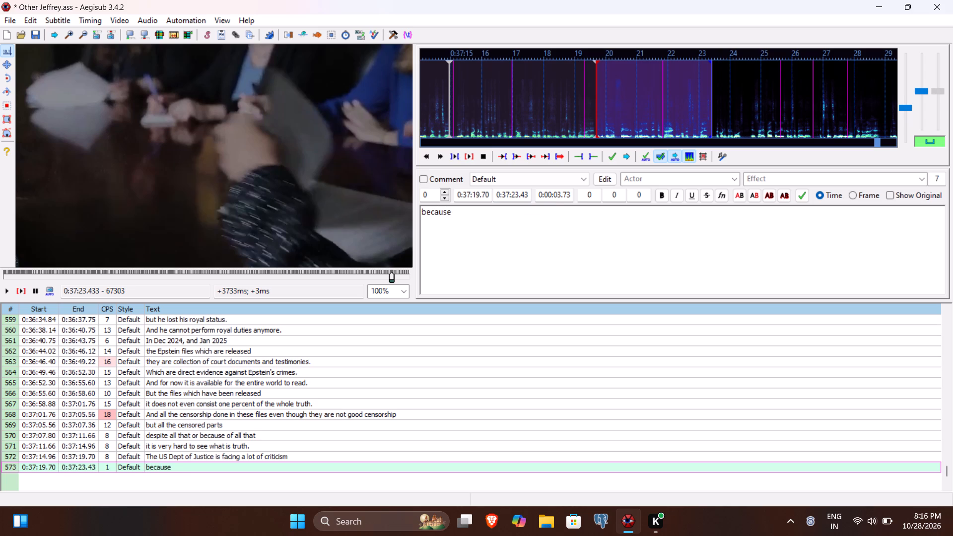
text(they have failed to rel)
text(es)
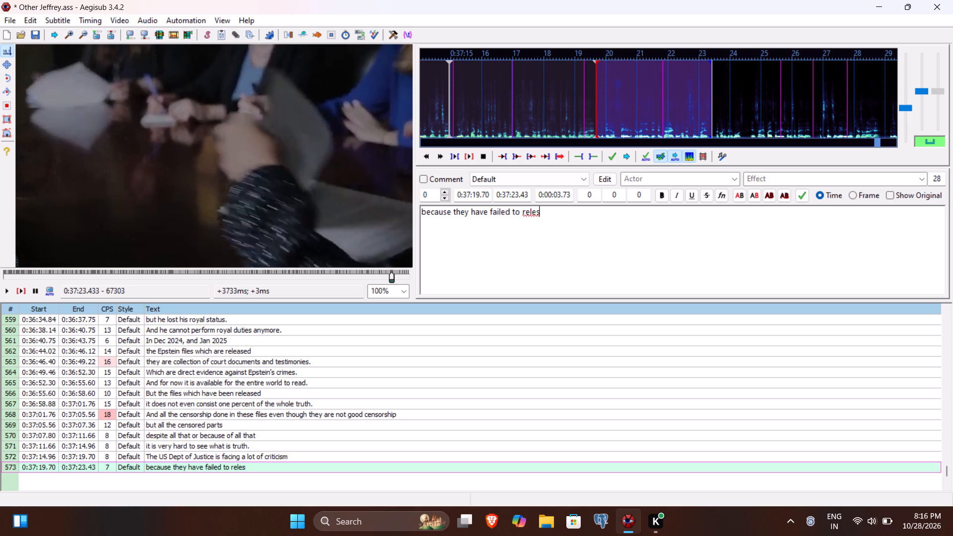
key(BackSpace)
text(ase te)
key(BackSpace)
text(he entiri)
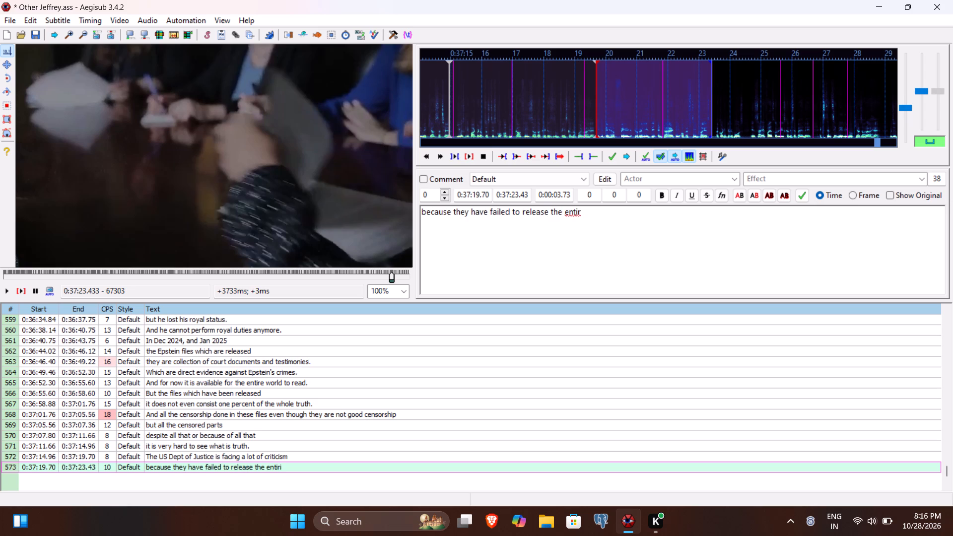
text(ty)
key(BackSpace)
key(BackSpace)
key(BackSpace)
key(e)
text(ity)
key(space)
key(BackSpace)
key(BackSpace)
key(BackSpace)
key(BackSpace)
key(BackSpace)
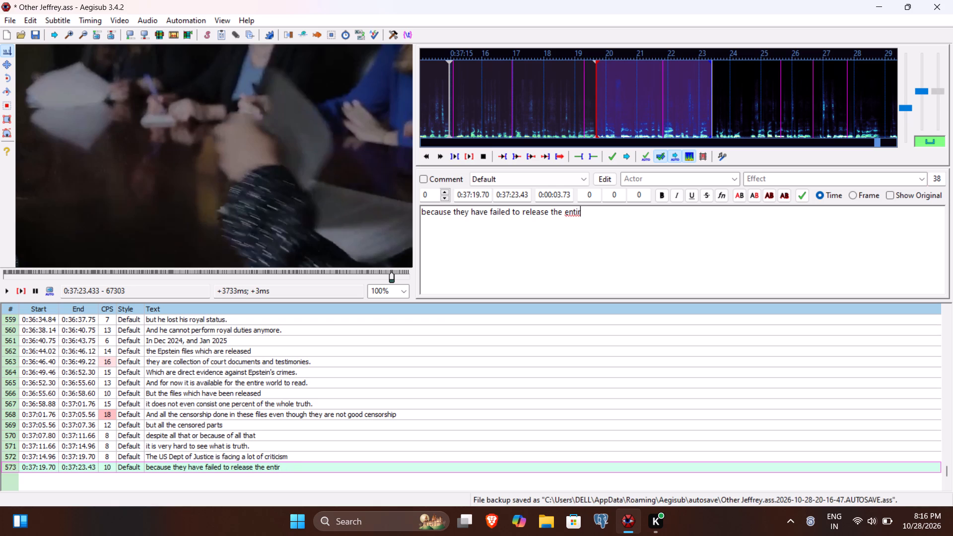
text(iety)
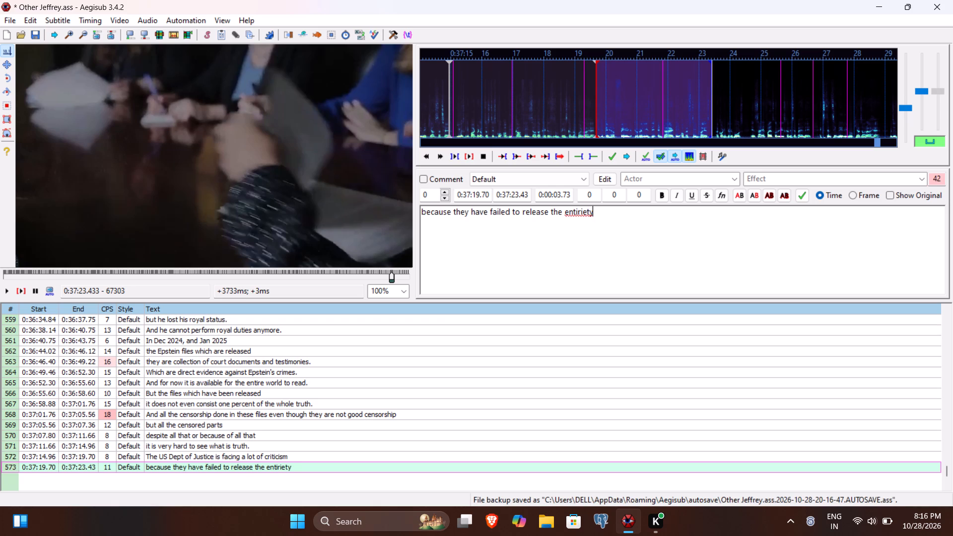
key(BackSpace)
key(BackSpace)
key(BackSpace)
key(BackSpace)
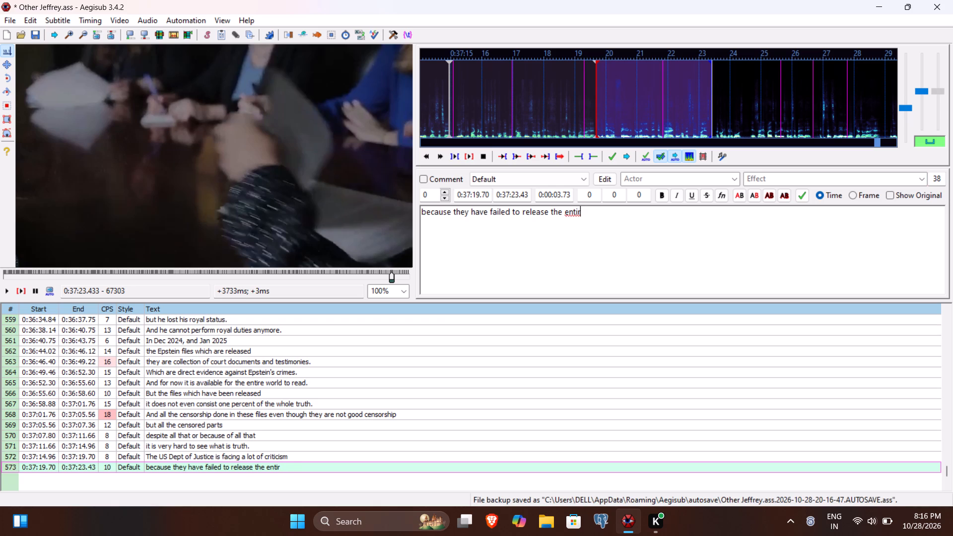
key(BackSpace)
text(ity)
key(BackSpace)
key(BackSpace)
key(BackSpace)
text(rity fo)
key(space)
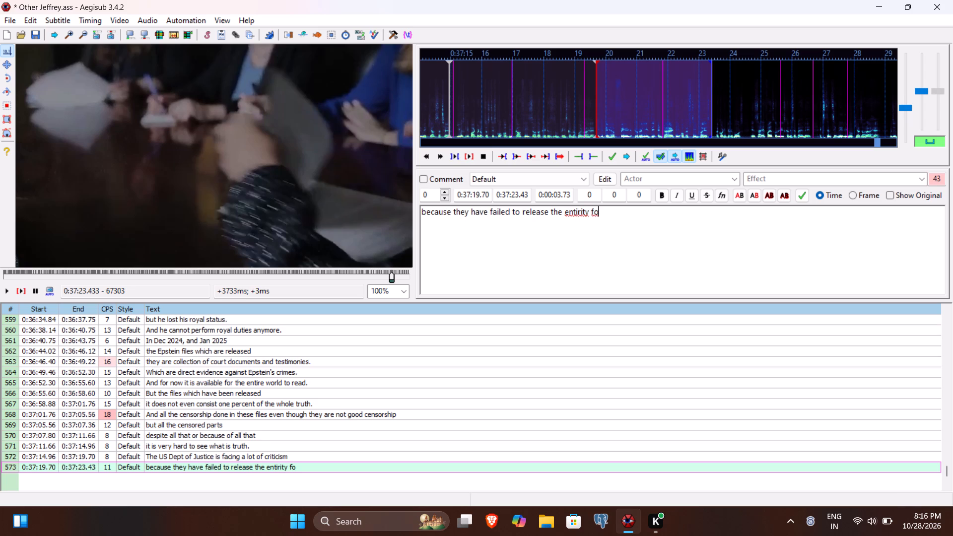
text(ep)
key(BackSpace)
key(BackSpace)
text(Epstein files)
key(Return)
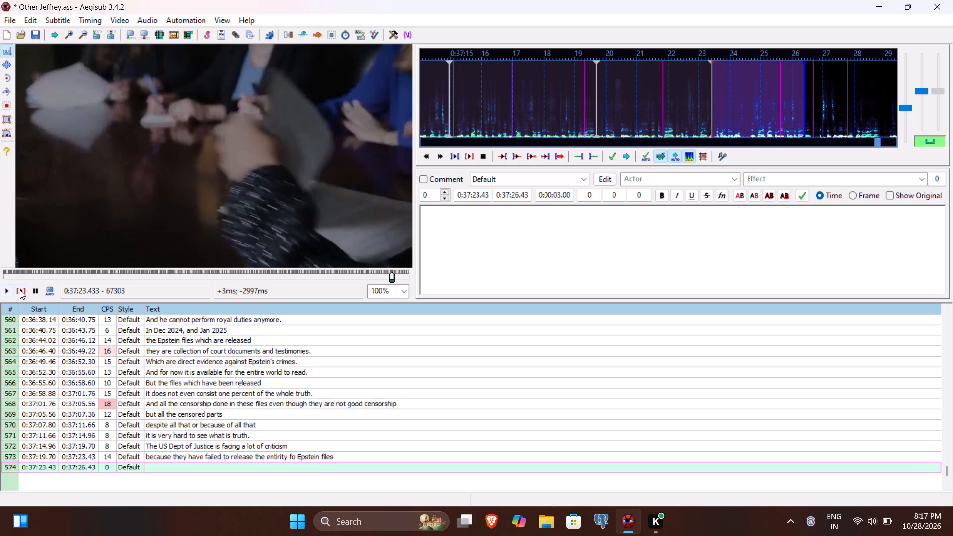
Play the video through the speech for line 574 and set the line's end time to 0:37:28.83.
click(18, 288)
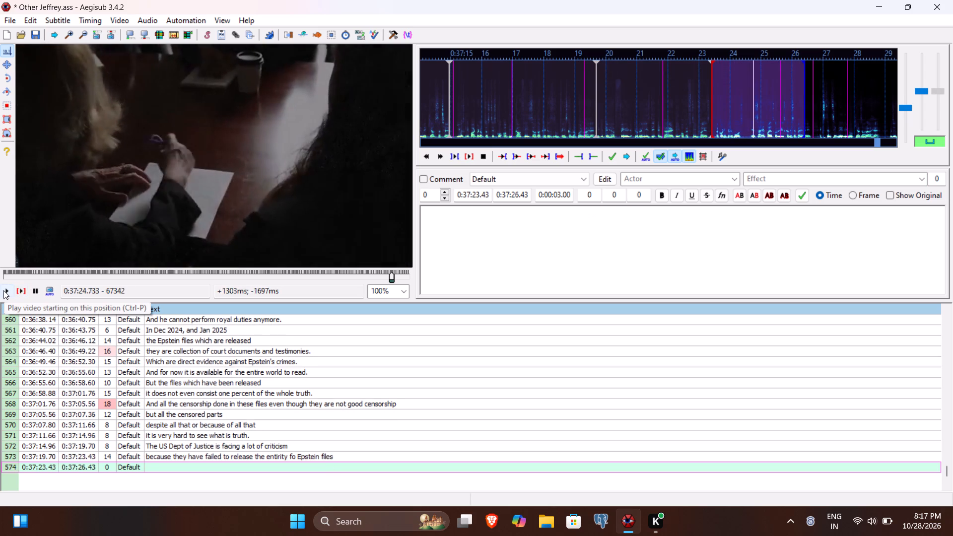
click(3, 290)
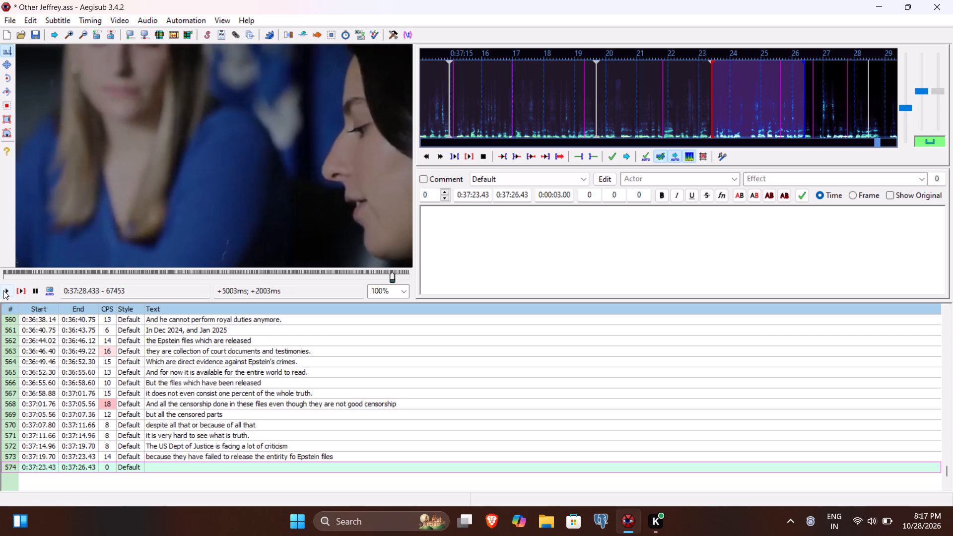
click(3, 290)
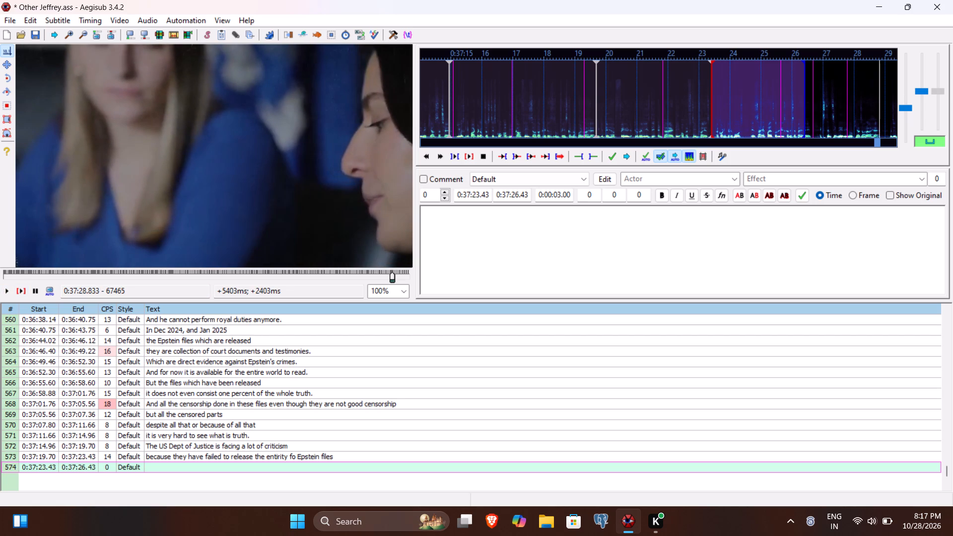
click(517, 198)
key(BackSpace)
key(8)
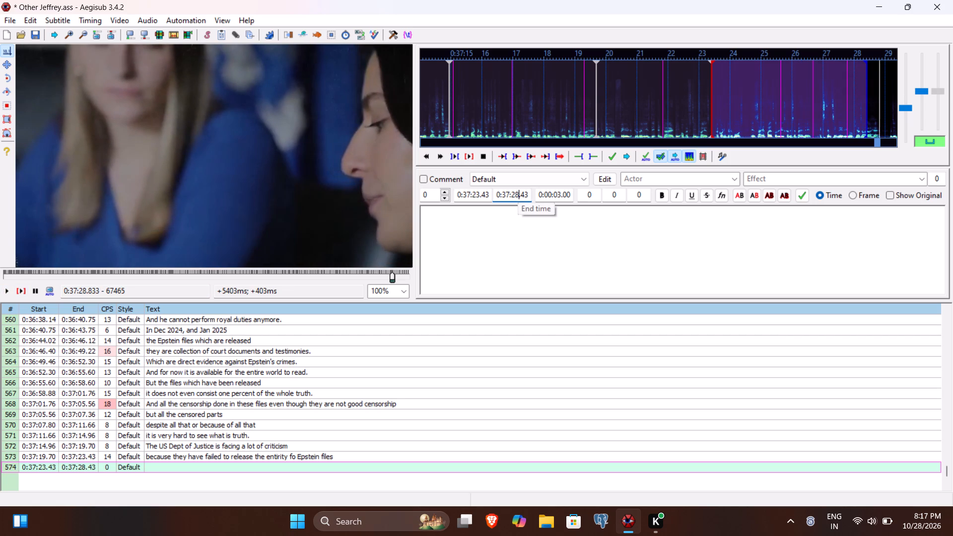
text(83)
Caption line 574 with "According to reports the files are being extensively reviewed before releasing it to the public." and save the file.
click(500, 238)
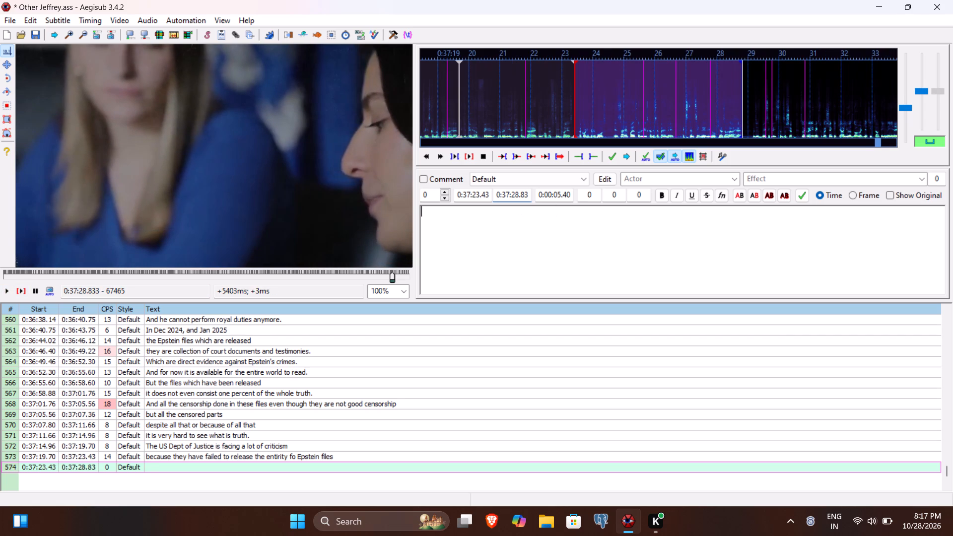
text(ac)
key(BackSpace)
key(BackSpace)
text(According to repp)
key(BackSpace)
key(r)
key(BackSpace)
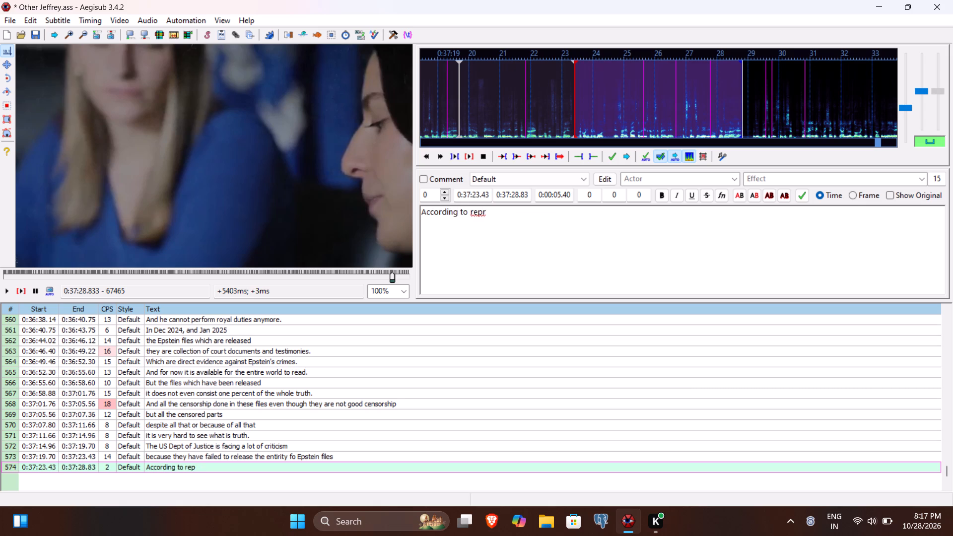
text(orts the files are being extensivel)
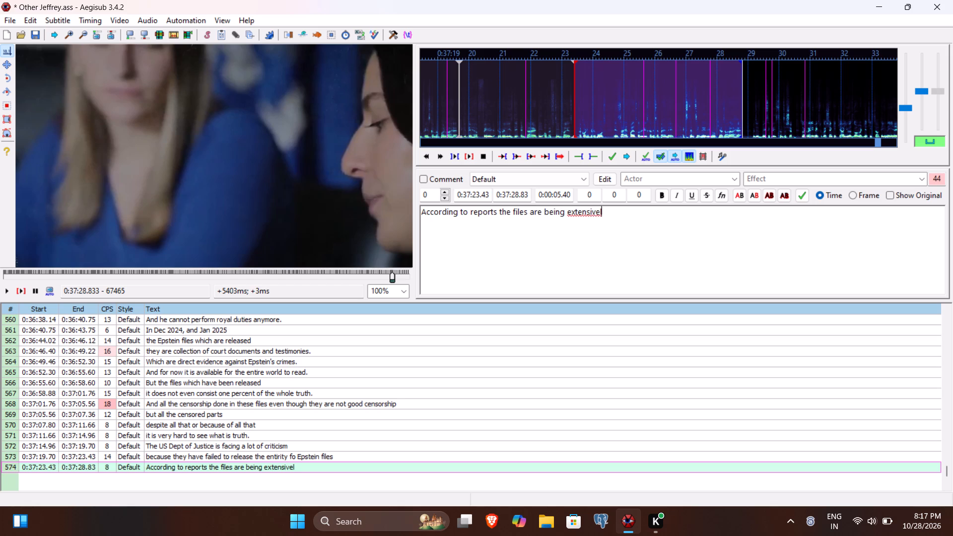
text(y reviews)
key(space)
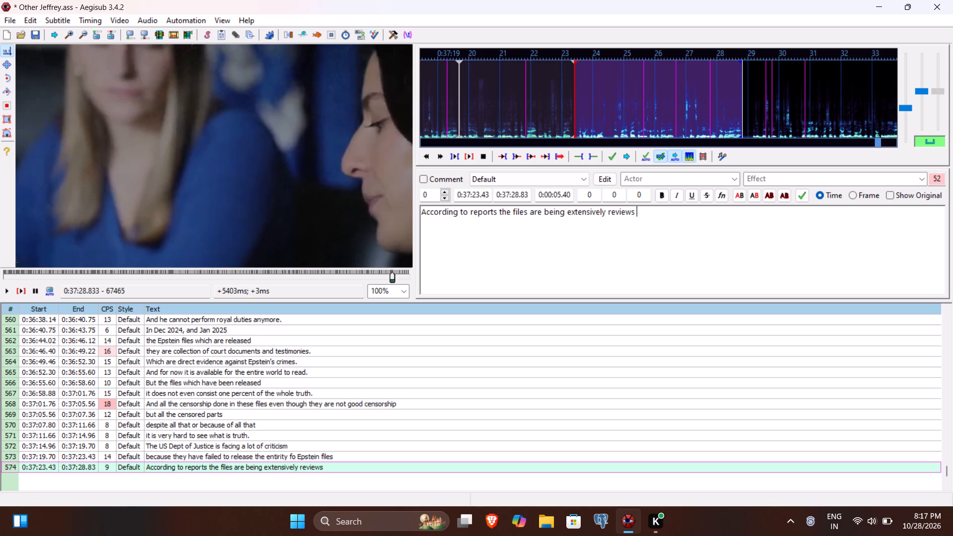
key(BackSpace)
key(BackSpace)
text(ed before rela)
key(BackSpace)
text(easing it to the pu)
key(l)
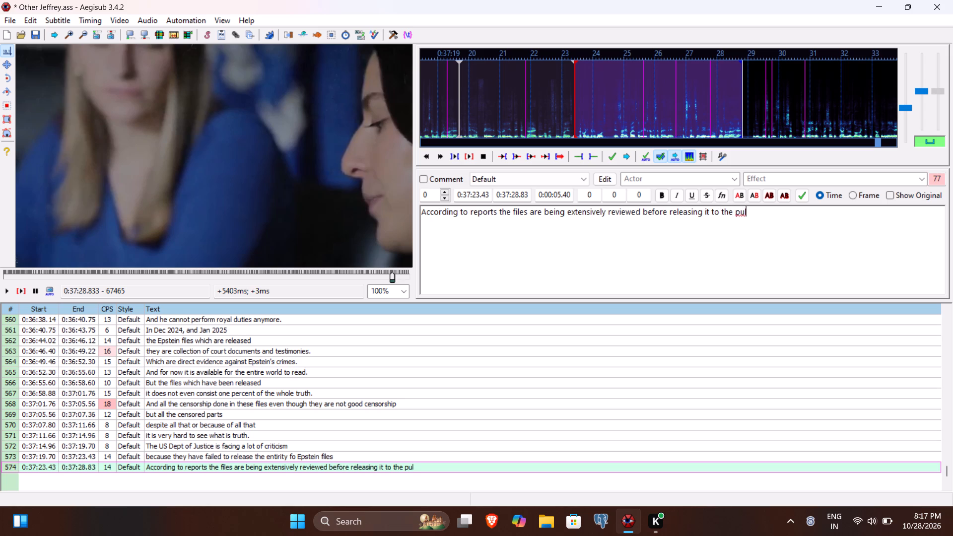
key(BackSpace)
text(blic.)
key(ctrl+s)
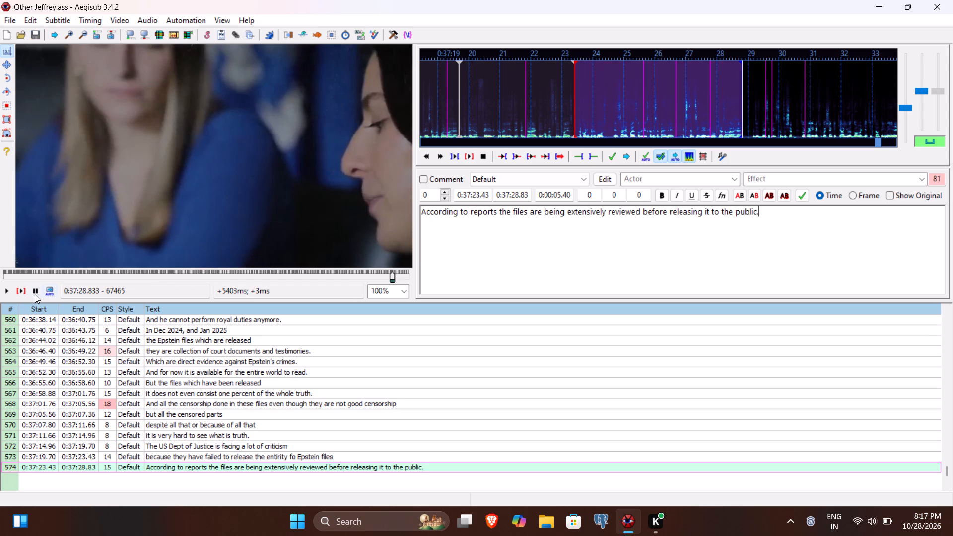
Replay line 574 with its caption and commit the line.
click(23, 292)
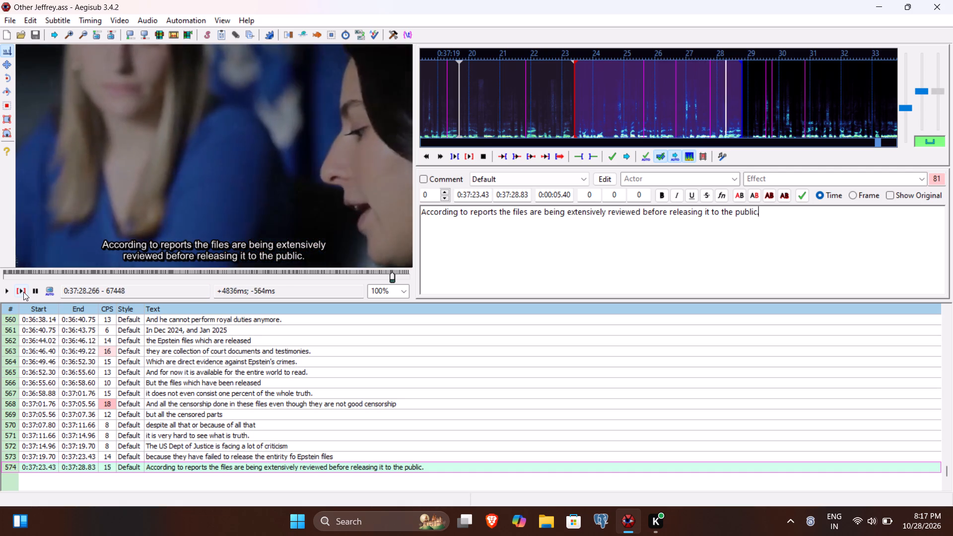
key(Return)
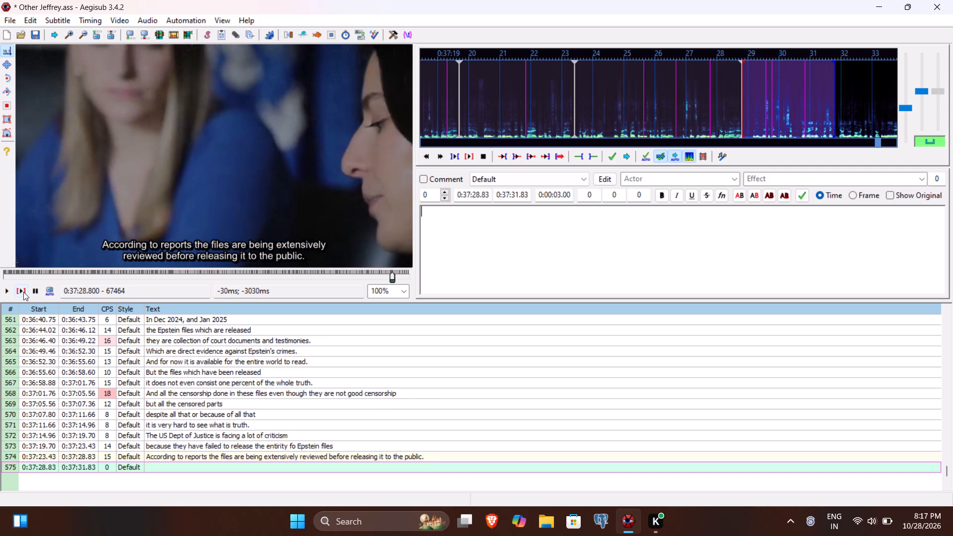
Play the speech for line 575 and set the line to start at 0:37:29.16 and end at 0:37:30.62.
click(23, 292)
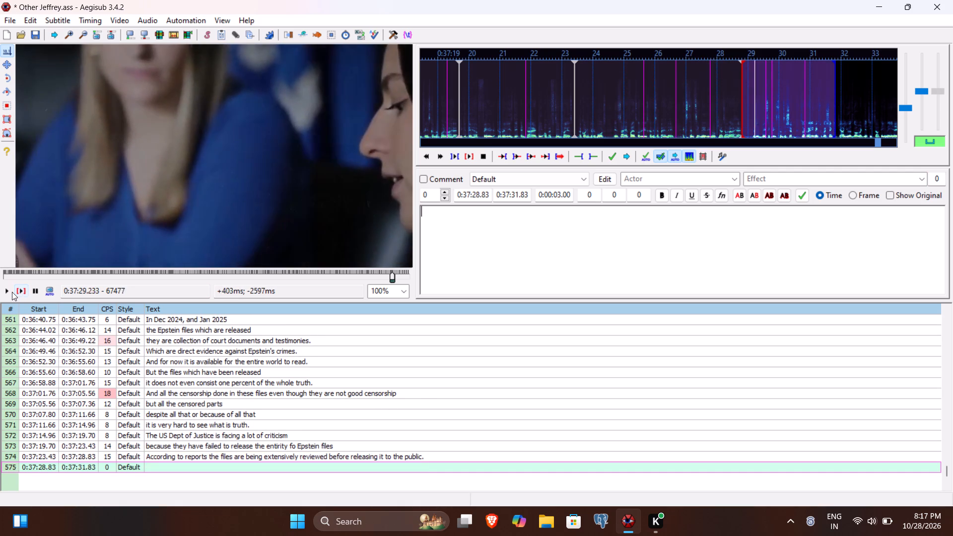
click(7, 291)
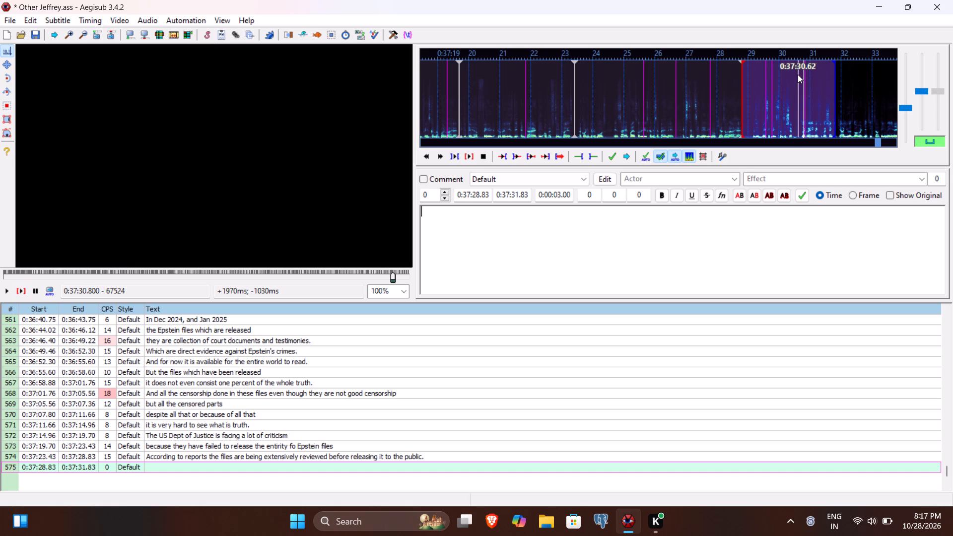
click(514, 198)
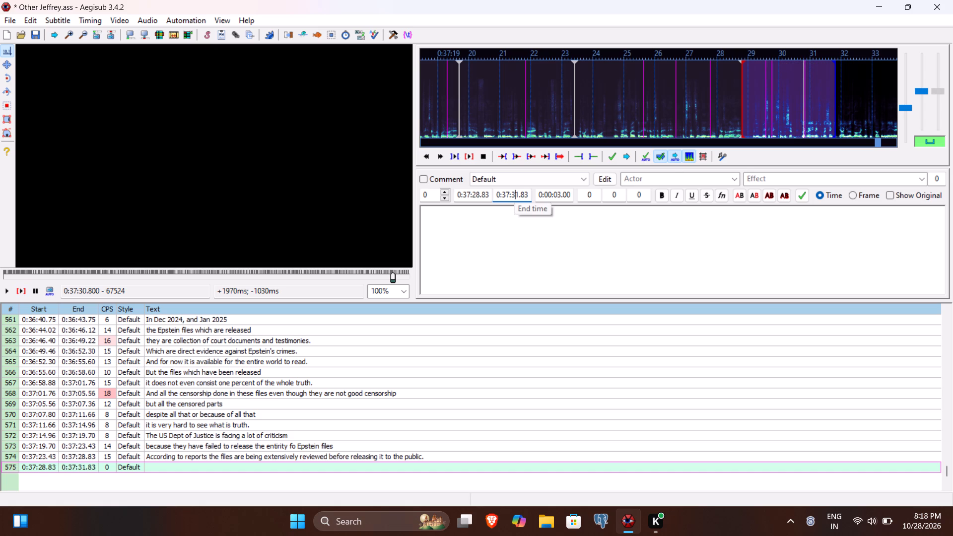
text(062)
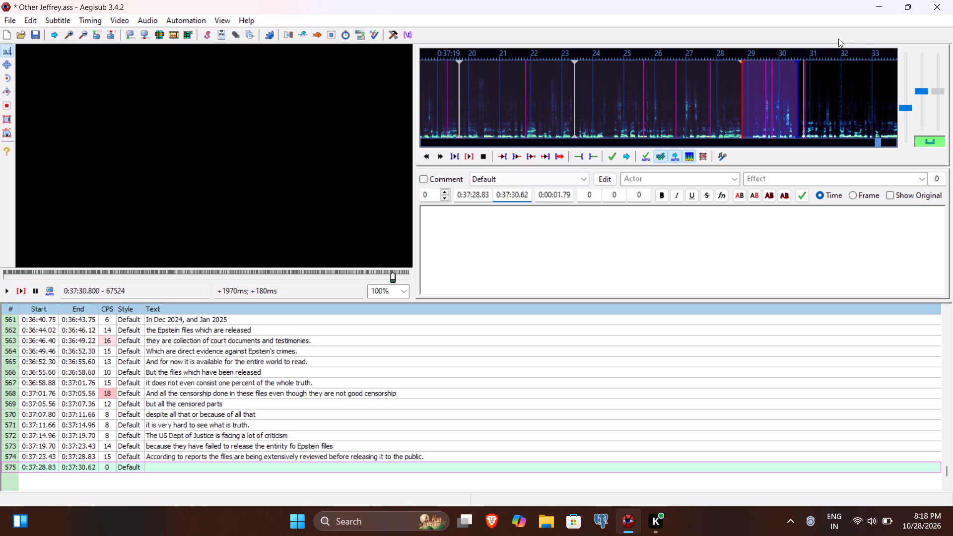
click(475, 199)
text(916)
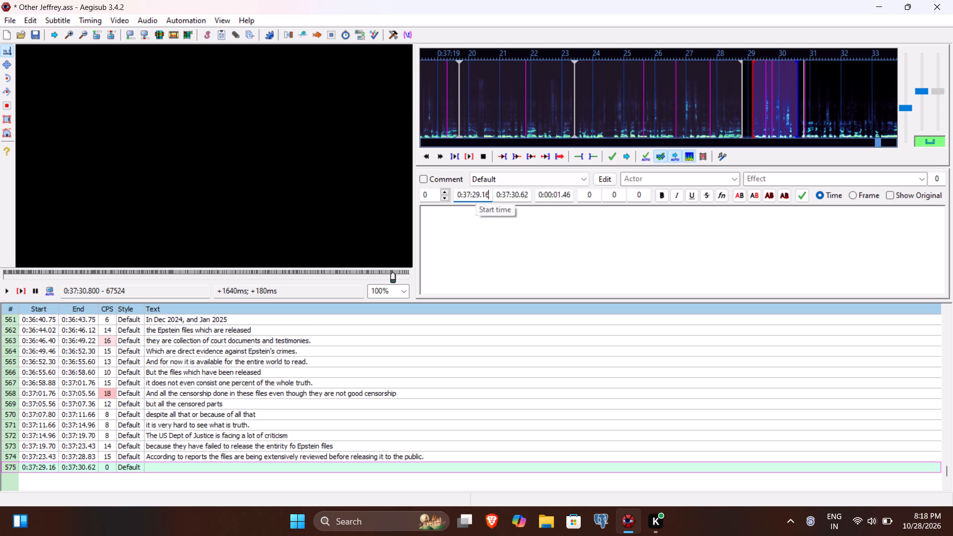
Caption line 575 with "Which is basically censorship." and commit the line.
click(439, 268)
text(Which is basically censos)
key(BackSpace)
text(rship)
key(period)
key(Return)
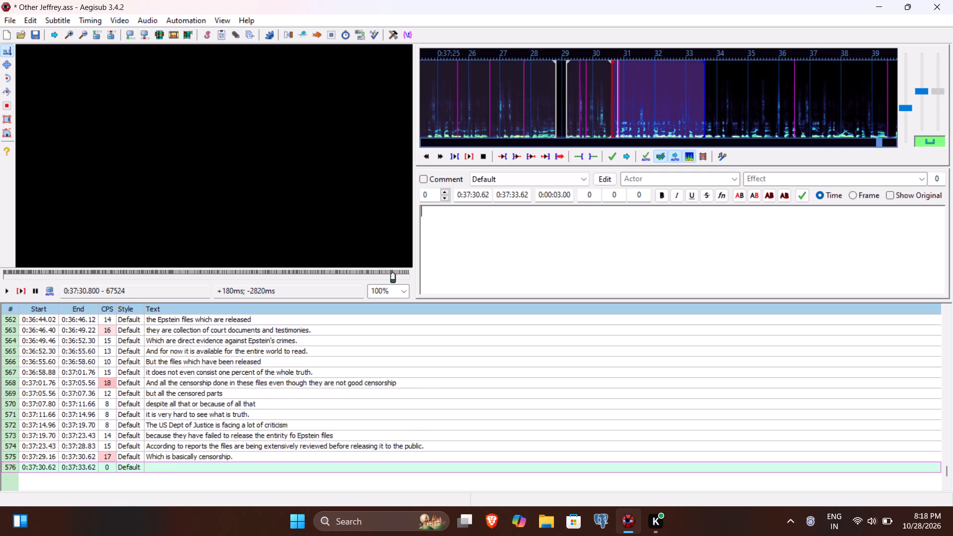
Play the speech for line 576 and set the line's end time to 0:37:31.90.
click(18, 293)
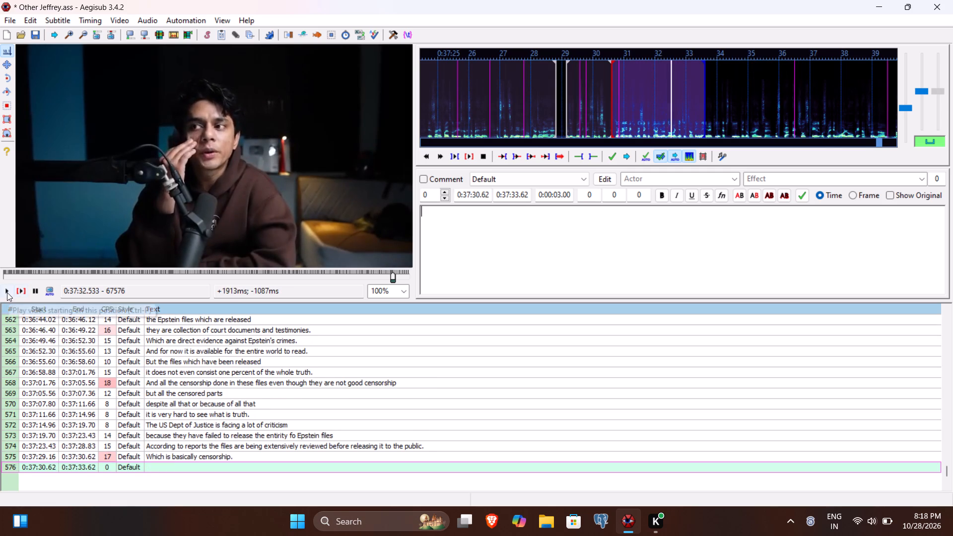
click(6, 292)
double_click(6, 292)
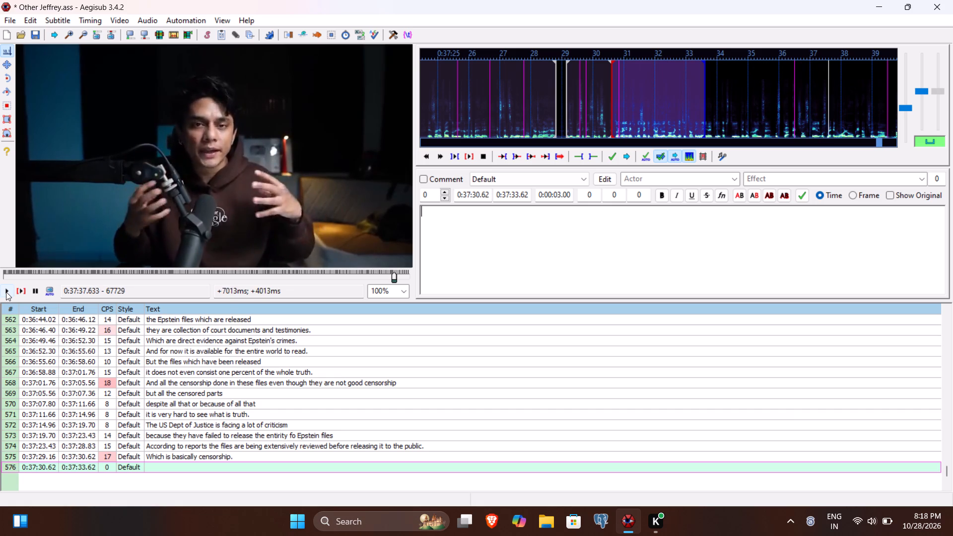
click(6, 292)
click(24, 291)
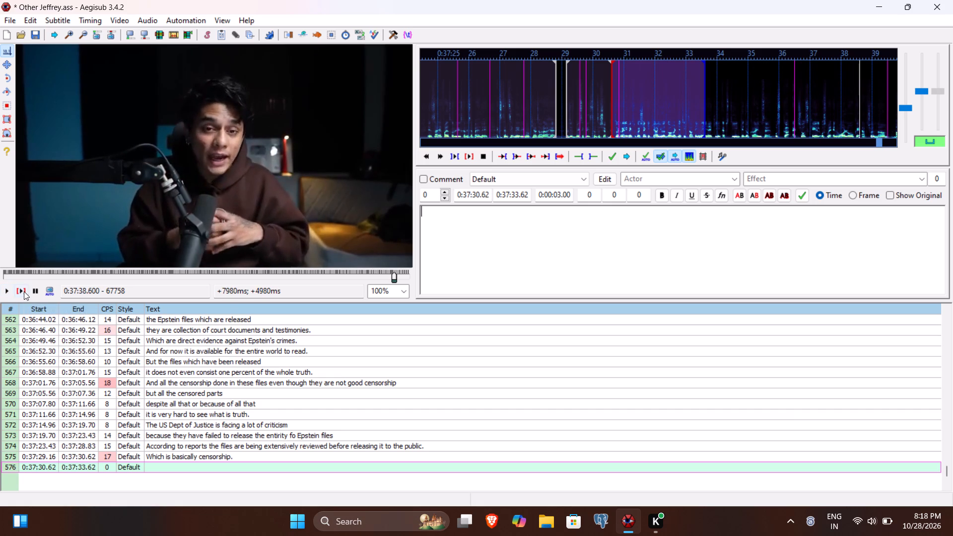
click(0, 291)
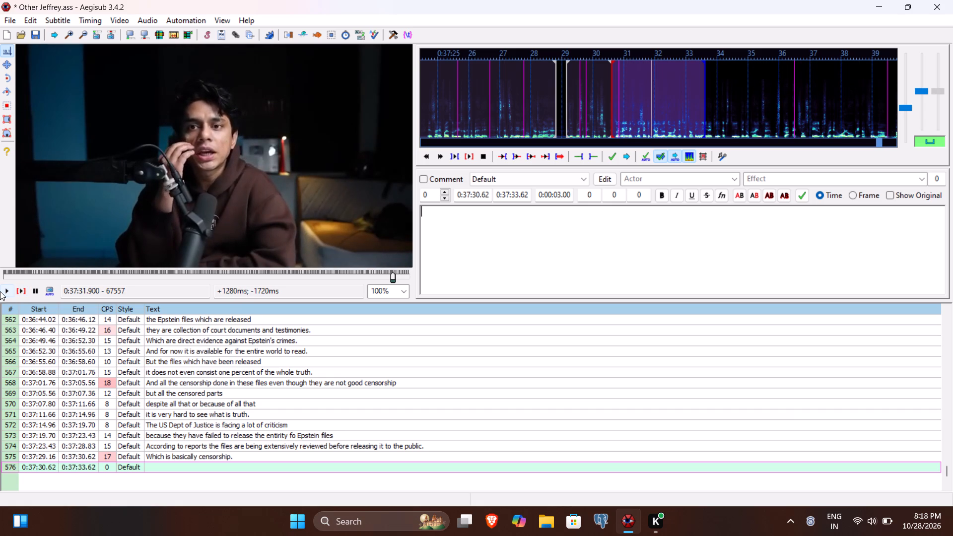
click(514, 197)
text(190)
click(501, 233)
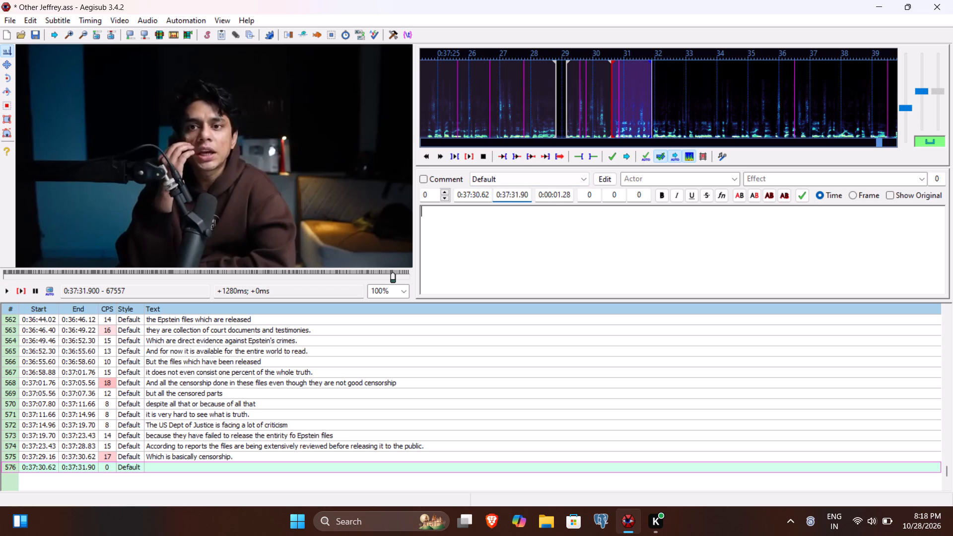
Caption line 576 with "So it really makes me question" and commit the line.
text(So it really makes me questino)
key(BackSpace)
key(BackSpace)
text(on)
key(Return)
Play line 577 and start its caption with "does the US govt don't want to".
click(21, 285)
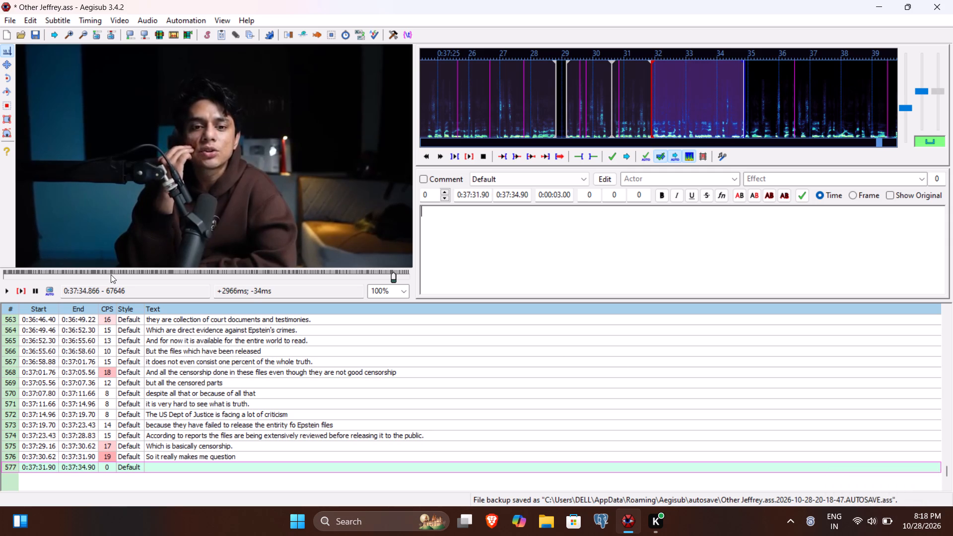
key(shift+d)
key(BackSpace)
text(doe)
key(space)
key(BackSpace)
text(s the US govt don' w)
key(BackSpace)
key(BackSpace)
text(t want to)
key(space)
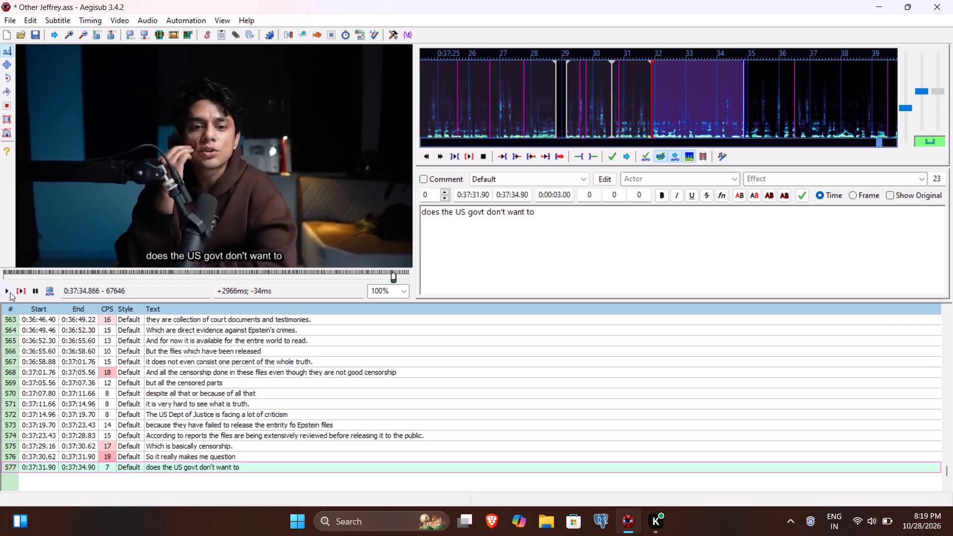
Play the rest of the sentence and set line 577's end time to 0:37:42.03.
click(10, 292)
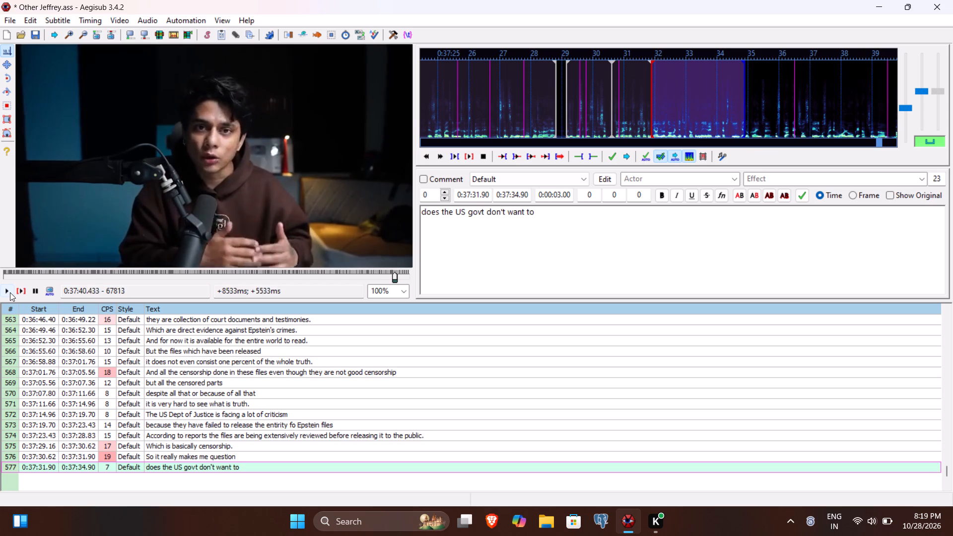
click(10, 292)
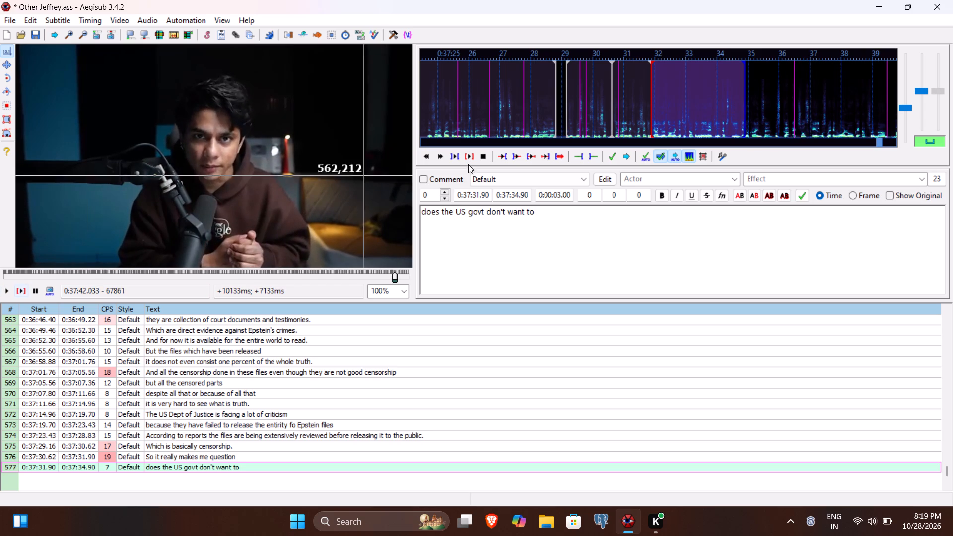
click(512, 197)
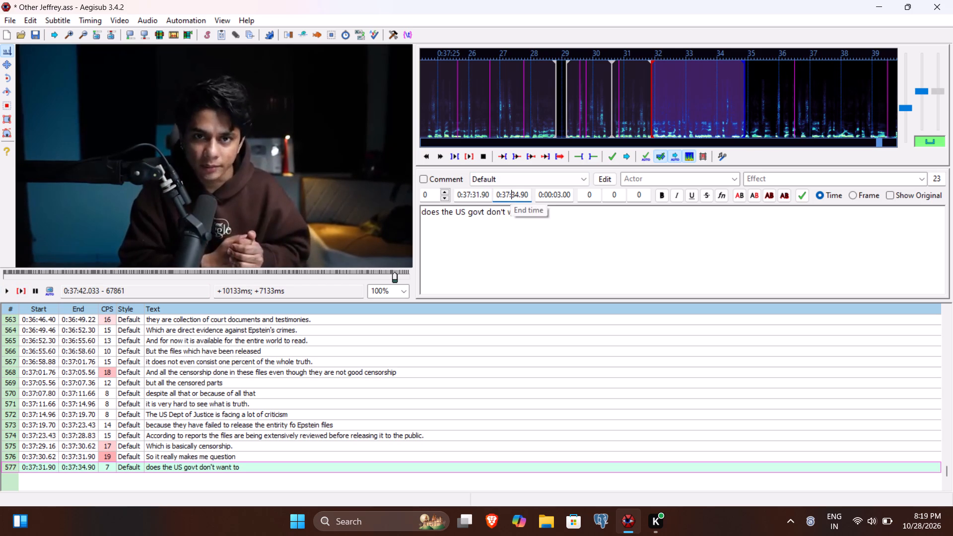
text(4203)
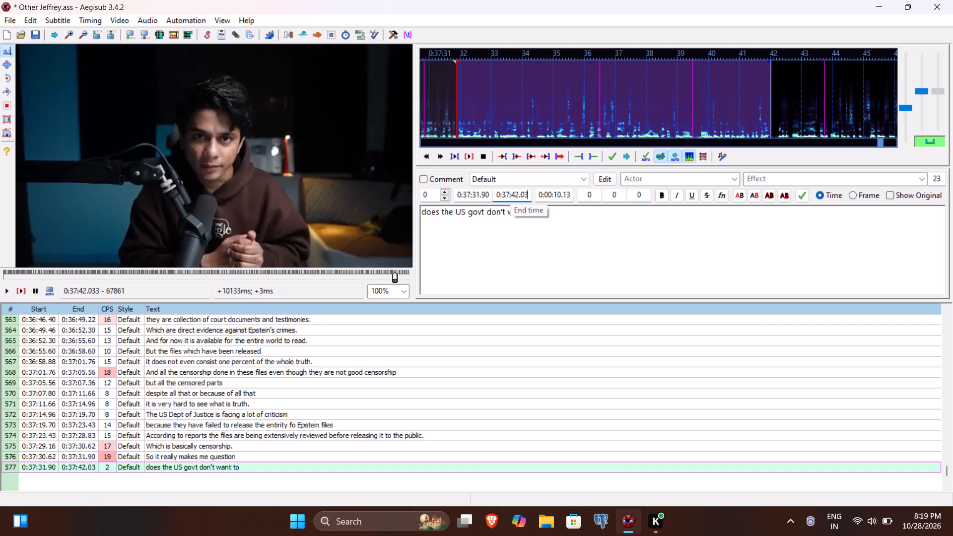
click(576, 241)
Complete line 577's caption after "want" with "the world to know the actual scale of the crimes and the names of the victims.".
key(BackSpace)
key(BackSpace)
text(he world th)
key(BackSpace)
text(o know the actual scale of the crimes and the a)
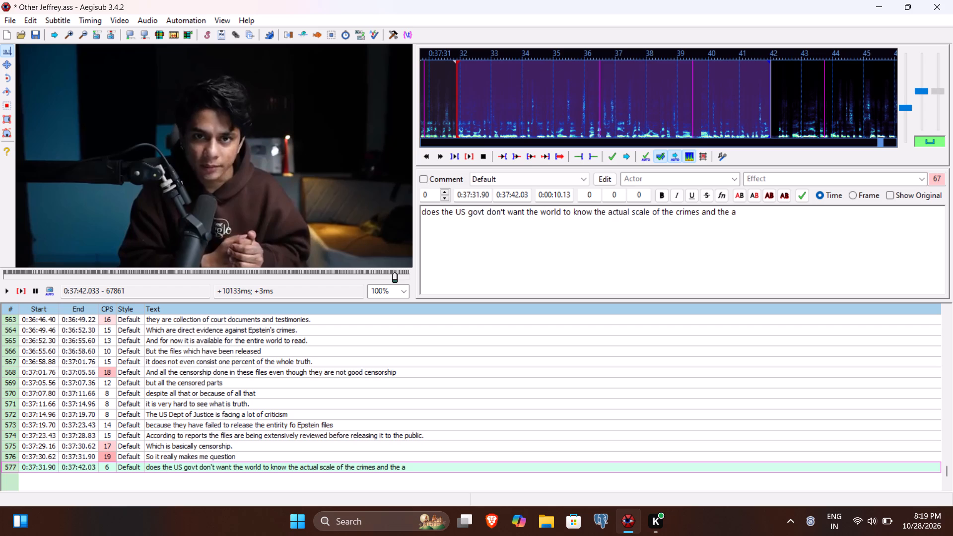
key(BackSpace)
text(names of the)
key(space)
text(victimes)
key(BackSpace)
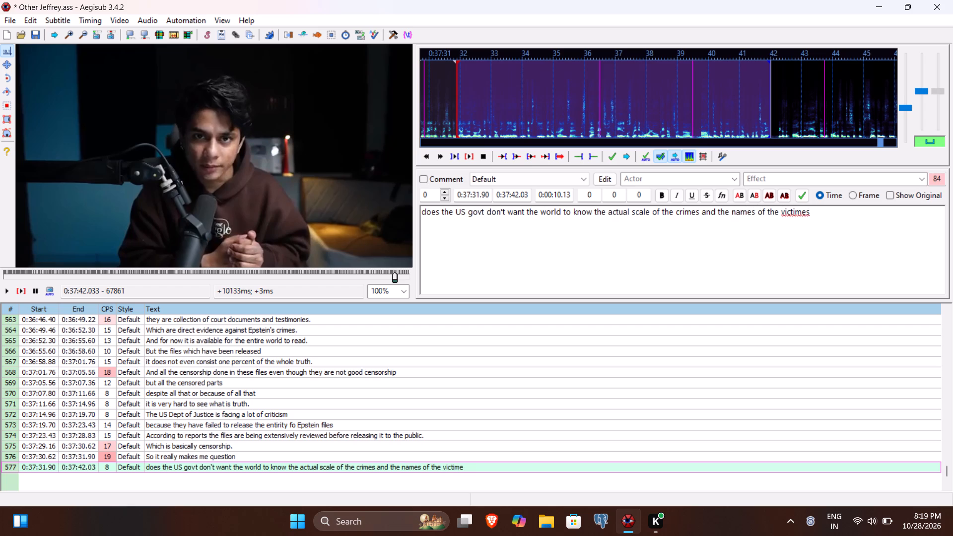
key(BackSpace)
key(s)
key(period)
Change "names" to "name" in line 577's caption and commit the line.
click(756, 213)
key(BackSpace)
key(BackSpace)
key(space)
key(Return)
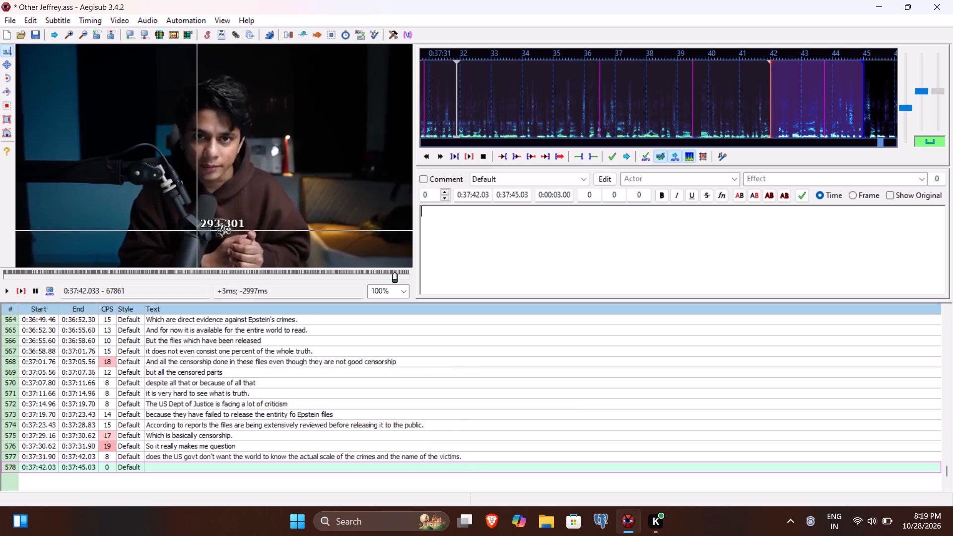
Play the speech for line 578 and set the line to start at 0:37:42.22 and end at 0:37:46.80.
click(22, 289)
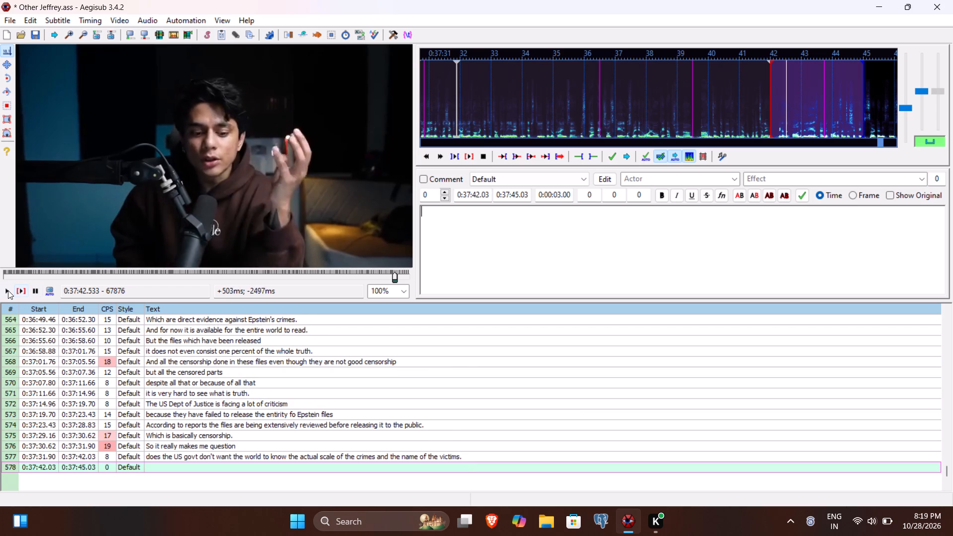
click(8, 290)
click(8, 290)
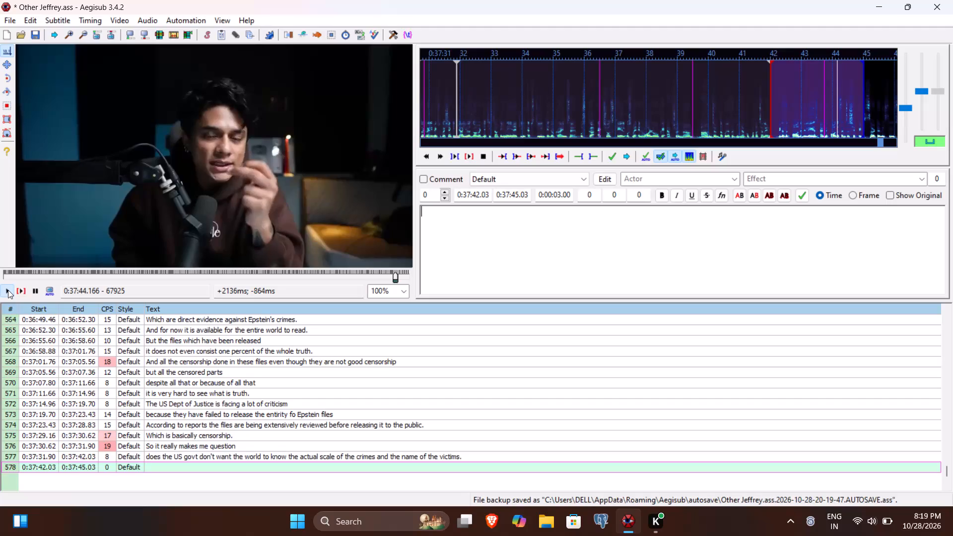
click(8, 290)
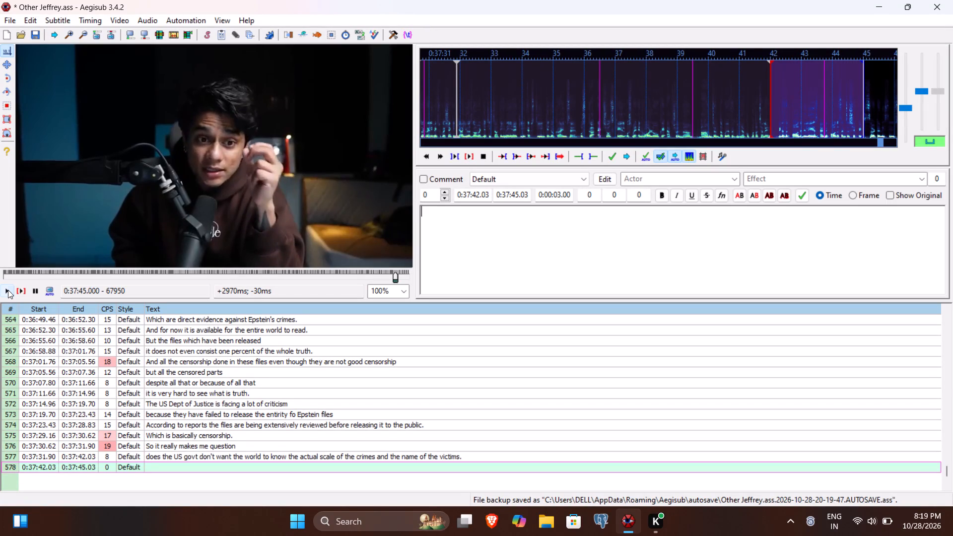
click(8, 290)
click(8, 290)
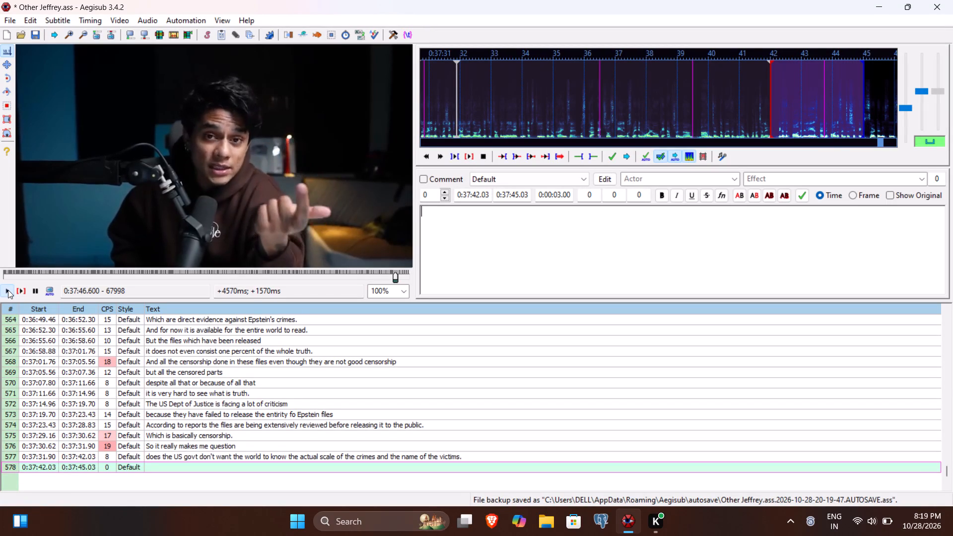
double_click(8, 290)
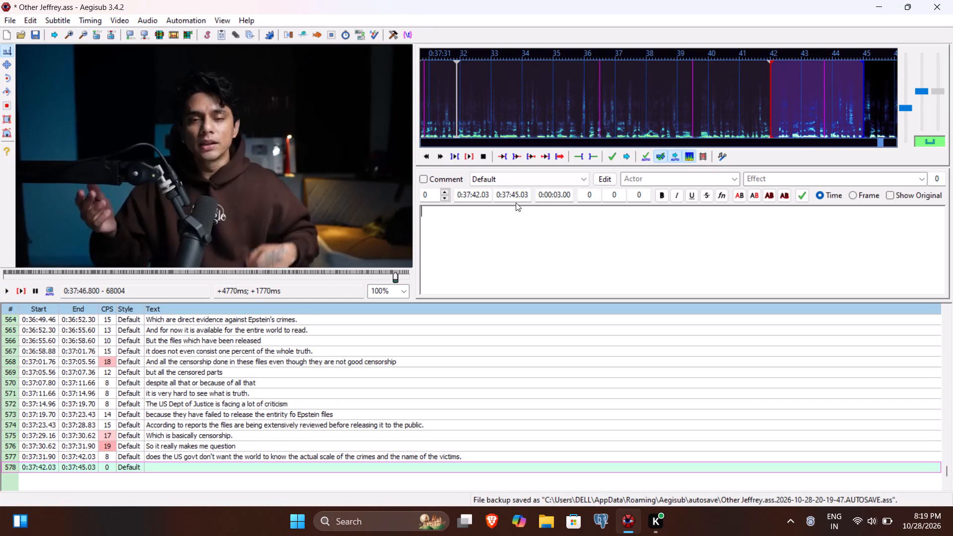
click(516, 197)
text(680)
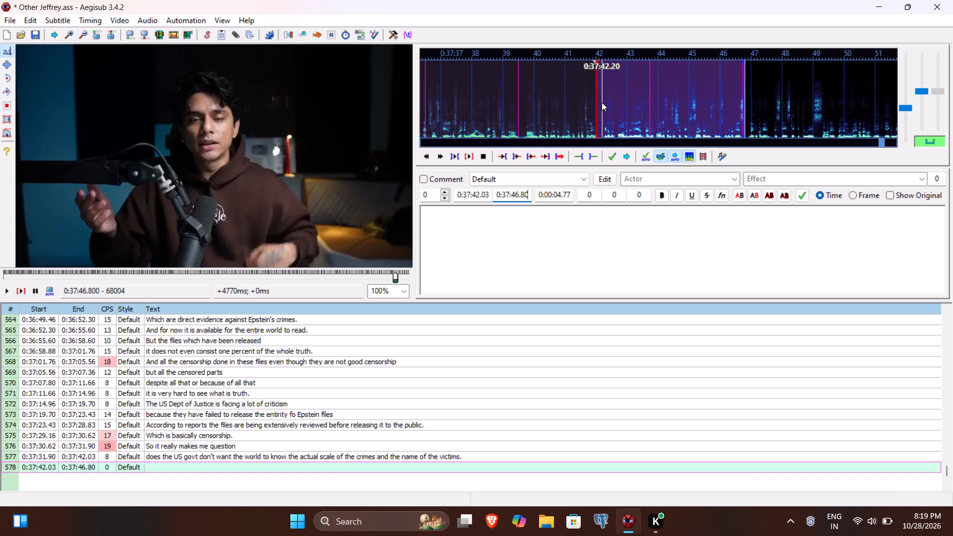
click(481, 194)
text(22)
click(477, 224)
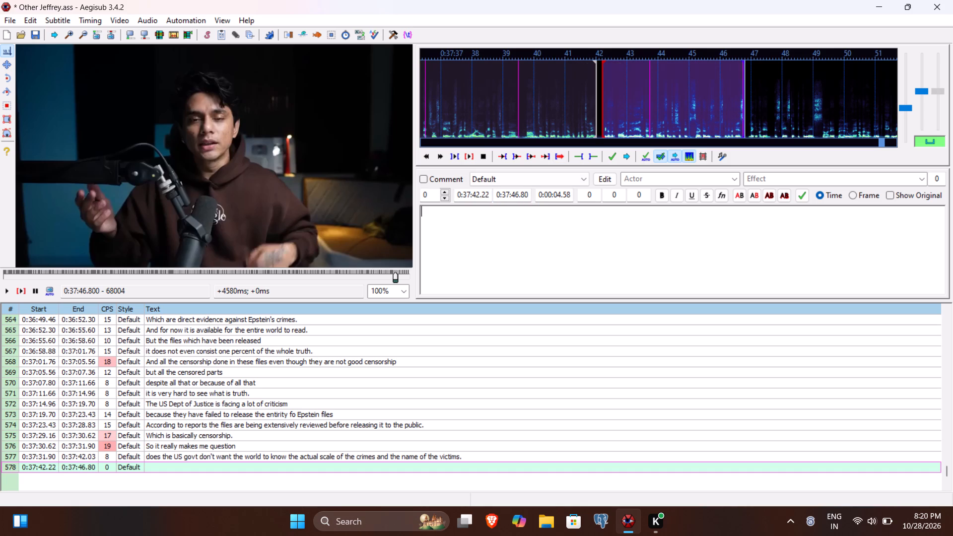
Caption line 578 with "Because with all the delays and the censorship this really seems to be the case.", save the file and commit the line.
text(Because with all the delays and)
key(space)
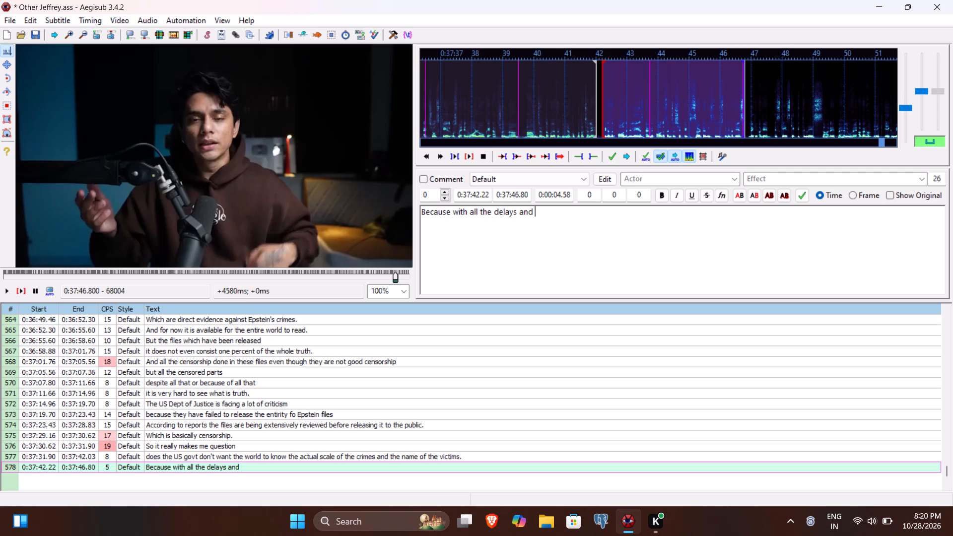
key(a)
key(BackSpace)
text(the censorship this really seems to be the case)
key(period)
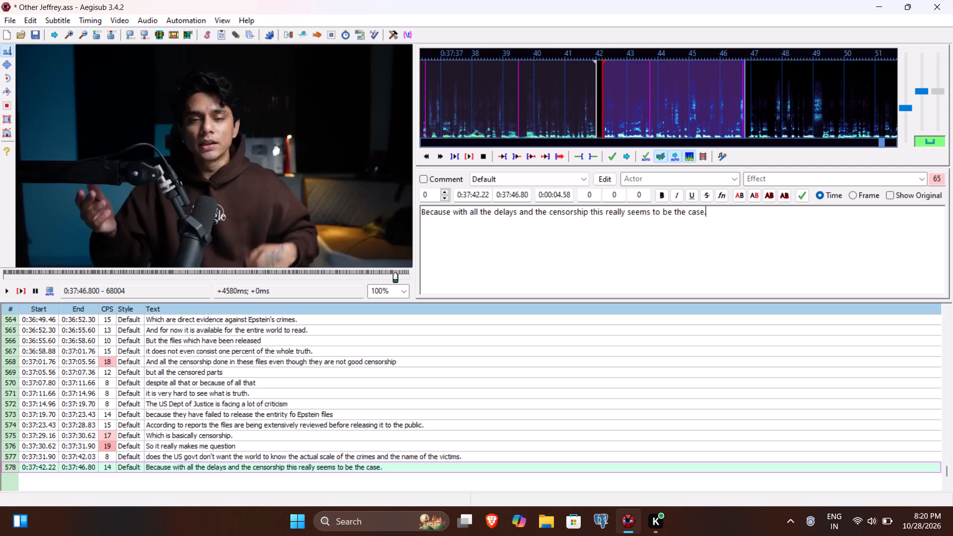
key(ctrl+s)
key(Return)
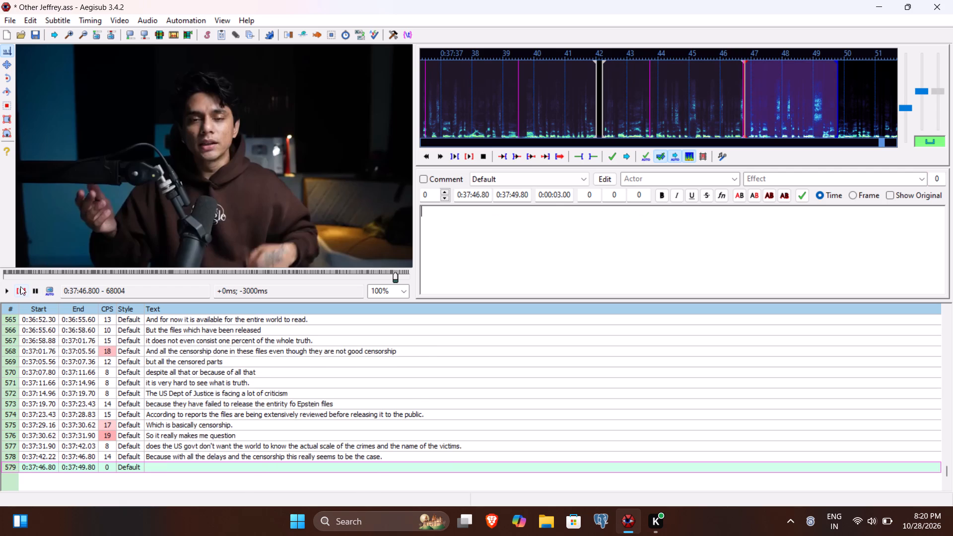
Play the speech for line 579 and set the line's end time to 0:37:50.80.
click(20, 286)
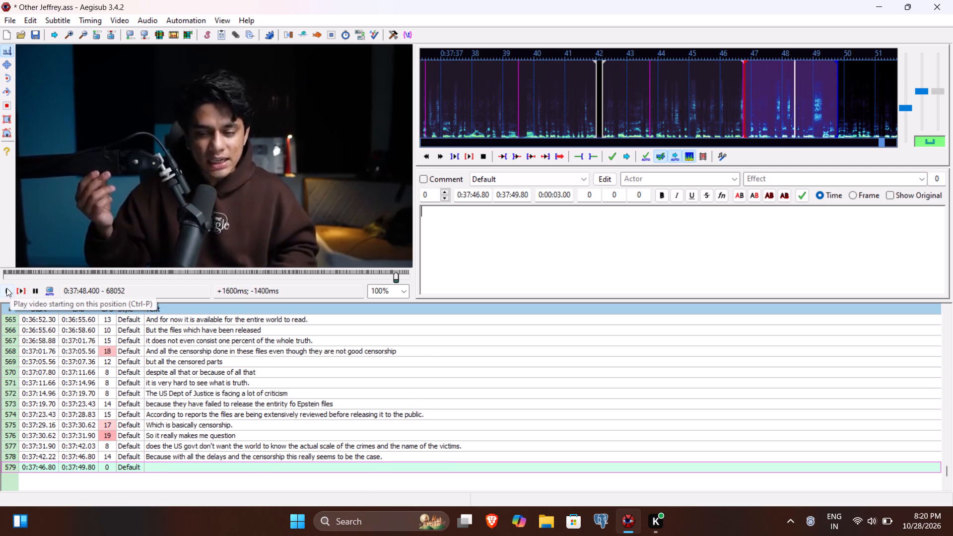
click(6, 288)
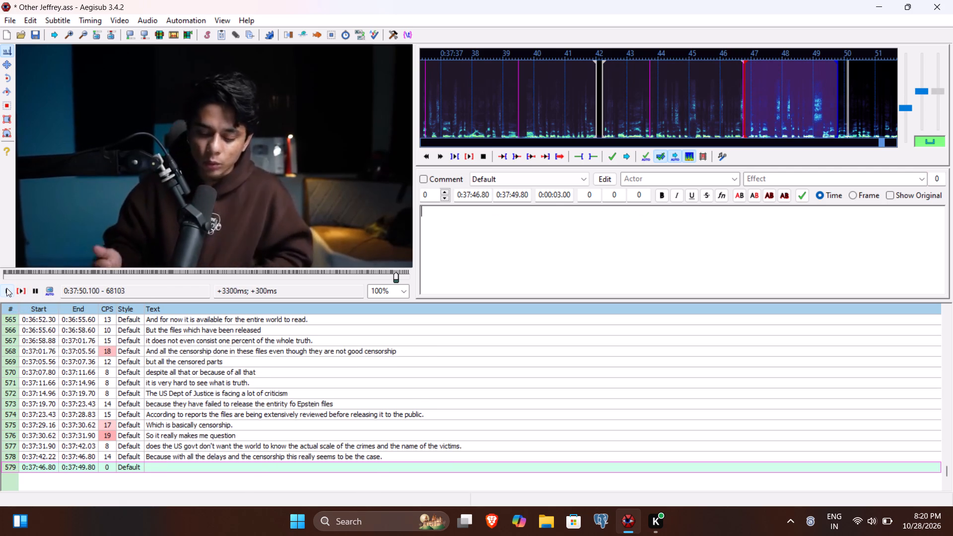
click(6, 288)
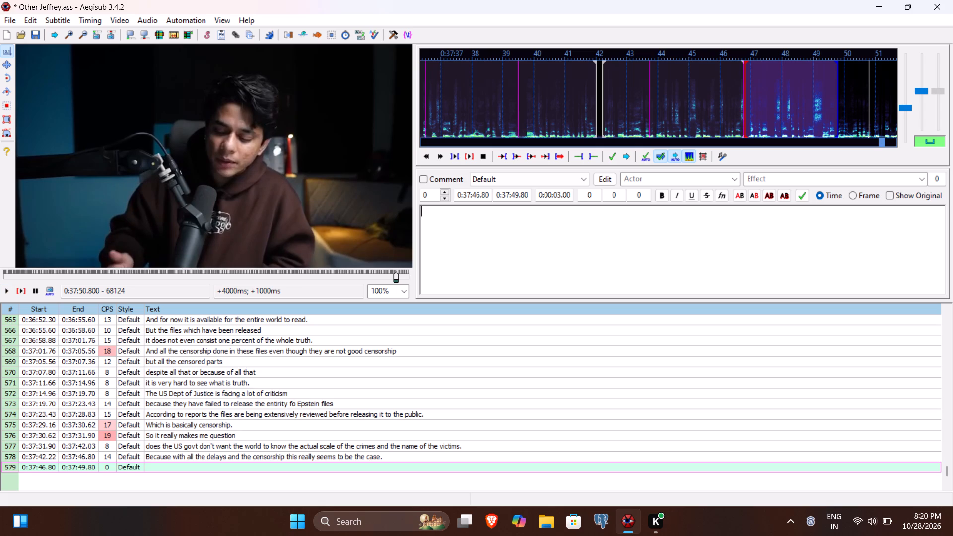
click(514, 197)
key(BackSpace)
text(50)
click(488, 247)
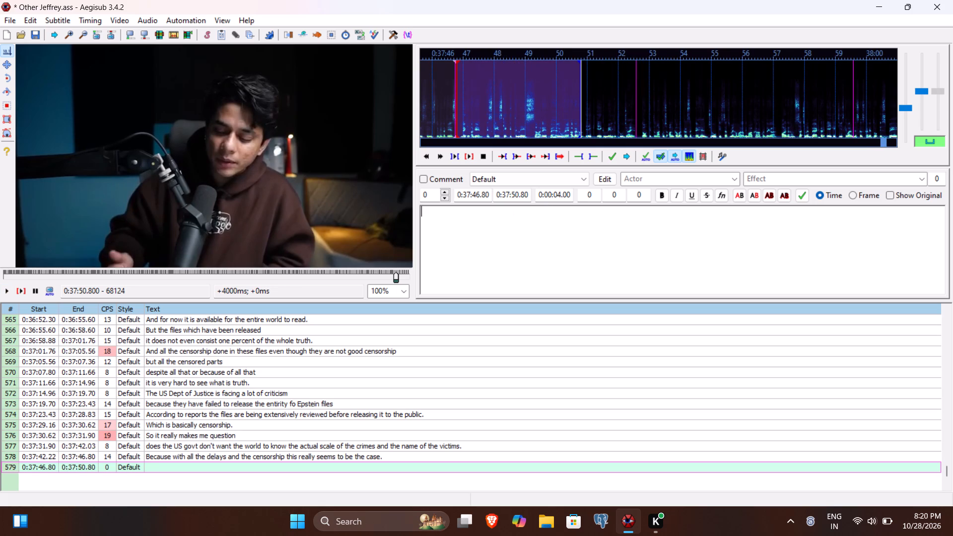
Caption line 579 with "Then again this case has so many levels" and commit the line.
text(The)
key(space)
key(BackSpace)
text(n again this case has so many levels)
key(Return)
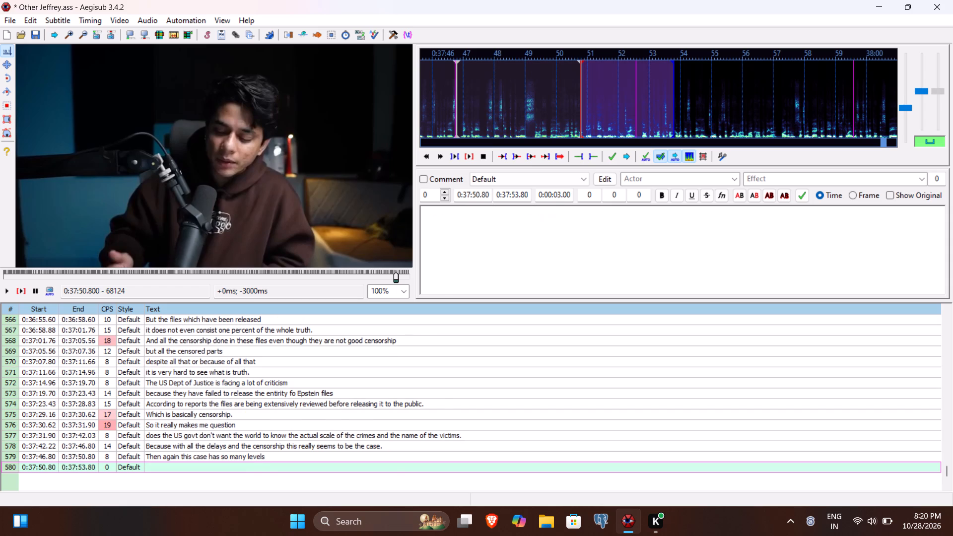
Play the speech for line 580 and set the line's end time to 0:37:52.60.
click(22, 294)
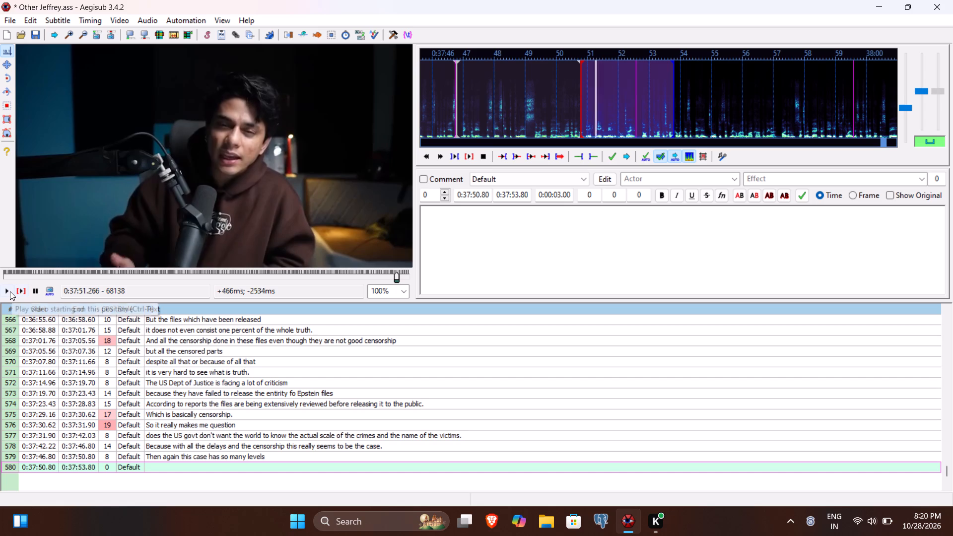
click(9, 291)
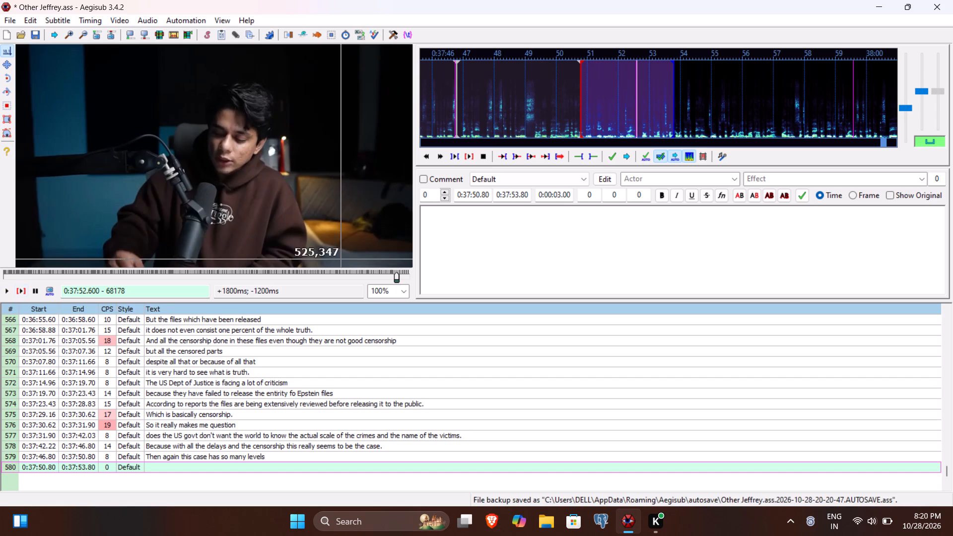
click(515, 198)
text(26)
Caption line 580 with "even if were to go through every single mail of him" and commit the line.
click(506, 217)
text(if)
key(BackSpace)
key(BackSpace)
text(even if we)
text(re to go through)
key(space)
text(every sinle)
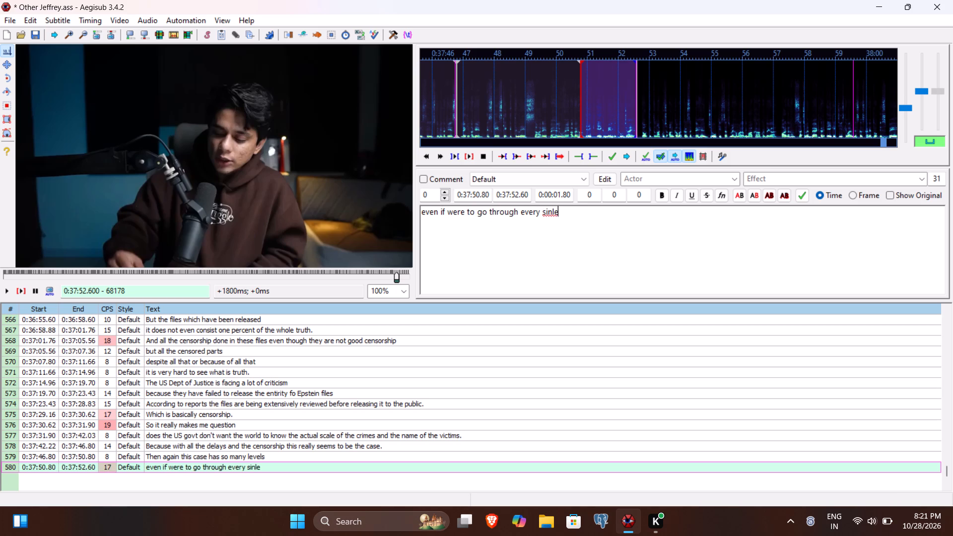
key(space)
key(BackSpace)
key(BackSpace)
key(BackSpace)
text(gle mails)
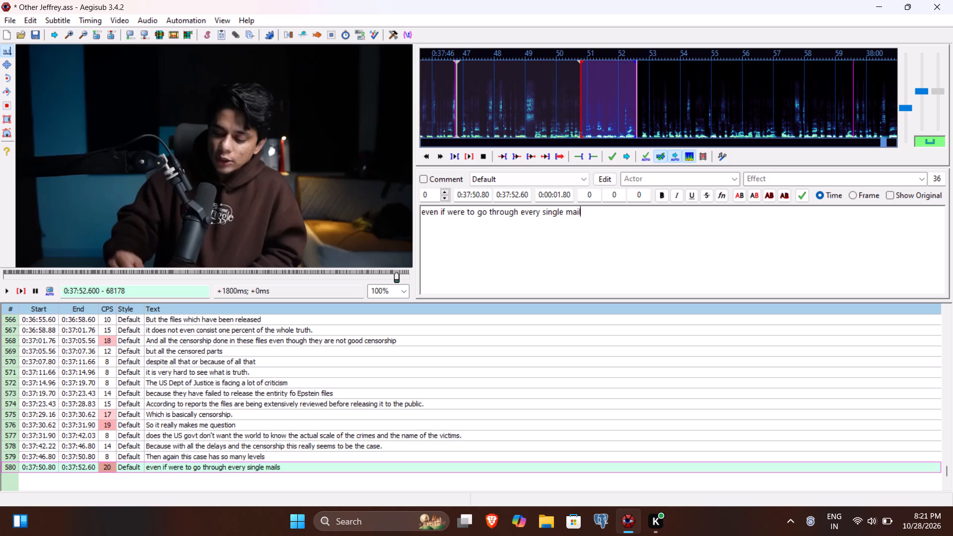
key(BackSpace)
key(space)
text(of him)
key(Return)
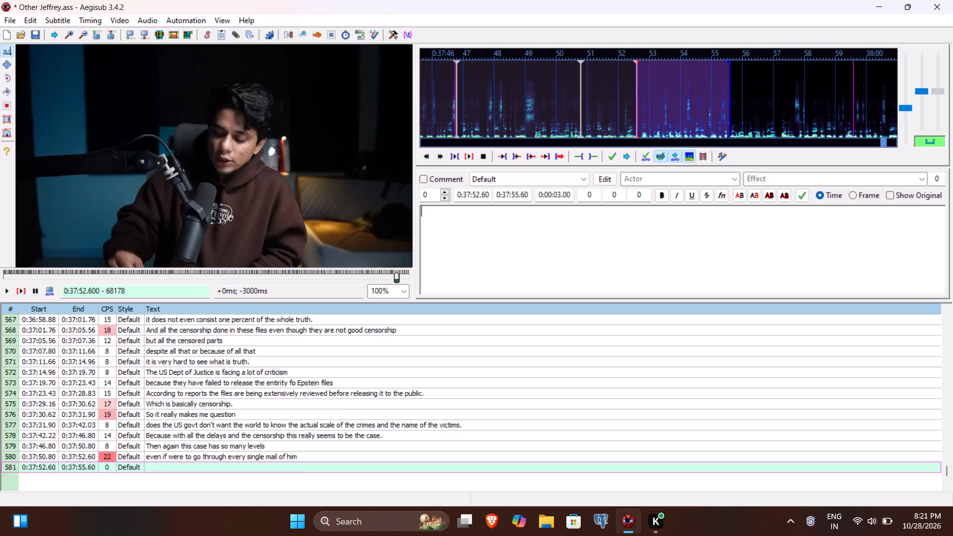
Play the speech for line 581, end it at 0:37:54.80 and commit it with the caption "then we can uncover so much".
click(4, 289)
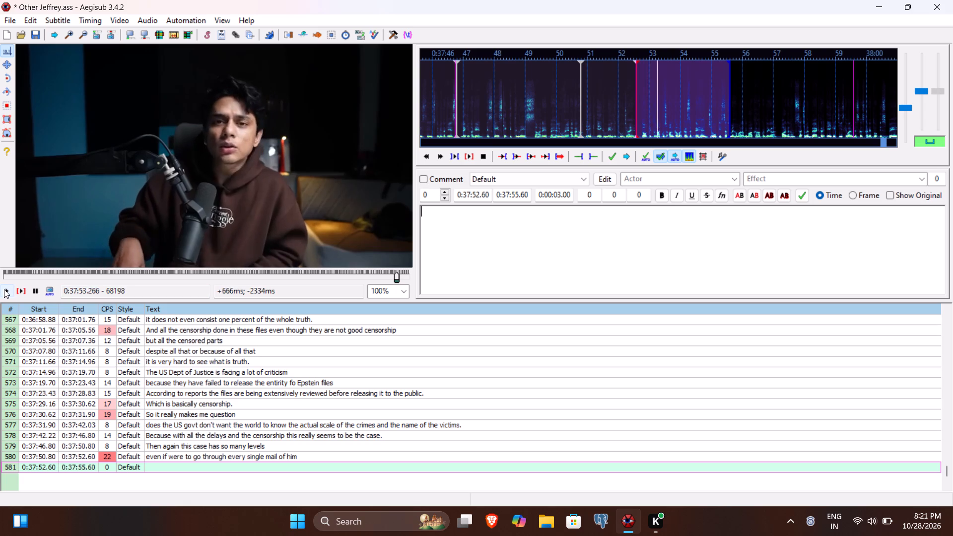
click(4, 289)
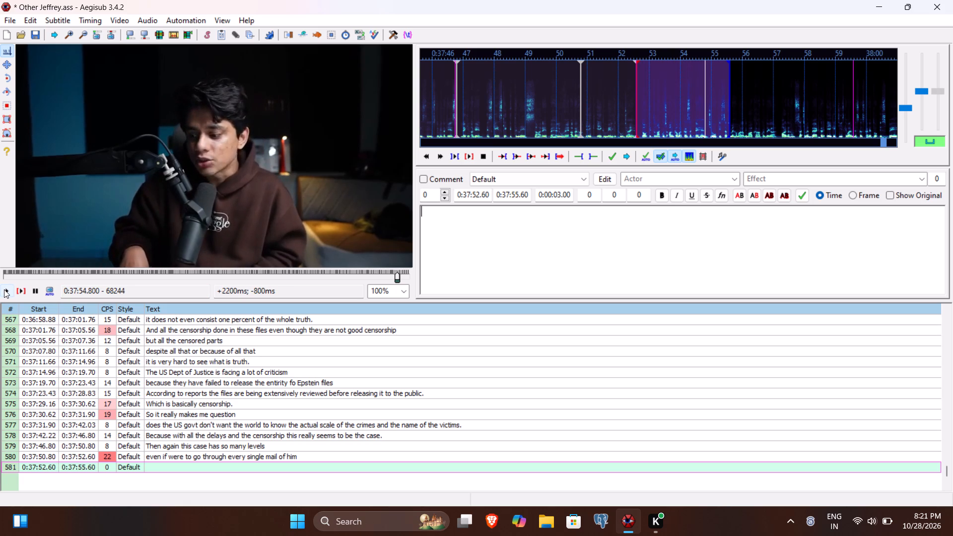
click(514, 198)
text(48)
click(500, 231)
key(t)
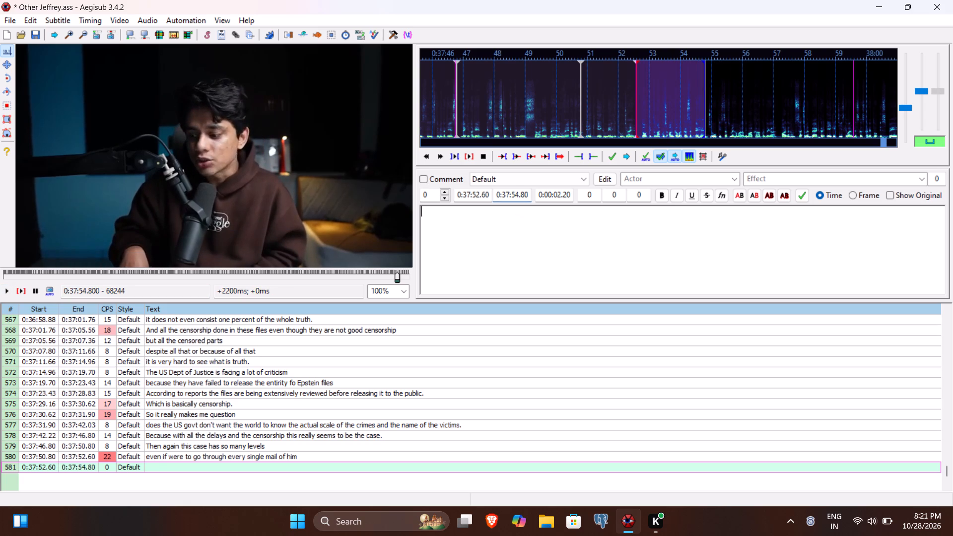
text(hen we can uncover so much)
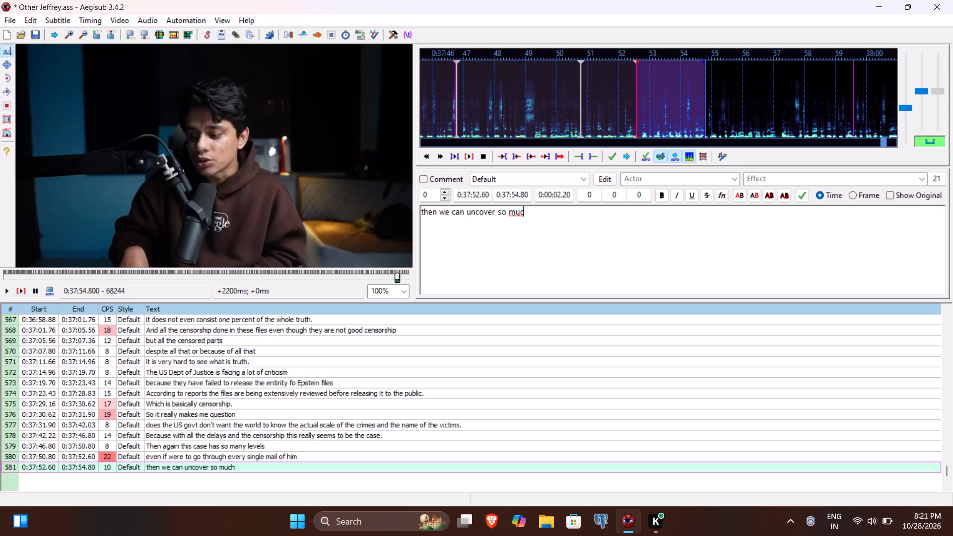
key(Return)
Play the speech for line 582, end it at 0:37:57.20 and commit it with the caption "which will really fry our brains.".
click(6, 295)
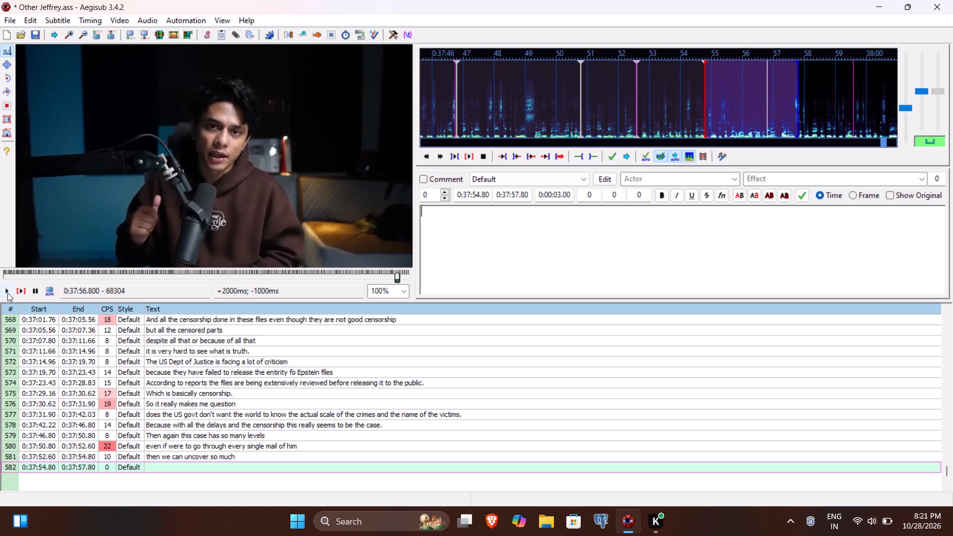
click(7, 293)
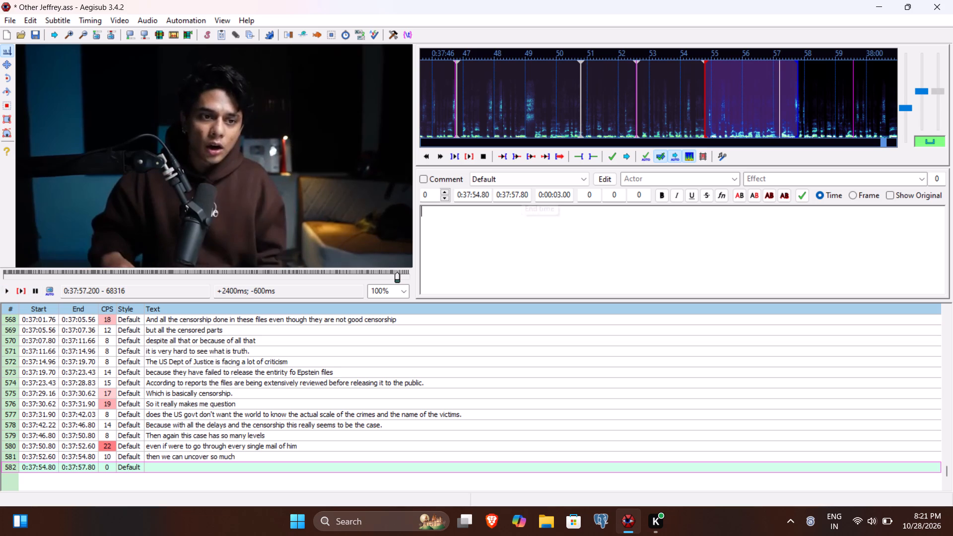
click(521, 197)
key(2)
click(492, 254)
text(wi)
key(BackSpace)
text(hich will really fry our brains)
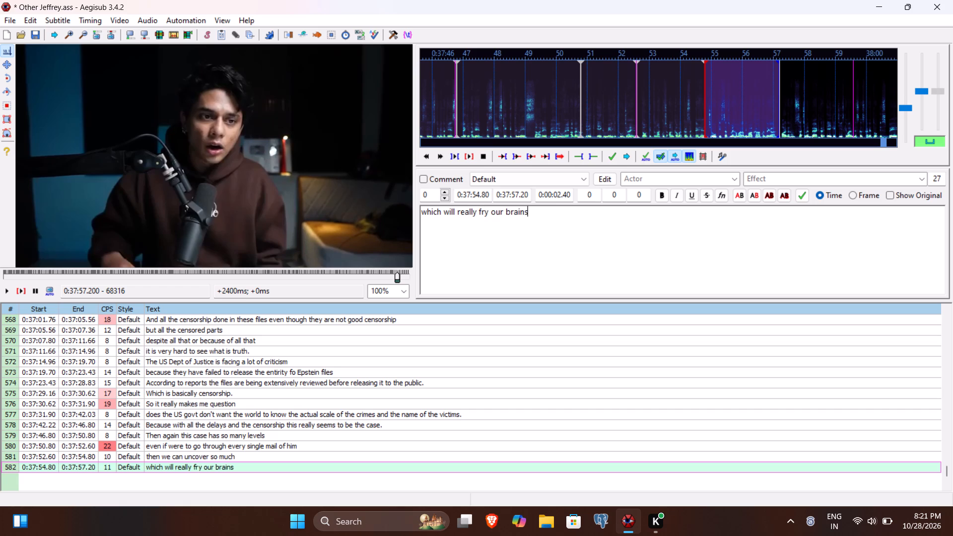
text(.)
key(Return)
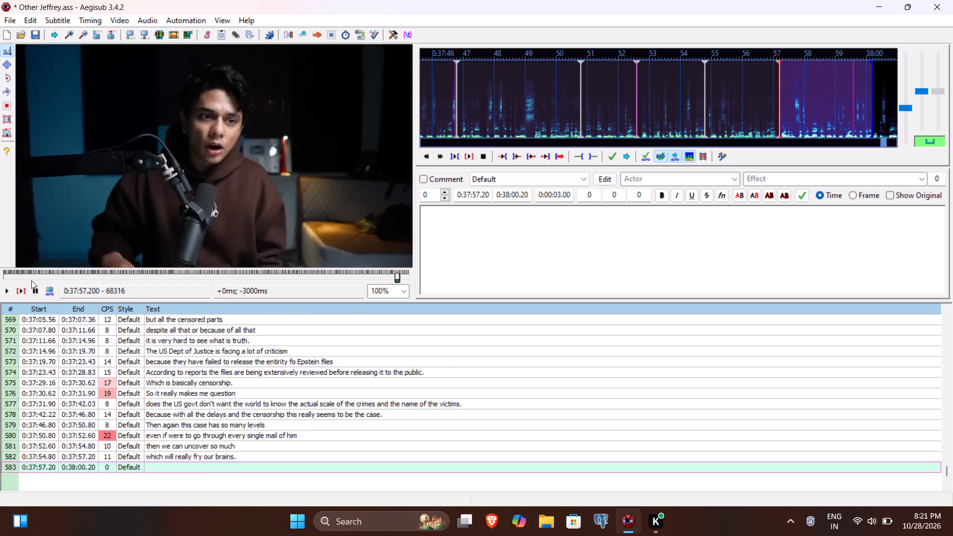
Play the speech for line 583, caption it "And if we really discuss about everything" and commit the line.
click(24, 287)
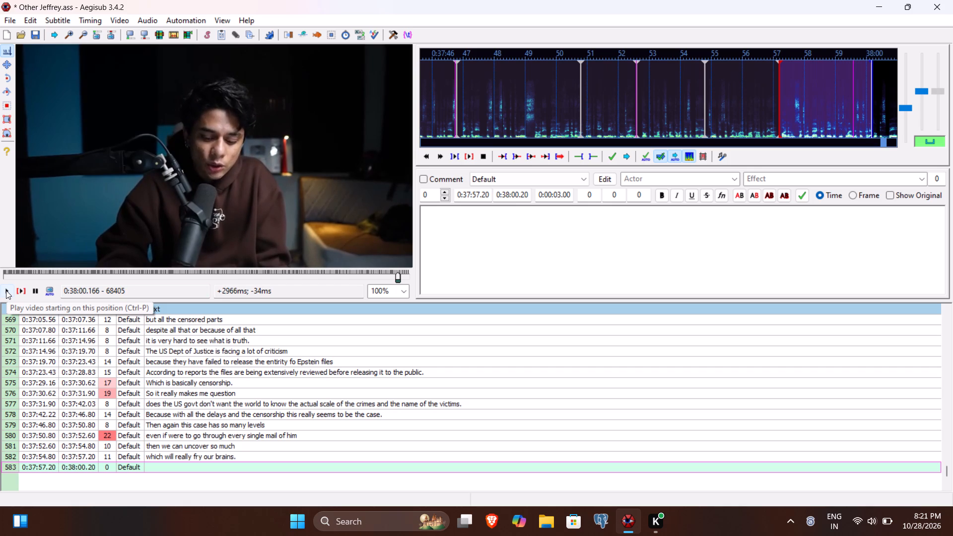
text(And if we really discuss about)
key(space)
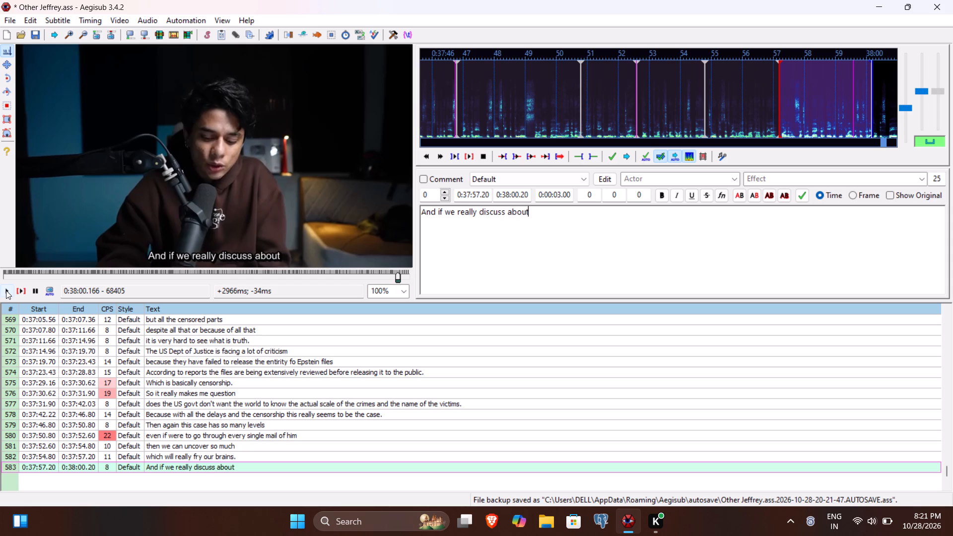
text(everything)
key(Return)
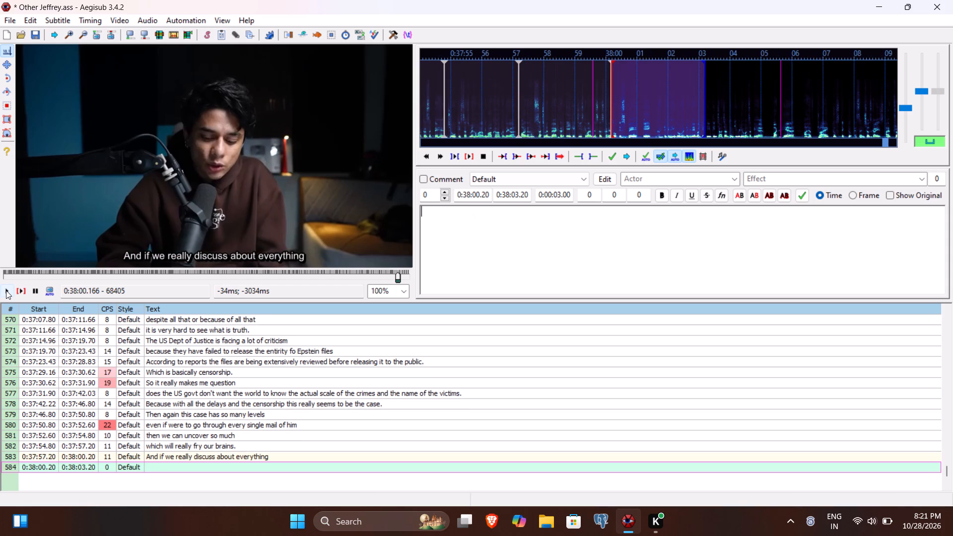
Play the speech for line 584 and set the line's end time to 0:38:05.06.
click(6, 290)
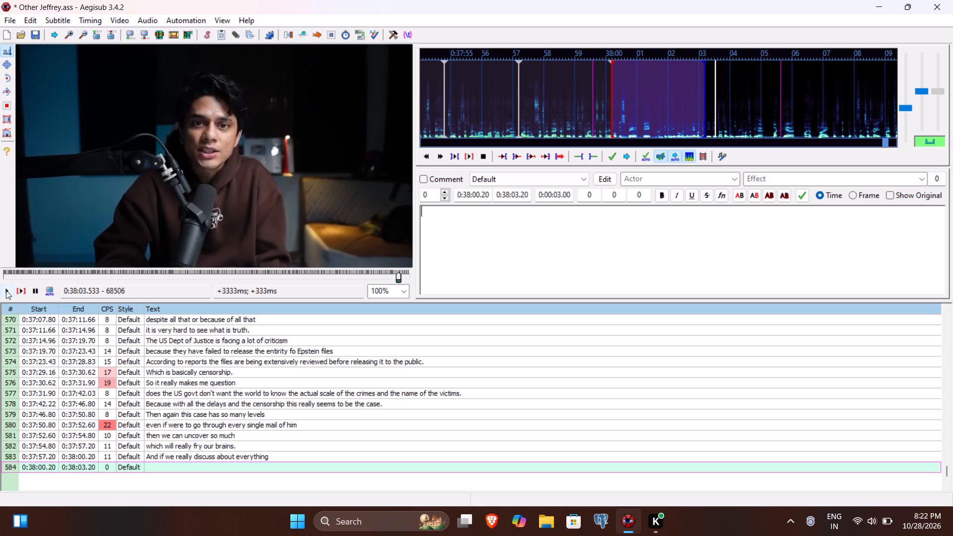
click(6, 290)
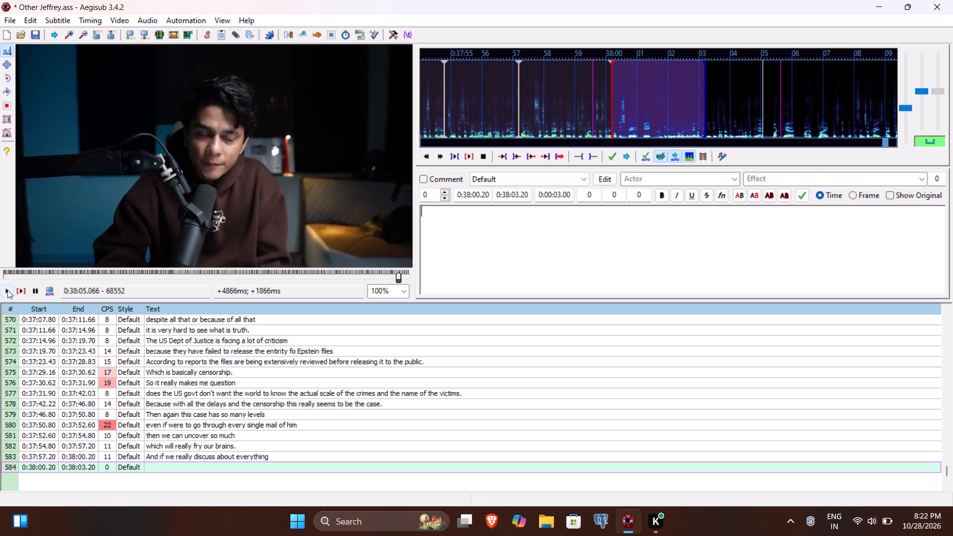
click(515, 196)
key(5)
text(06)
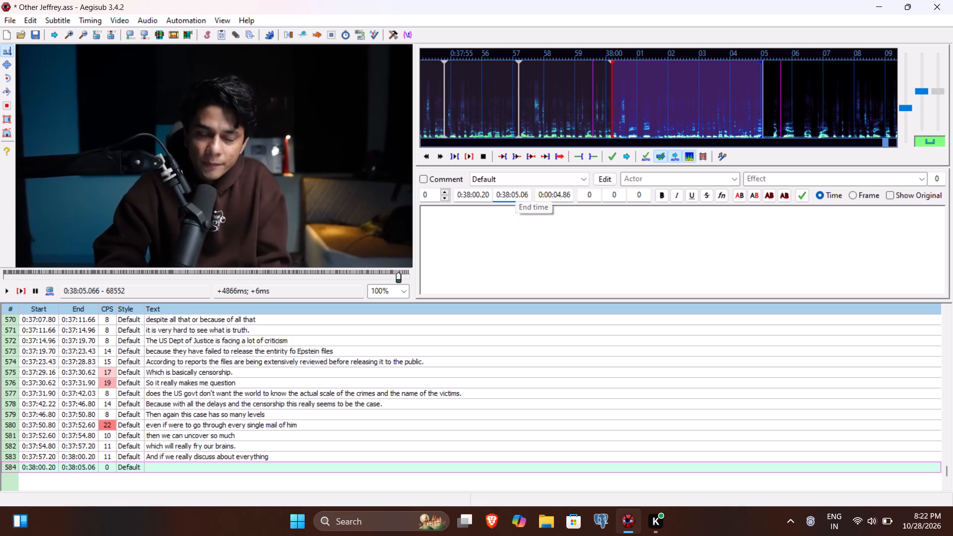
Caption line 584 with "then the videos won't be of an hour or two hours but of days long videos." and commit the line.
click(502, 249)
text(then the videos won't e)
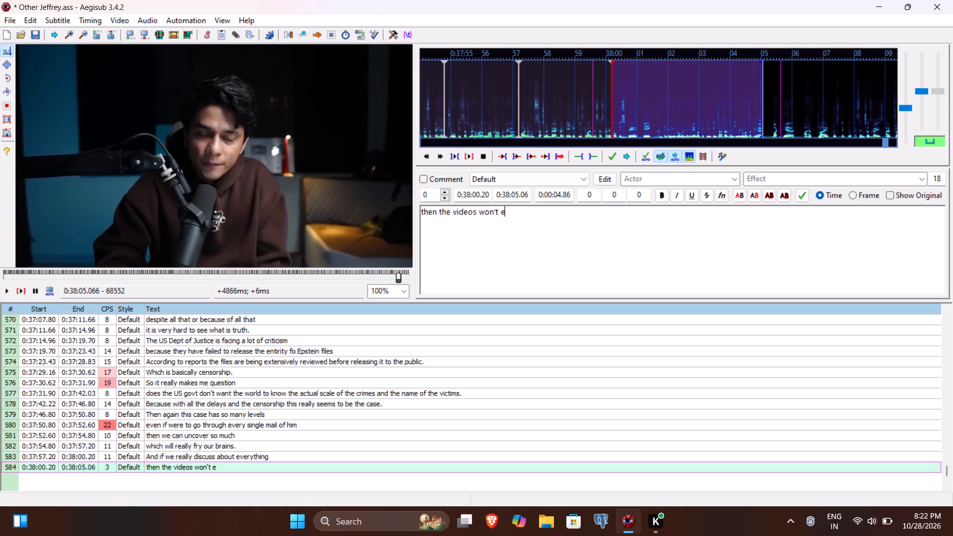
key(BackSpace)
text(be of)
key(space)
text(an hour or)
key(space)
text(two hours but of)
key(space)
text(days long)
key(space)
text(videos.)
key(Return)
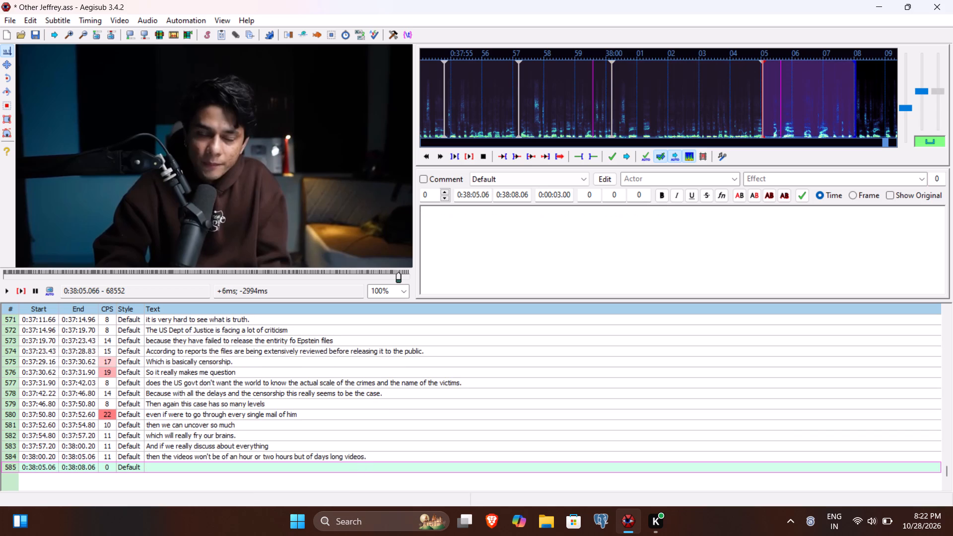
Play the speech for line 585 and set the line's end time to 0:38:08.86.
click(24, 292)
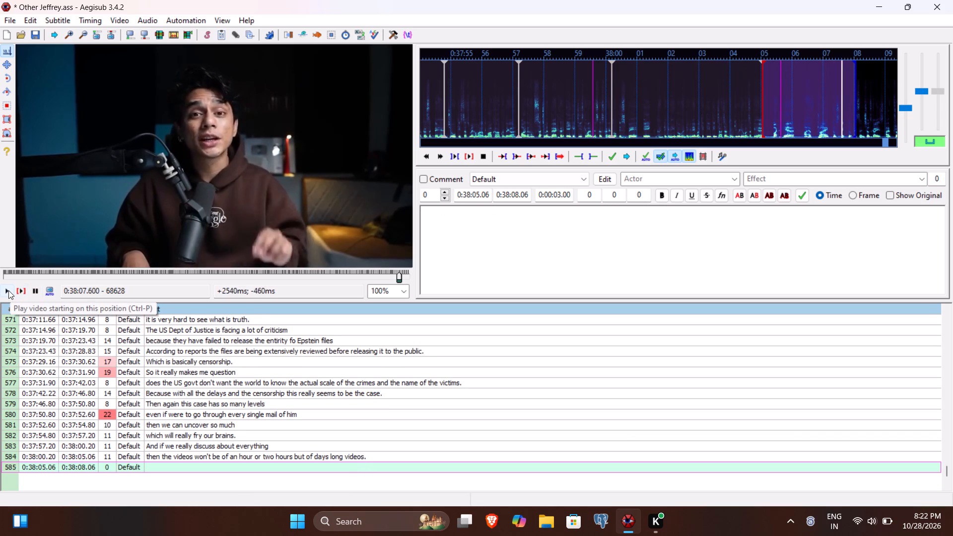
click(8, 290)
click(8, 290)
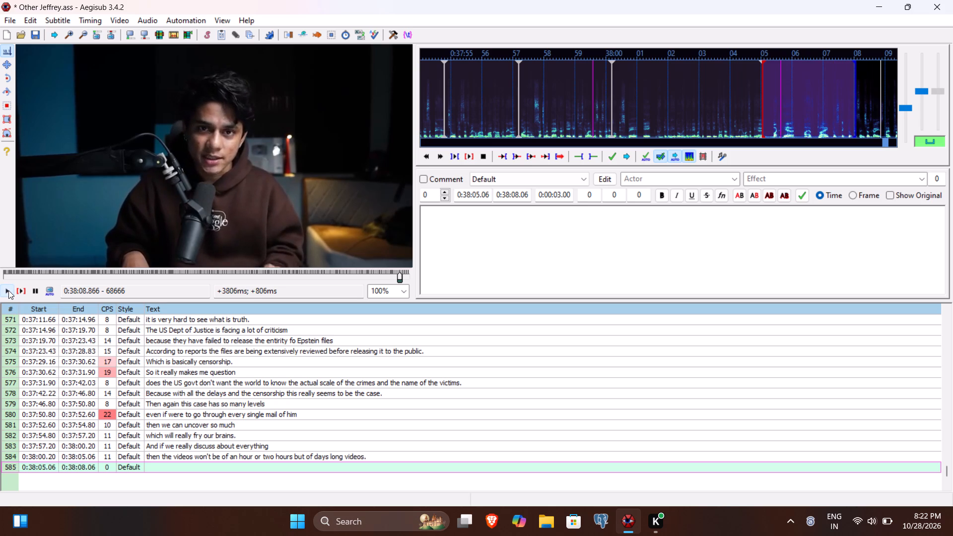
click(520, 197)
text(86)
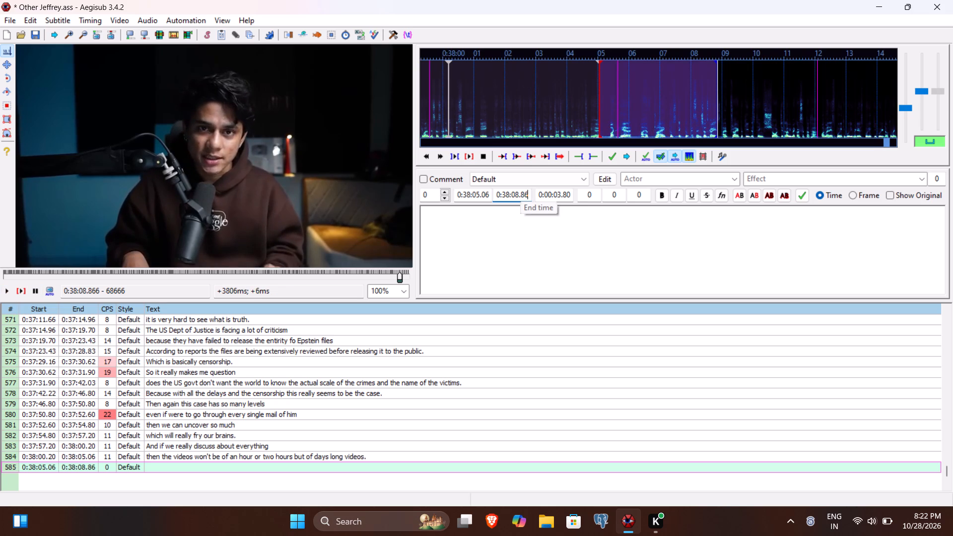
Caption line 585 with "But here I've tried to stick to essential.", save the file and commit the line.
click(503, 258)
text(But here I)
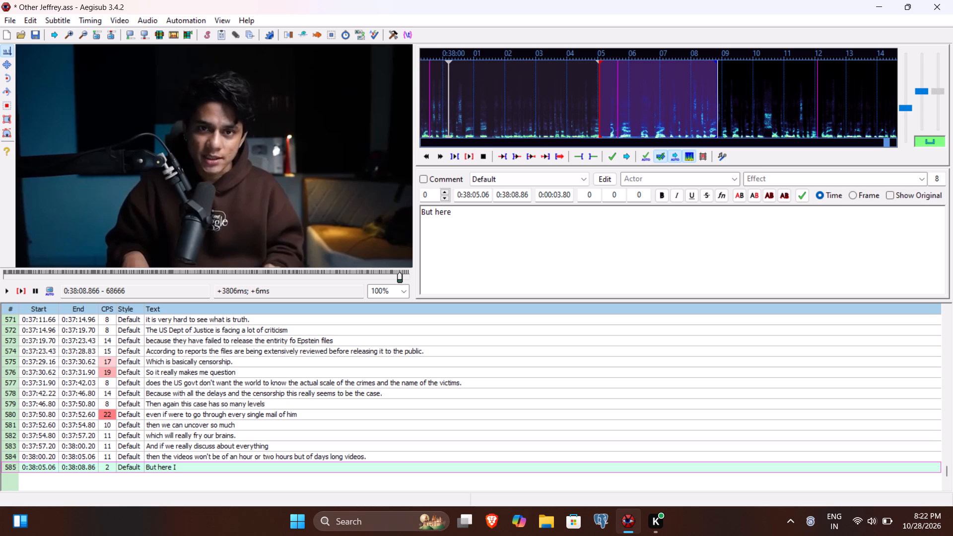
text('ve tried to stick to essential)
key(period)
key(ctrl+s)
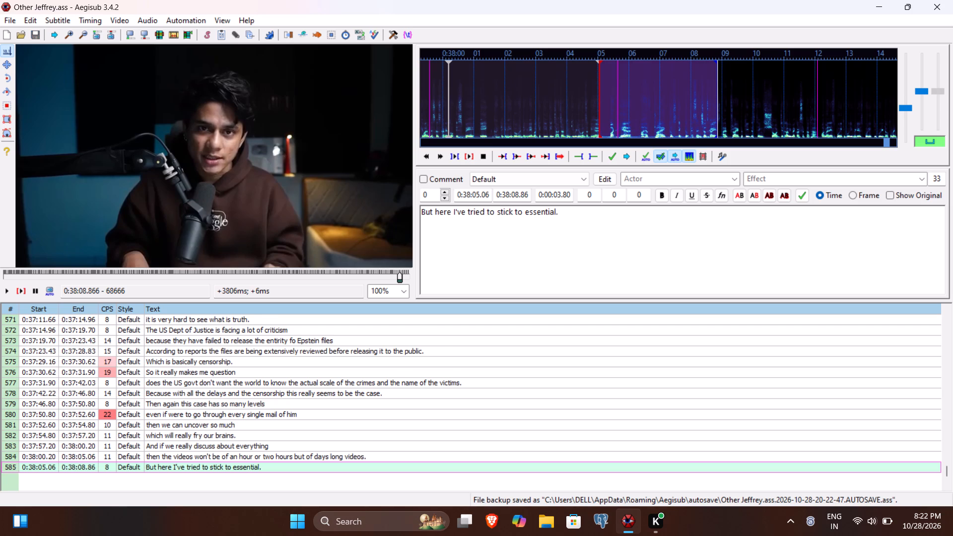
key(Return)
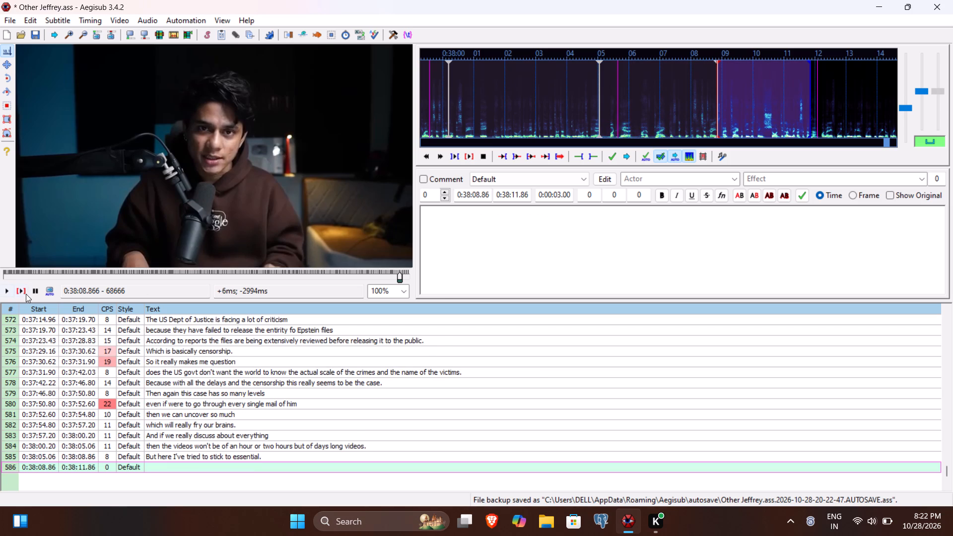
Play the speech for line 586 and set the line's end time to 0:38:12.20.
click(20, 291)
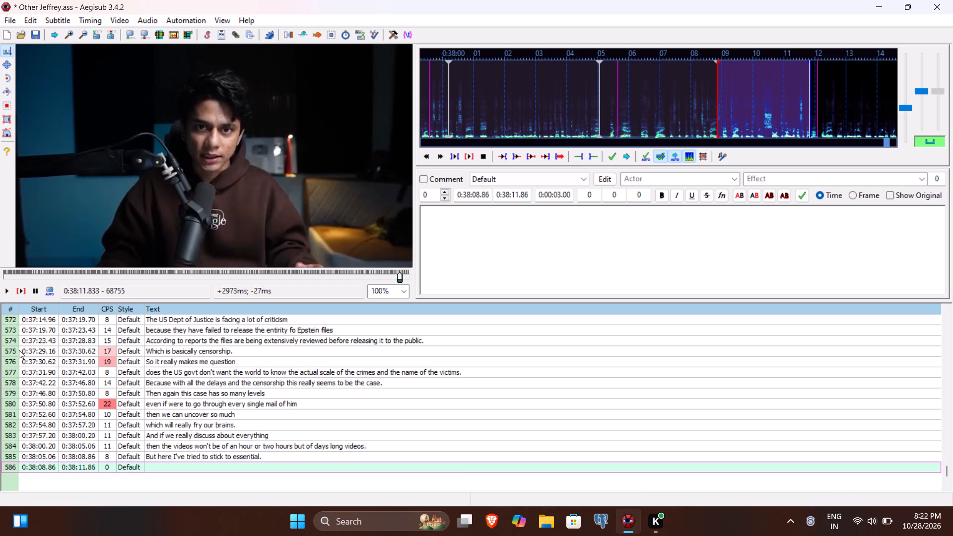
double_click(4, 291)
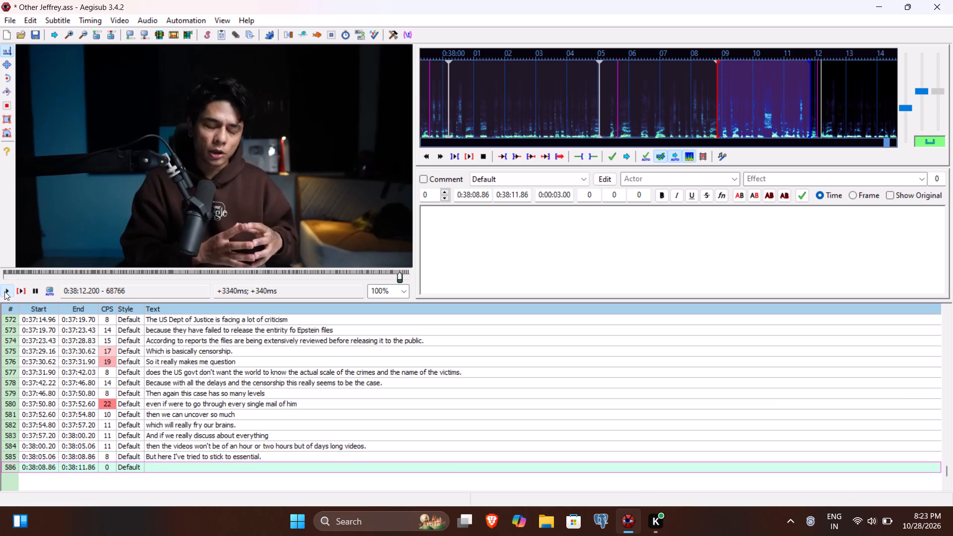
click(519, 193)
key(BackSpace)
text(220)
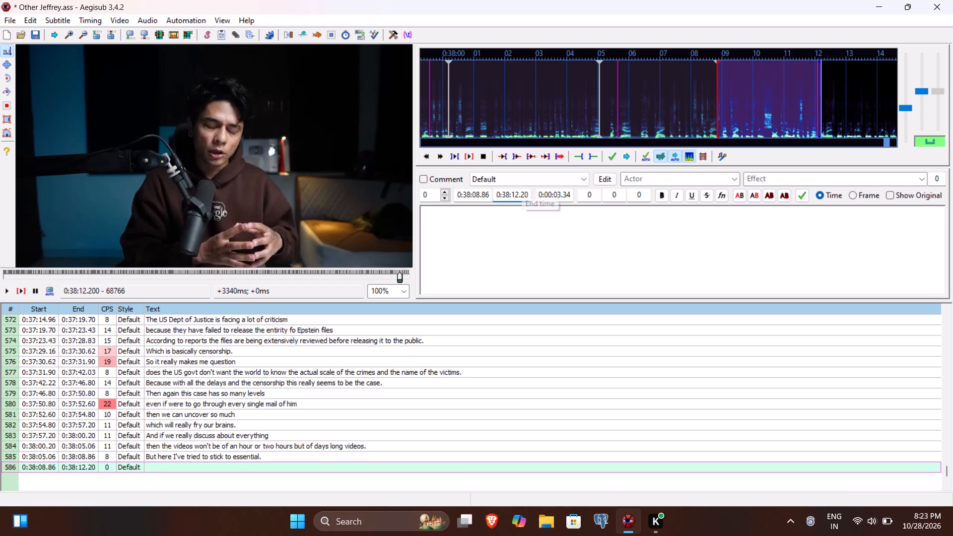
Caption line 586 with "I've tried to keep this thing short as much as I can." and commit the line.
click(513, 222)
text(I've tried to keep this thing)
key(space)
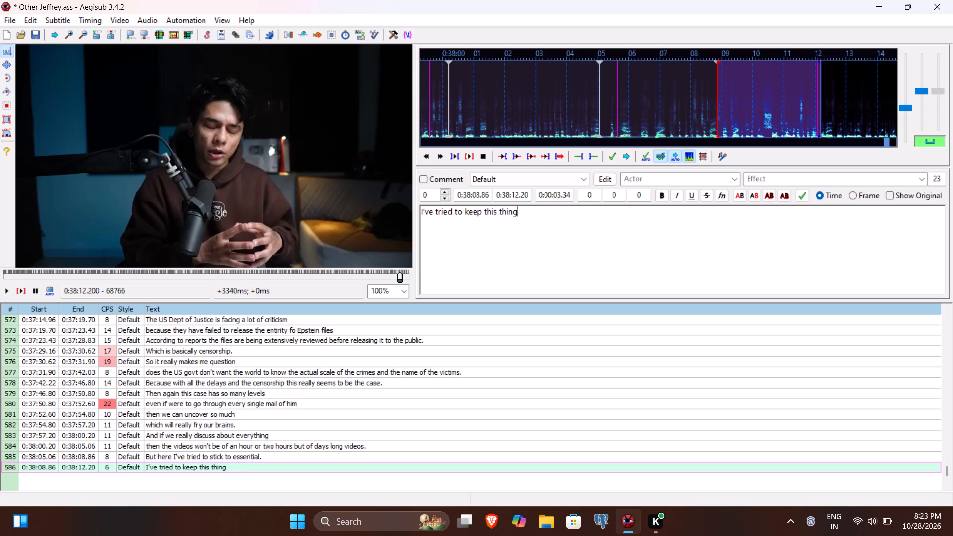
text(short as much as I can.)
key(Return)
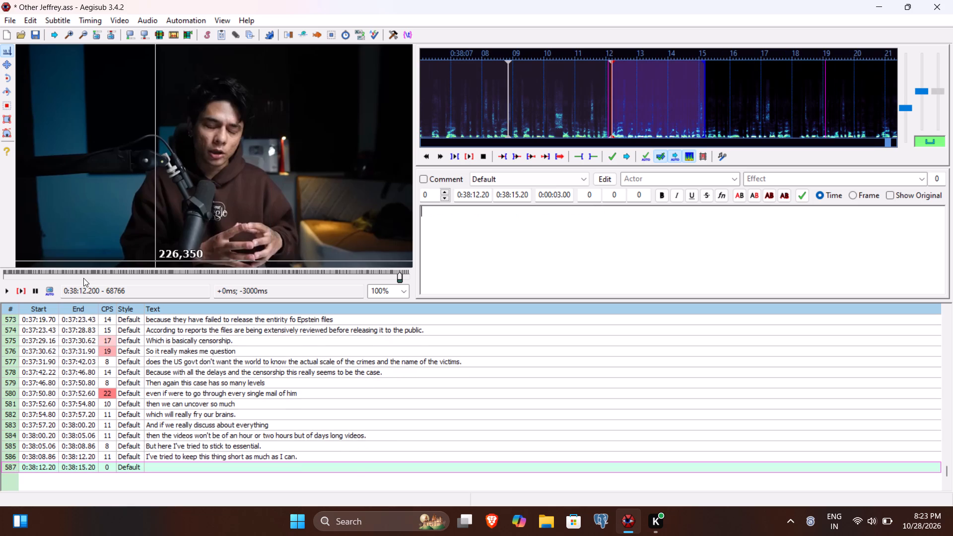
Play the speech for line 587 and set the line's end time to 0:38:18.00.
click(0, 288)
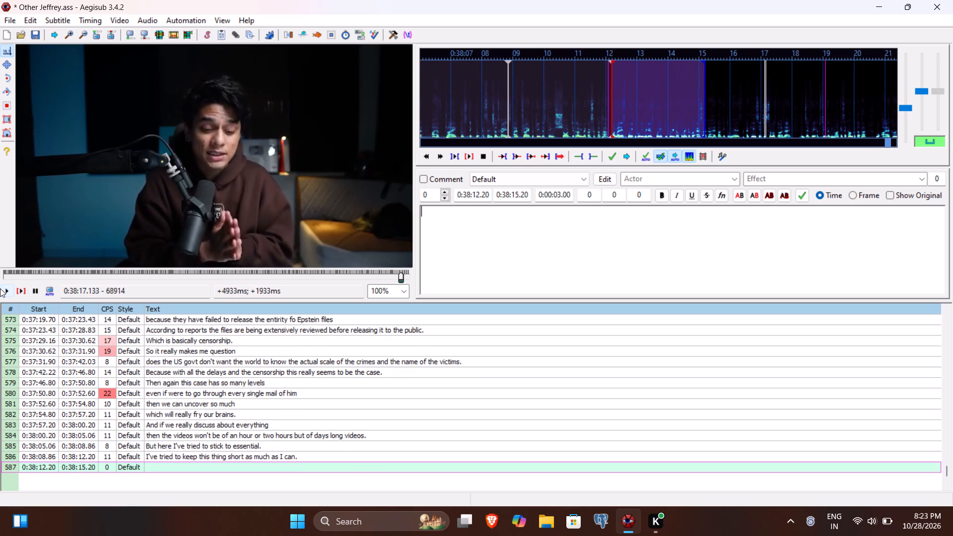
click(0, 288)
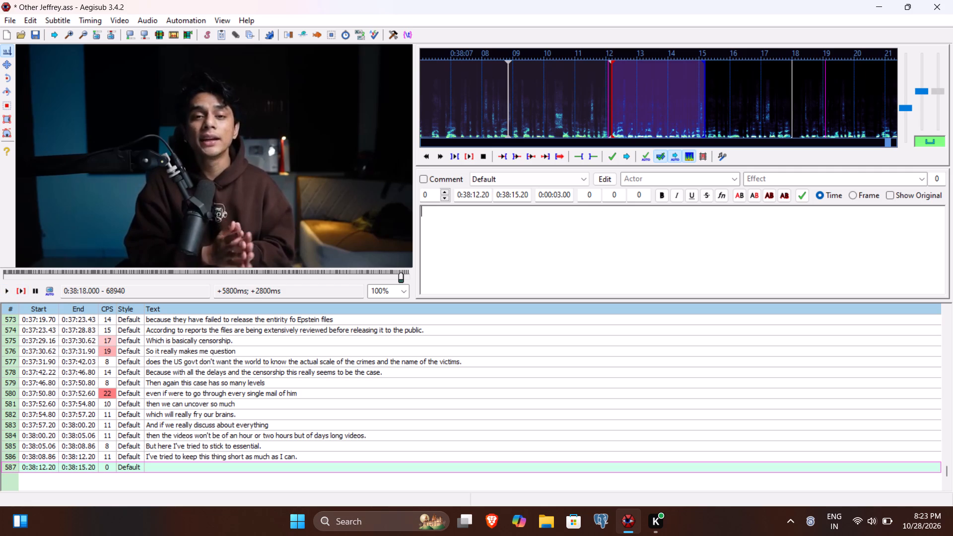
click(513, 197)
text(800)
Caption line 587 with "And I've kept this video this documentary in a way that you understand this whole thing." and commit the line.
click(481, 256)
text(And I've)
key(space)
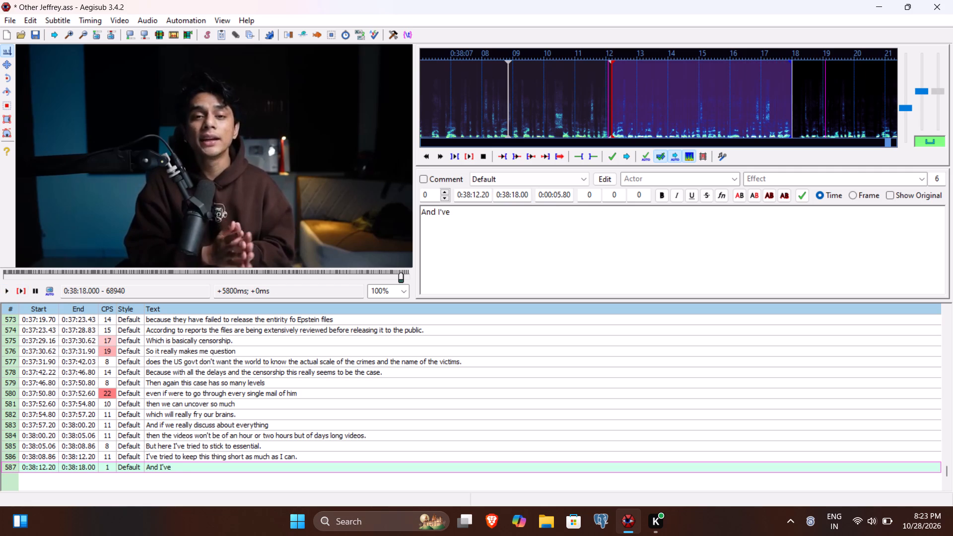
text(kept this video this documentary in a w)
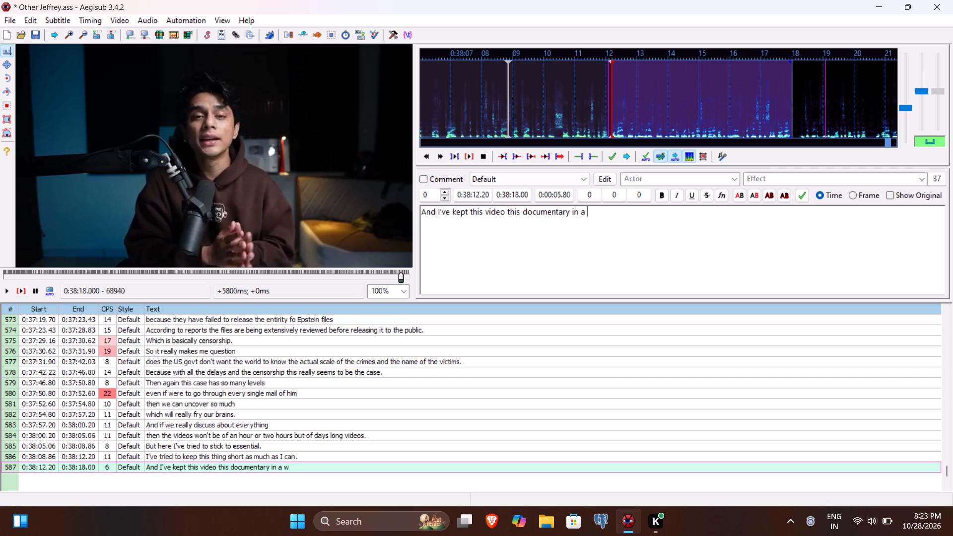
text(ay tht)
key(BackSpace)
text(at you underts)
key(BackSpace)
key(BackSpace)
text(stand this who)
text(le thing.)
key(Return)
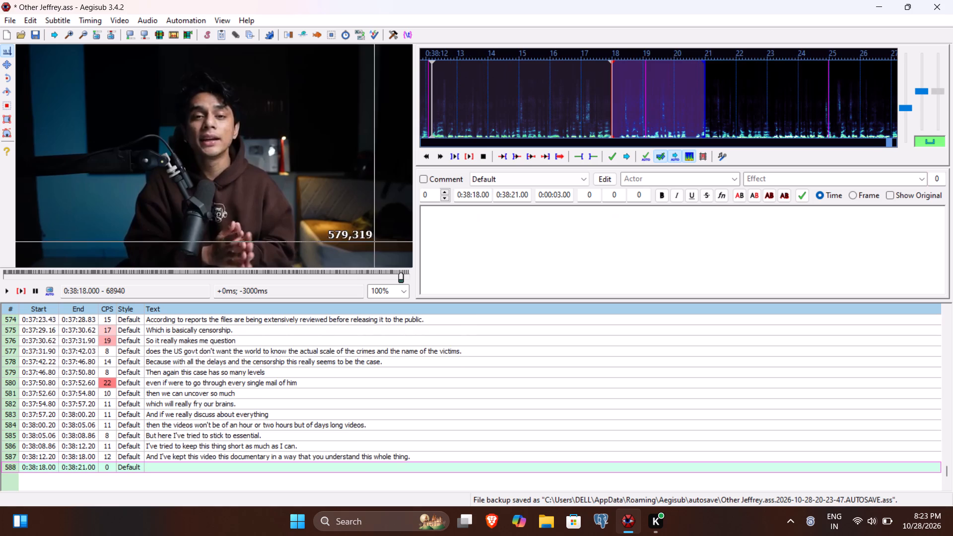
Play the speech for line 588 and set its end time to 0:38:20.50 and its start time to 0:38:18.30.
click(5, 291)
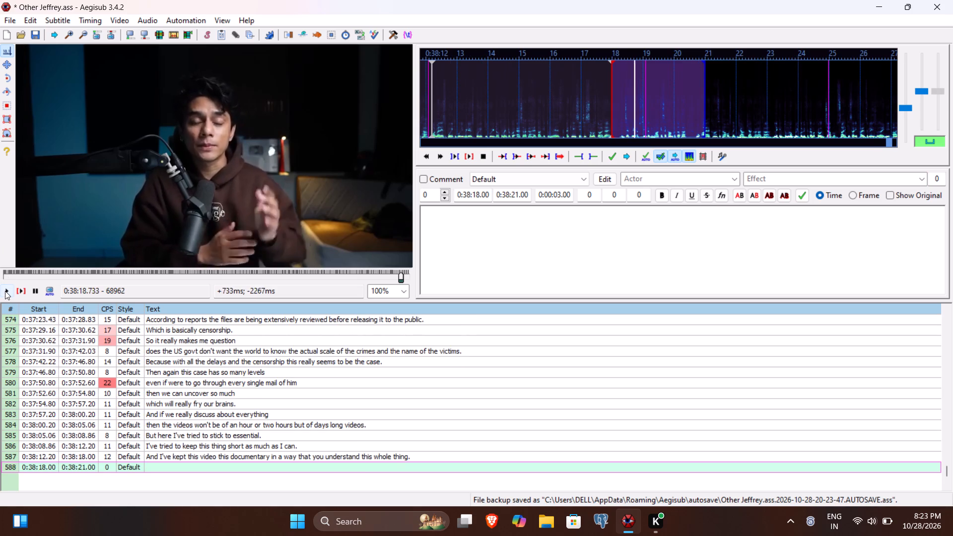
click(5, 291)
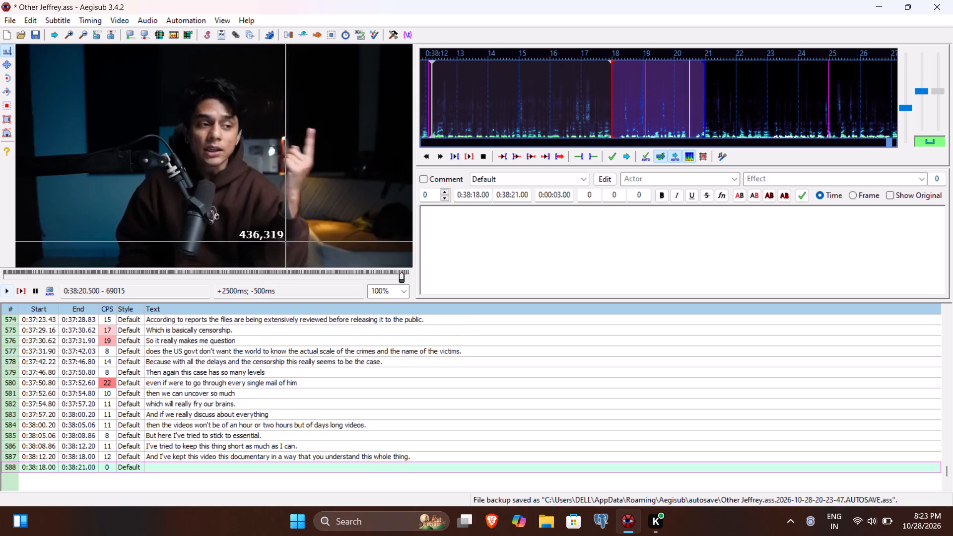
click(514, 193)
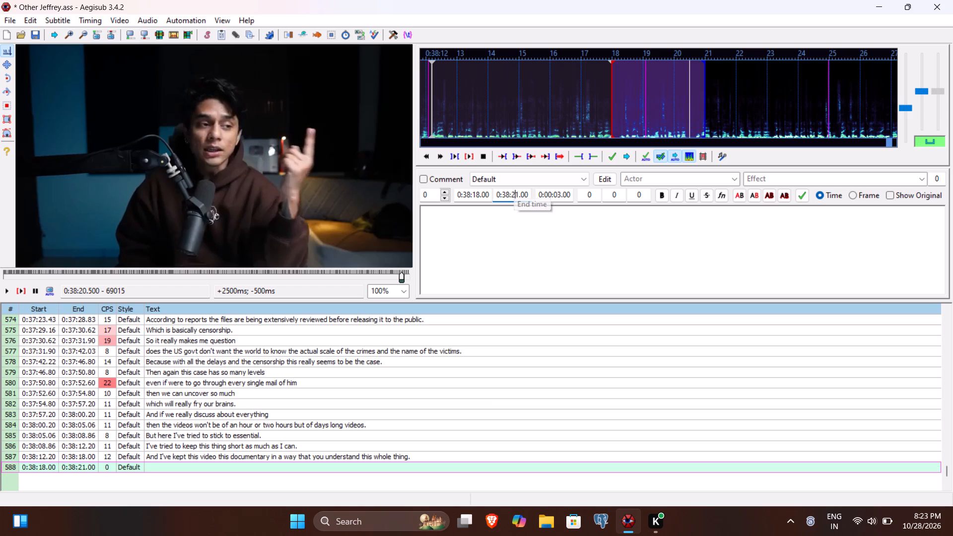
text(050)
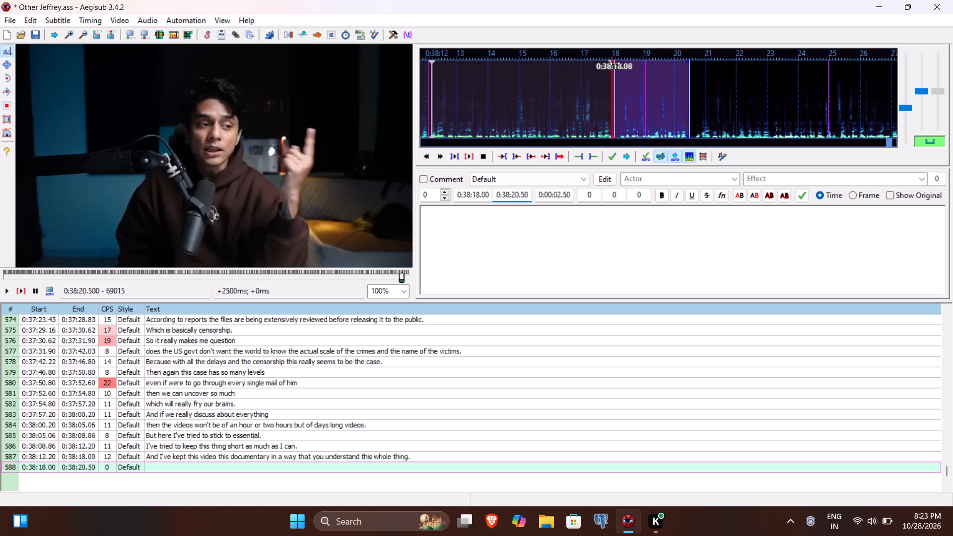
click(480, 197)
text(30)
Caption line 588 with "how Jeffrey Epstein's brain worked.".
click(473, 237)
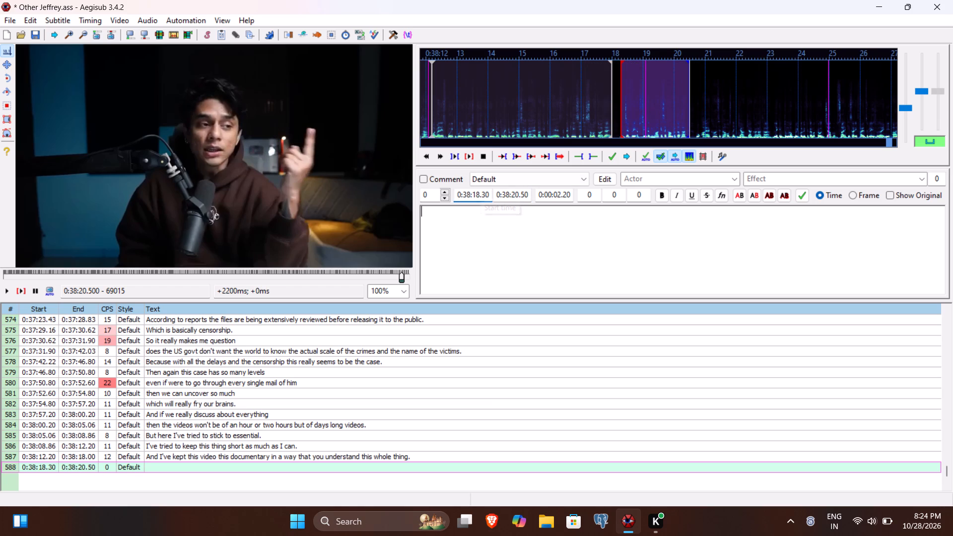
text(how Jeffrey)
key(space)
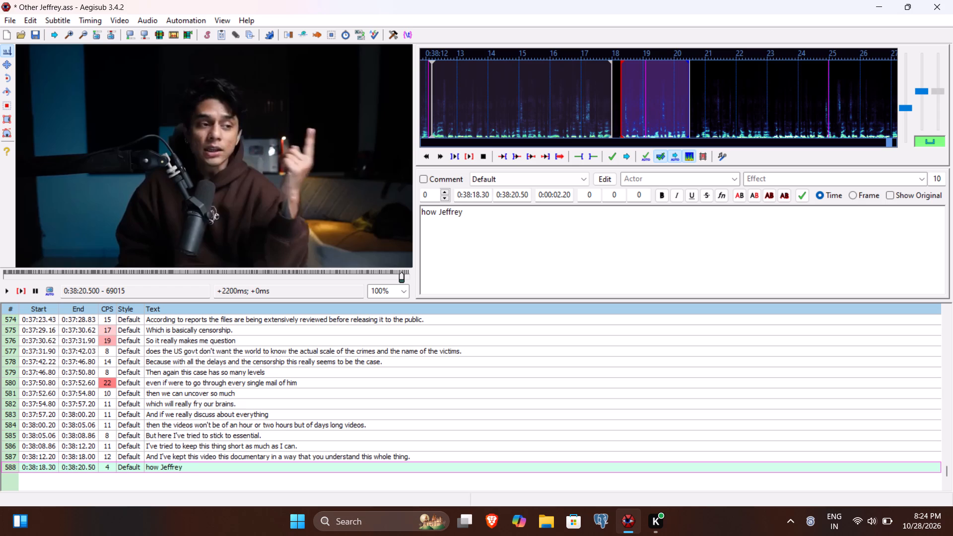
text(Epstie)
key(BackSpace)
key(BackSpace)
key(e)
text(in's brain worked.)
Remove the closing period from line 587's caption, then commit lines 587 and 588.
click(373, 458)
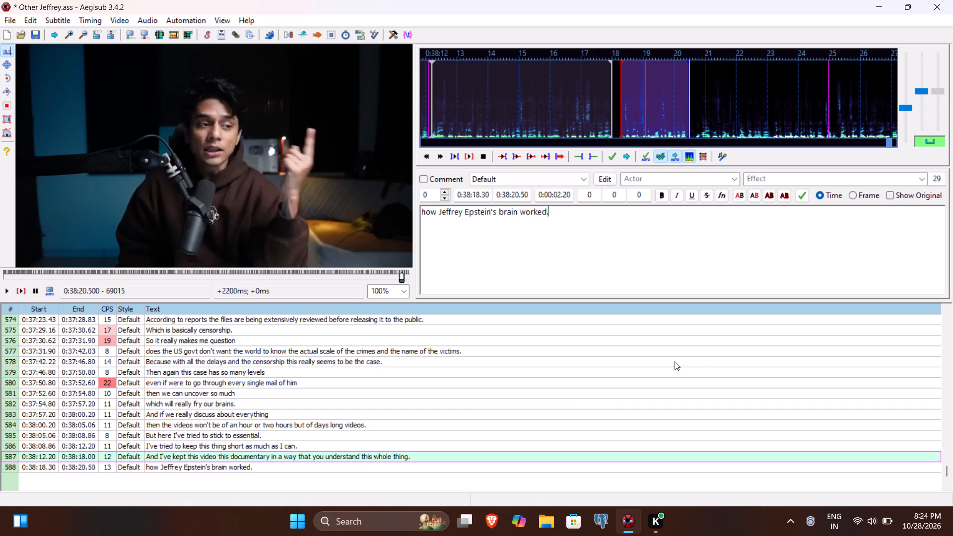
click(804, 263)
key(BackSpace)
key(space)
text(ab)
key(BackSpace)
key(BackSpace)
key(BackSpace)
key(Return)
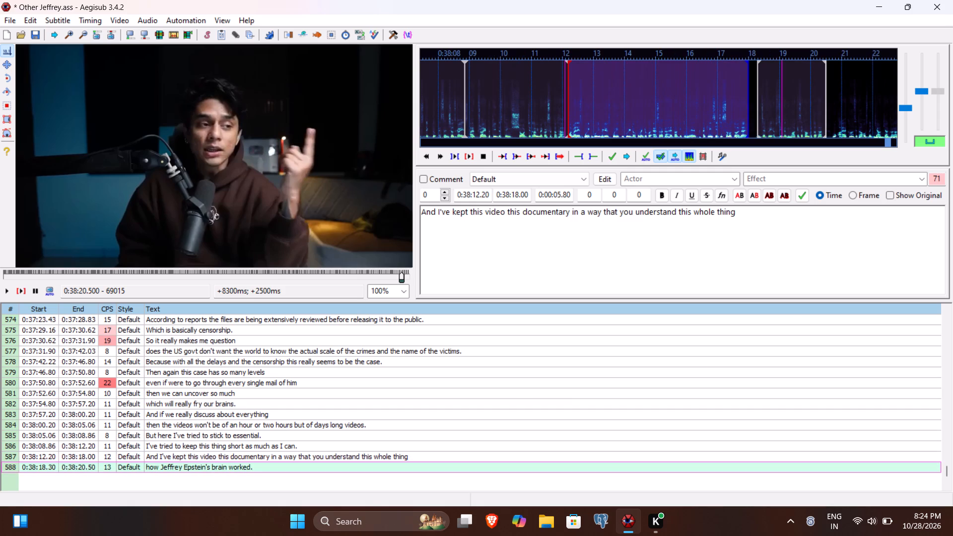
key(Return)
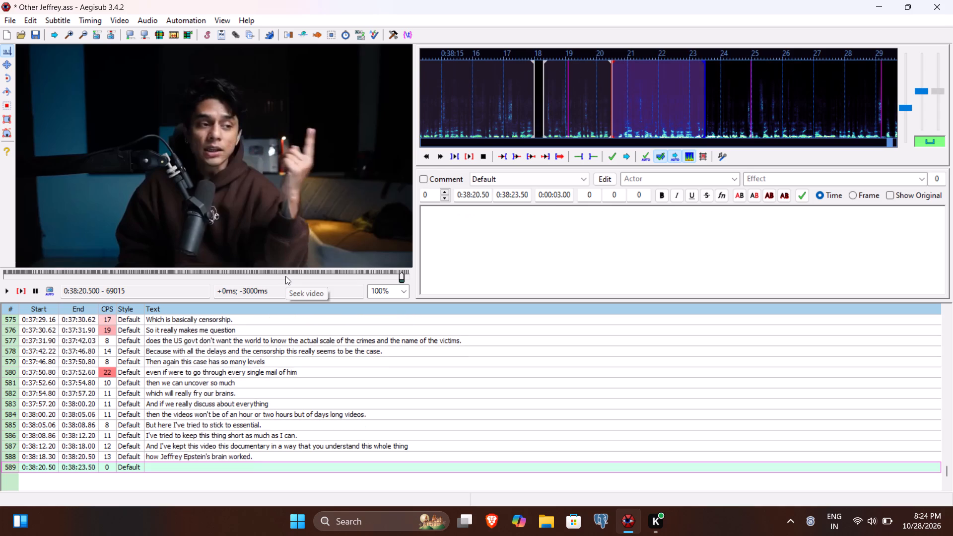
Play the speech for line 589 and set the line's end time to 0:38:21.83.
click(9, 290)
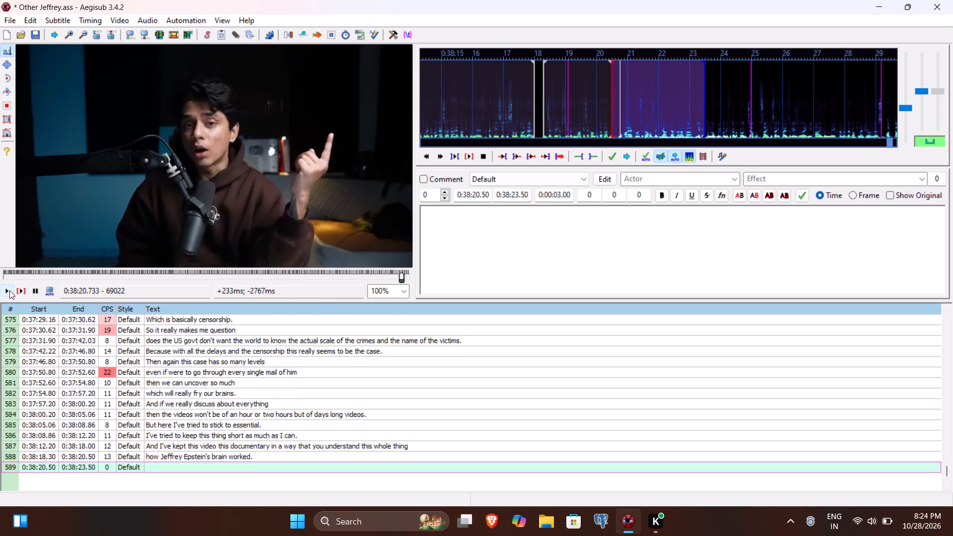
click(9, 290)
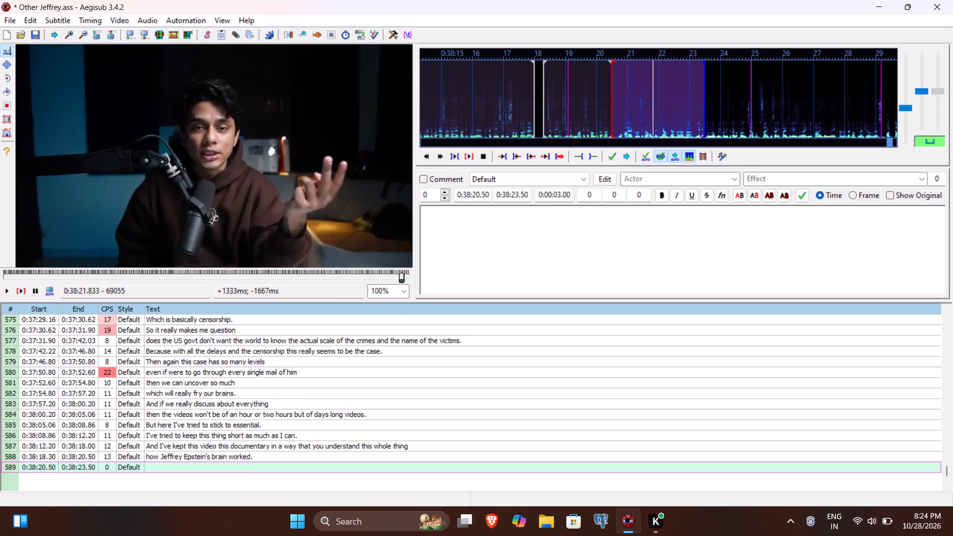
click(514, 197)
text(183)
Caption line 589 with "where did he came from" and commit the line.
click(514, 221)
key(w)
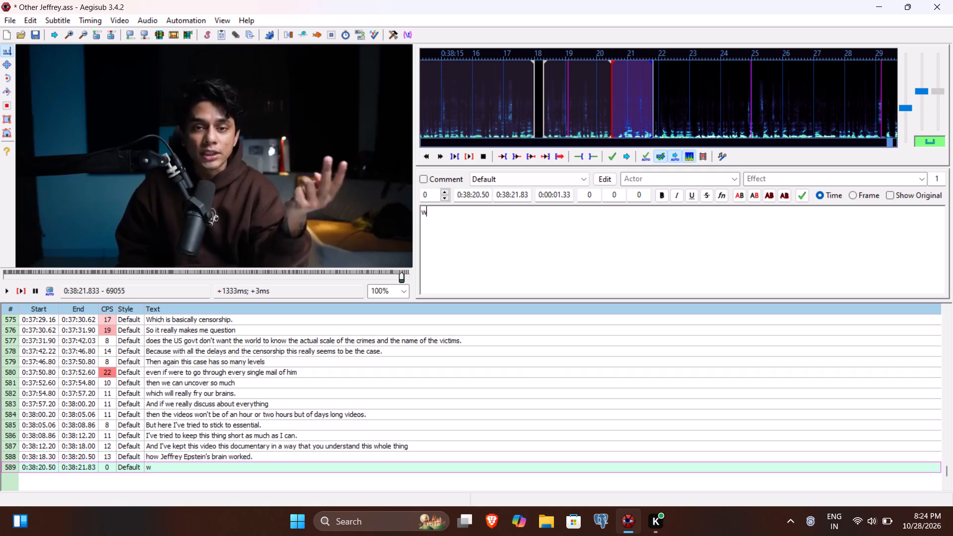
text(here did he came from)
key(Return)
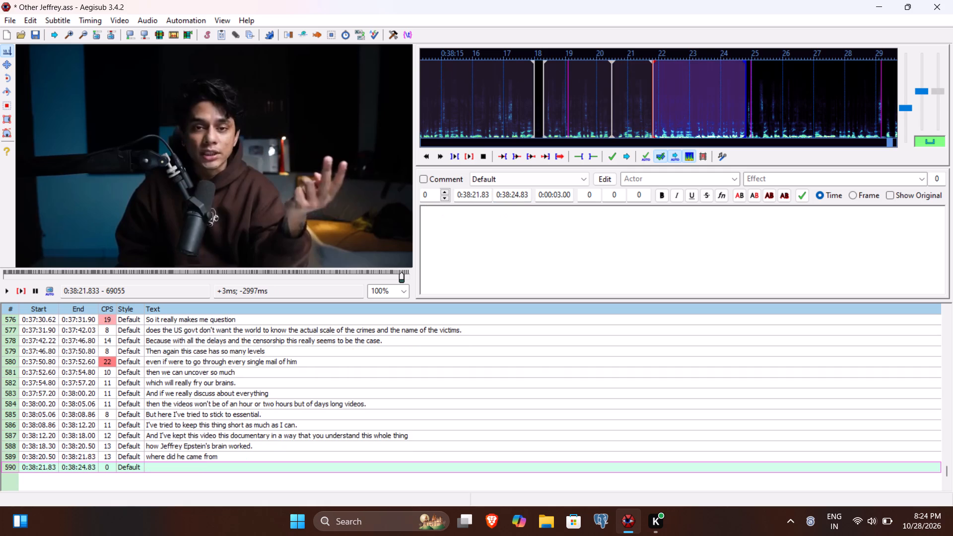
Play the speech for line 590 and set the line's end time to 0:38:23.13.
click(2, 292)
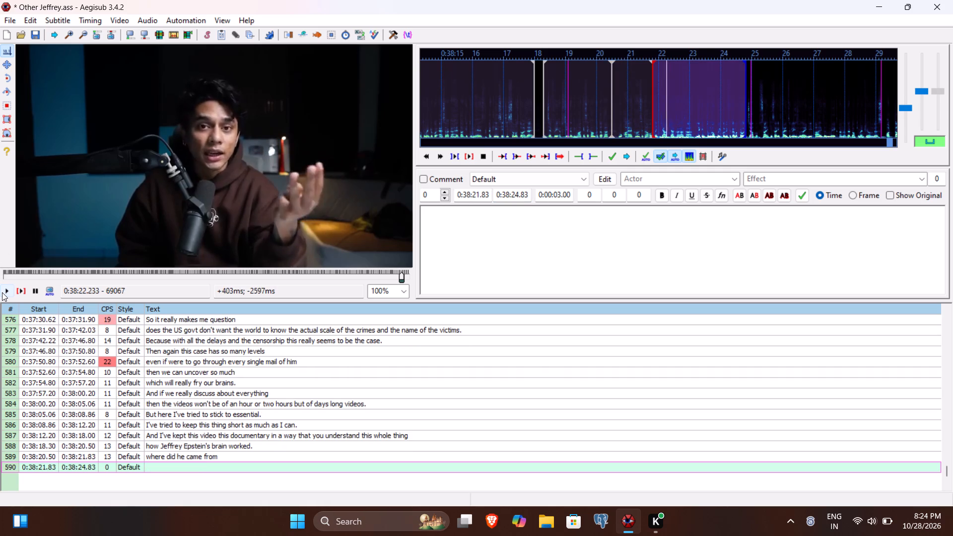
click(2, 292)
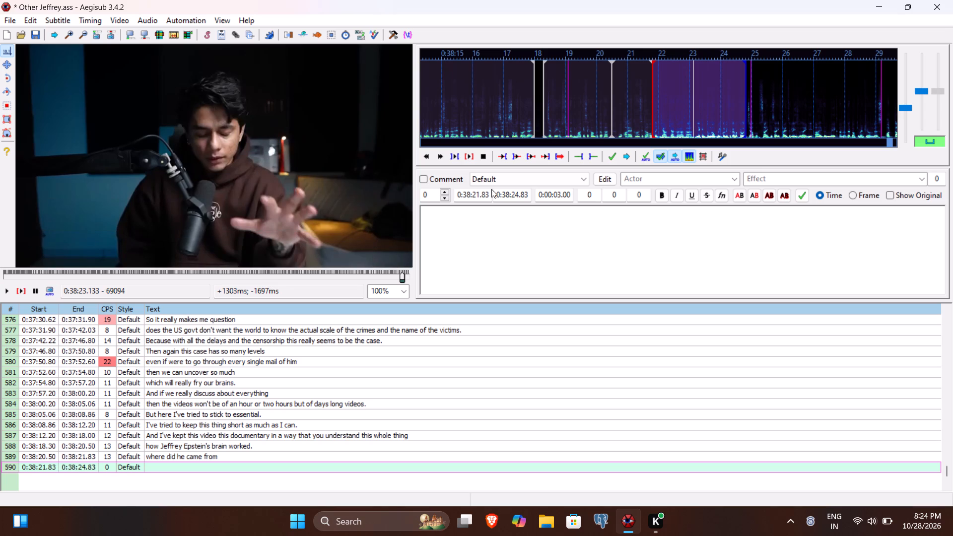
click(516, 196)
key(3)
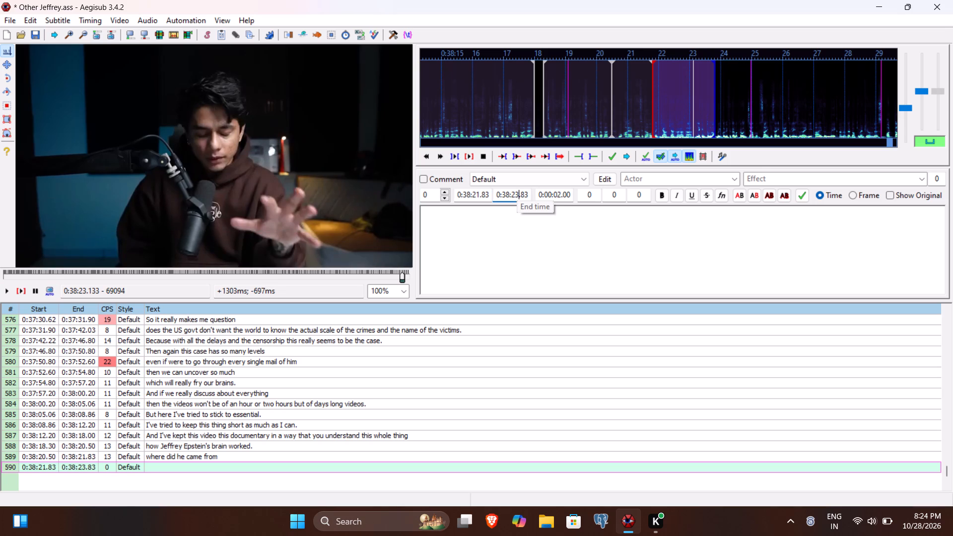
text(13)
Caption line 590 with "and what did he do." and commit the line.
click(508, 243)
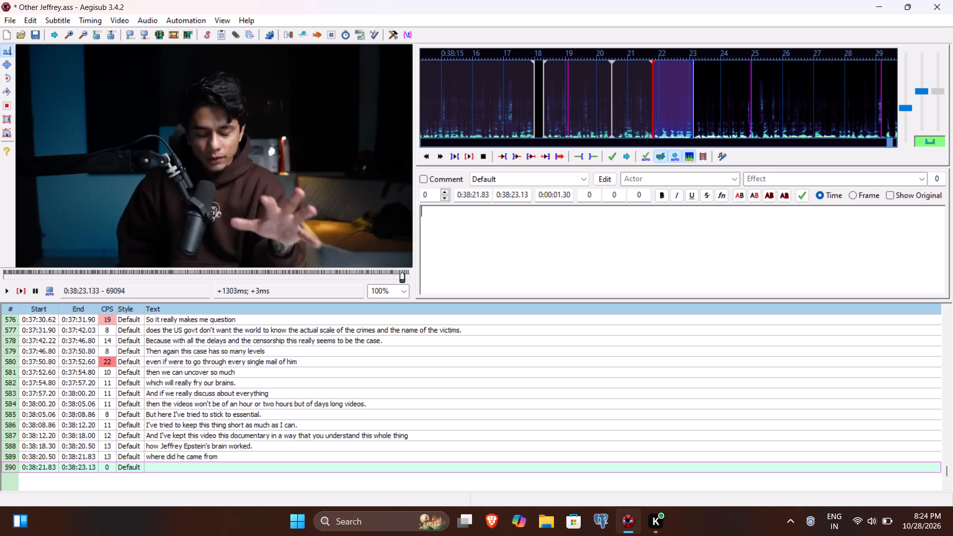
text(and what did he do)
key(period)
key(Return)
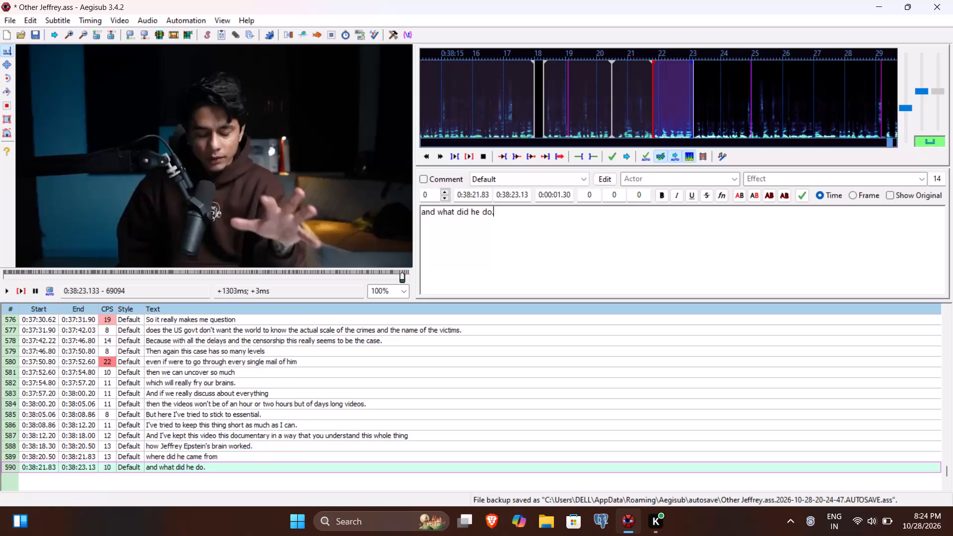
Play the speech for line 591 and set the line's end time to 0:38:26.96.
click(3, 291)
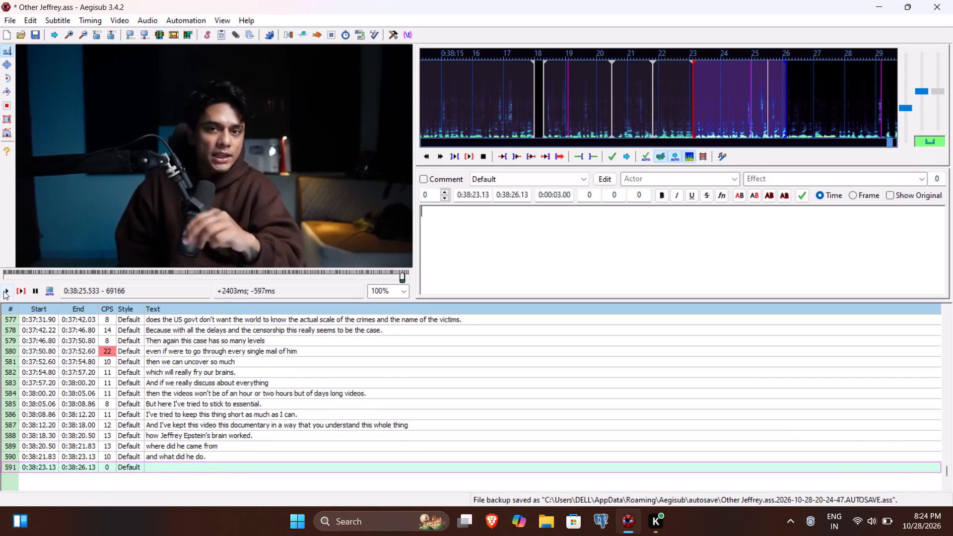
click(3, 291)
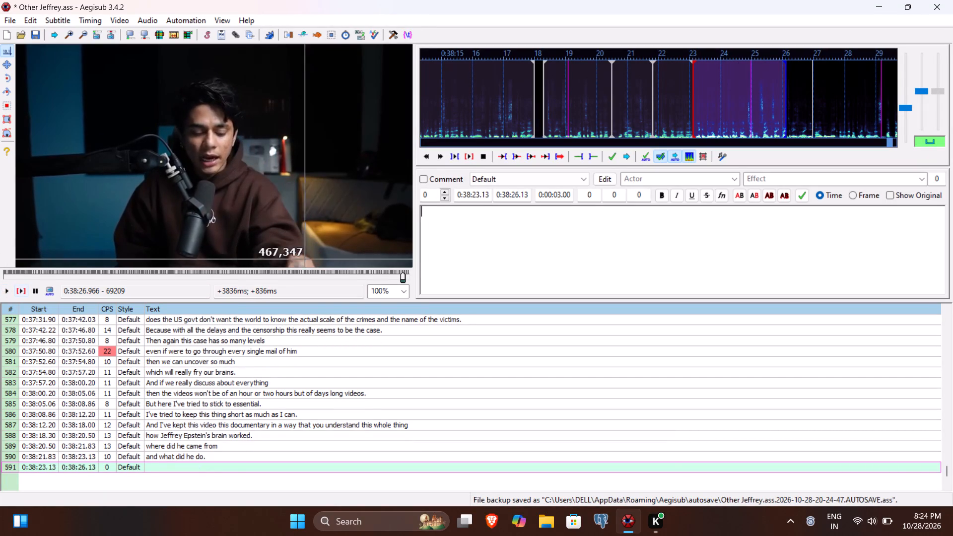
click(521, 194)
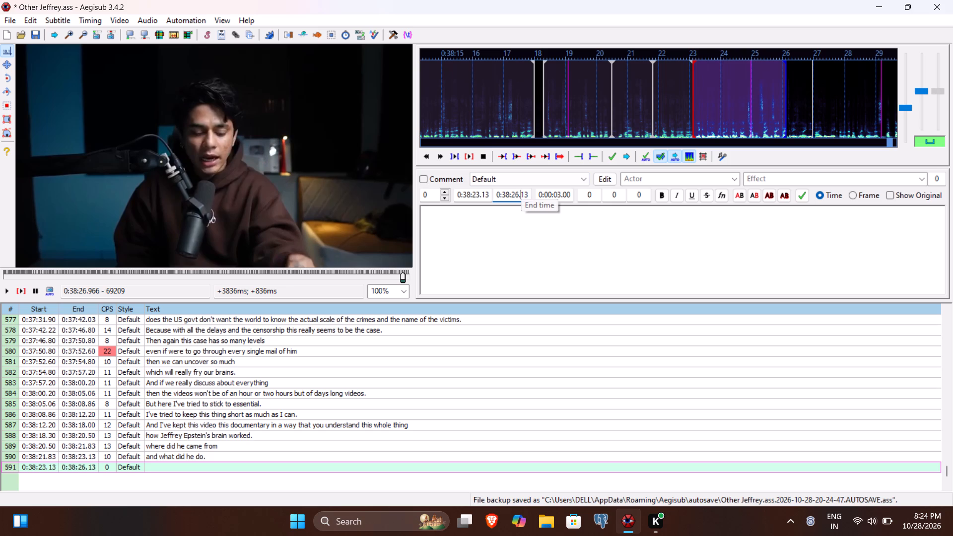
text(98)
key(BackSpace)
key(6)
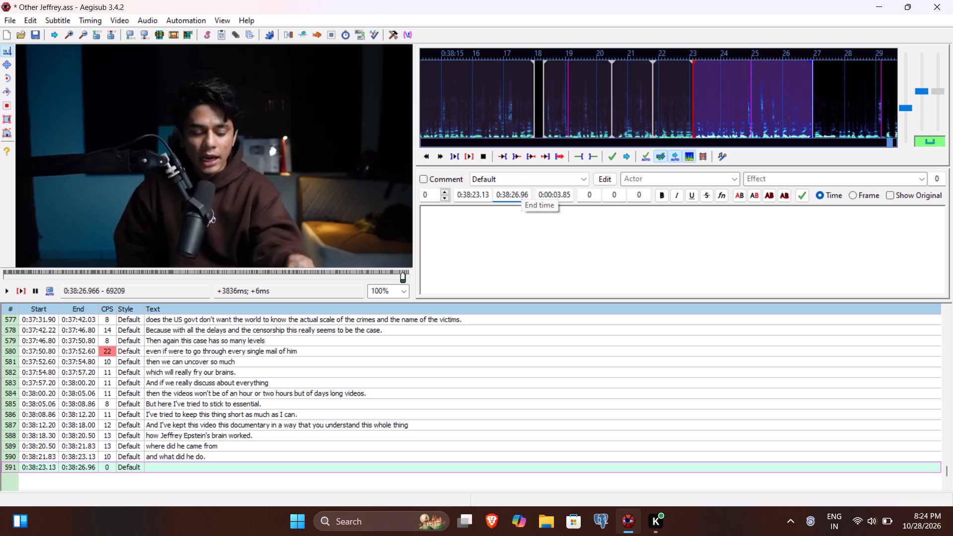
click(509, 217)
Caption line 591 with "But don't worry, when all the files are released" and commit the line.
text(But don't wory)
key(BackSpace)
text(ry)
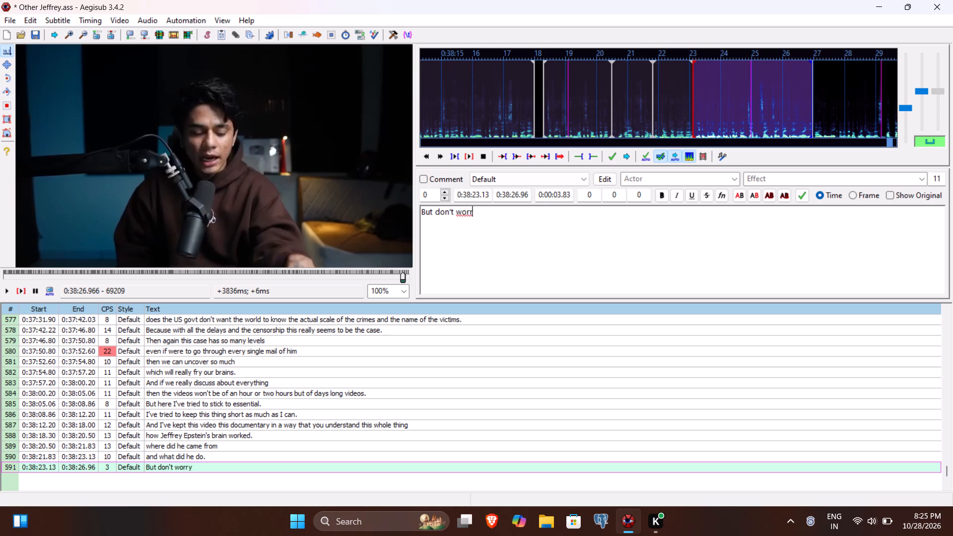
text(, when all the files are released)
key(Return)
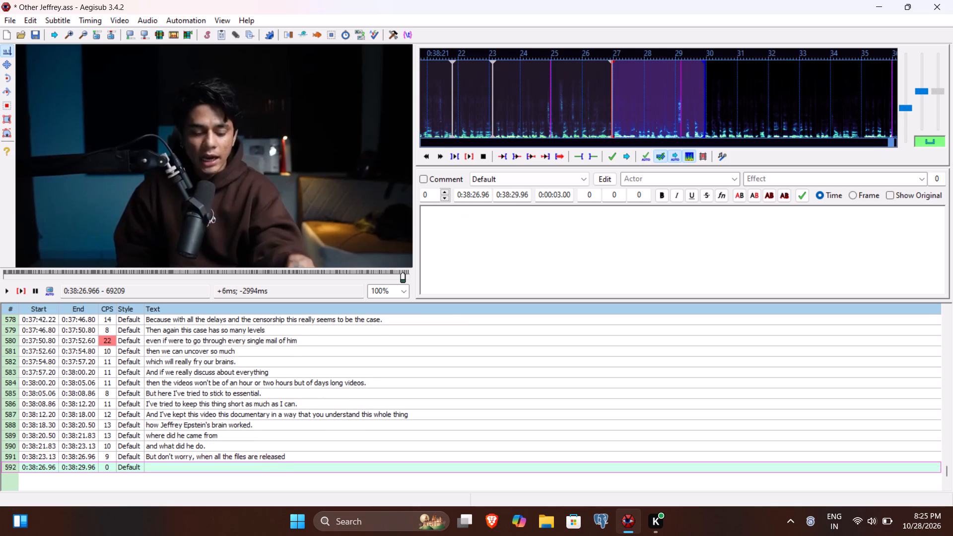
Play the speech for line 592 and set the line's end time to 0:38:29.30.
click(2, 285)
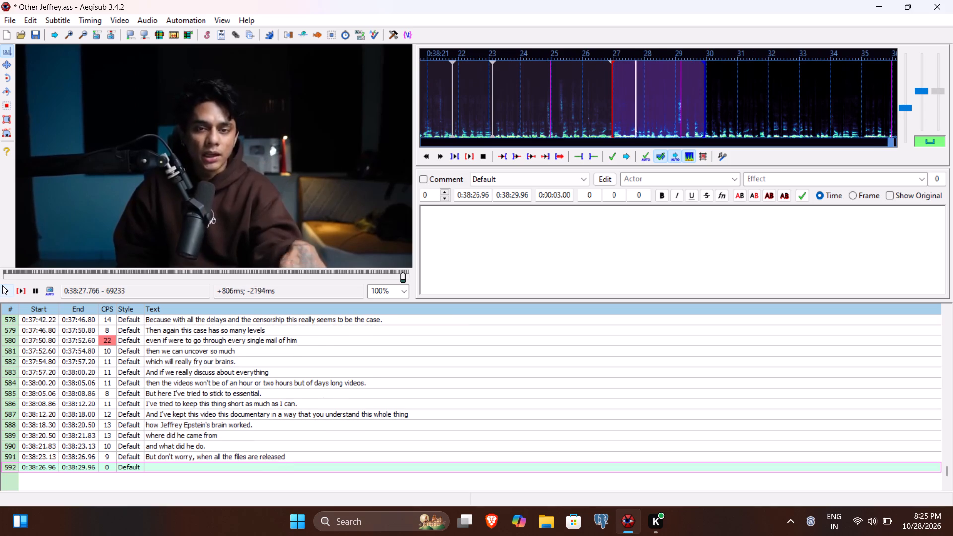
click(2, 285)
double_click(2, 285)
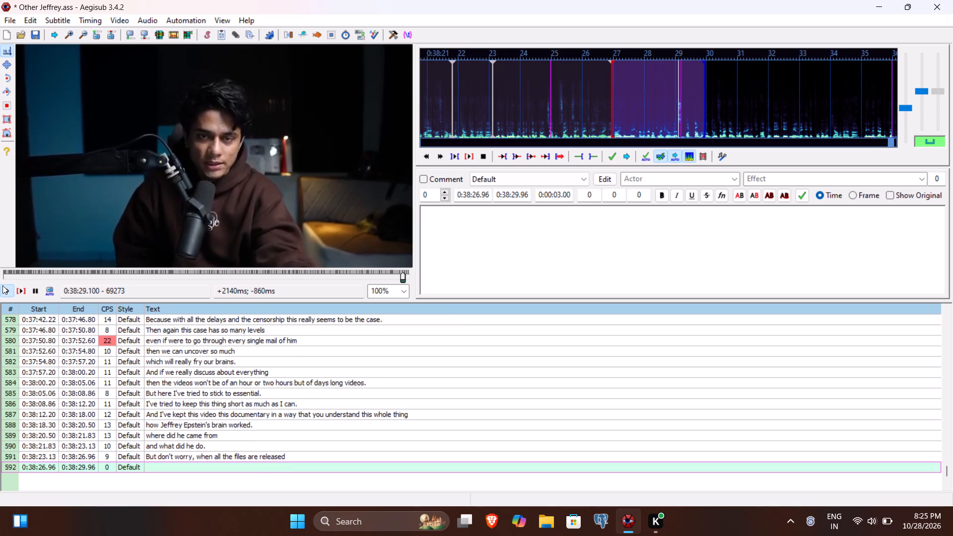
click(519, 193)
text(30)
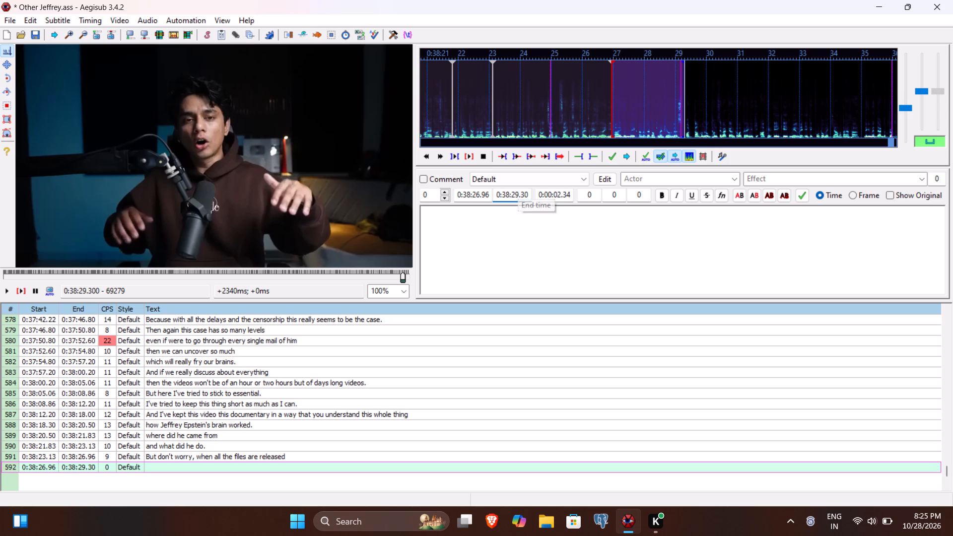
Caption line 592 with "I'll make another documentary on this.", save the file and commit the line.
click(514, 242)
text(I'll make another documena)
key(BackSpace)
text(tary on this.)
key(ctrl+s)
key(Return)
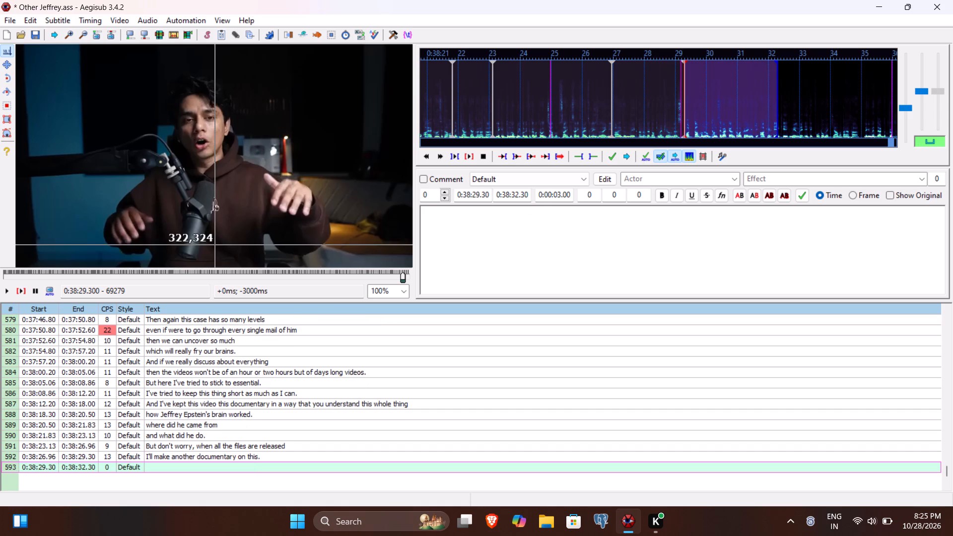
Play the speech for line 593 and set the line's end time to 0:38:35.03.
click(18, 289)
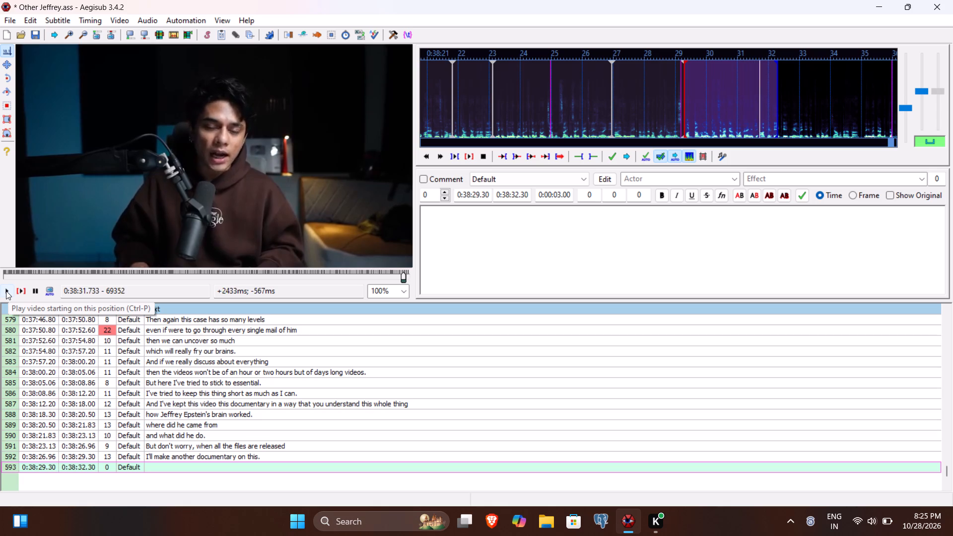
click(6, 291)
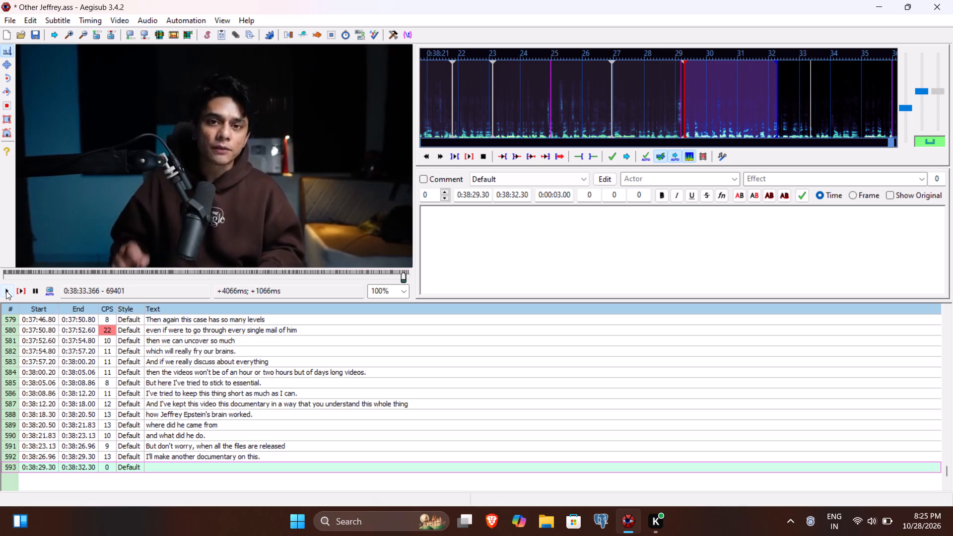
click(6, 291)
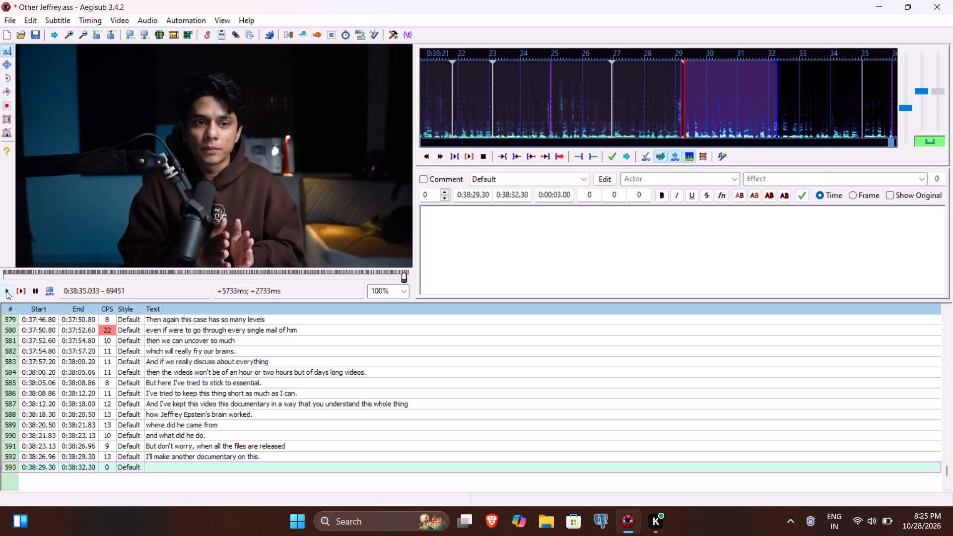
click(516, 194)
key(5)
text(03)
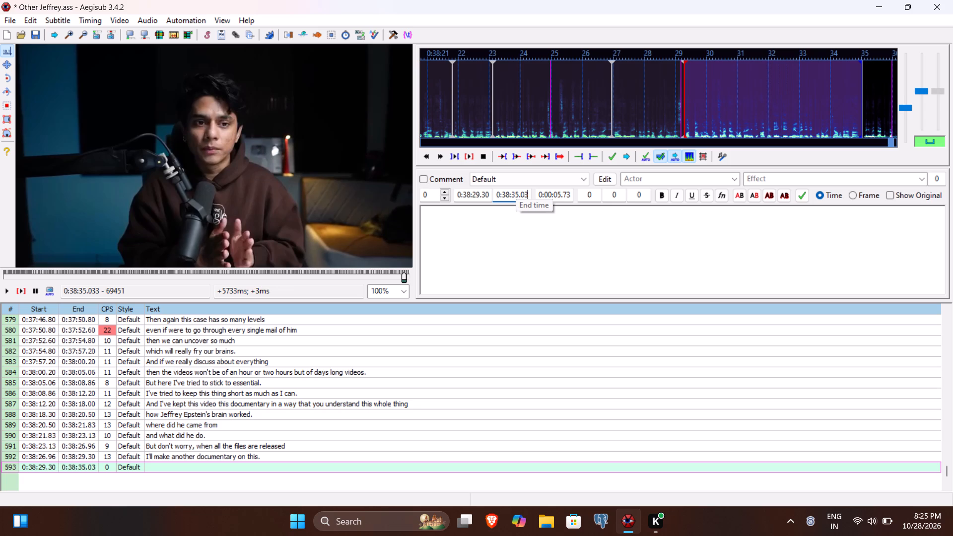
Caption line 593 with "Then we'll uncover together what was in each and every mail.", save the file and commit the line.
click(510, 240)
text(Then we)
text('')
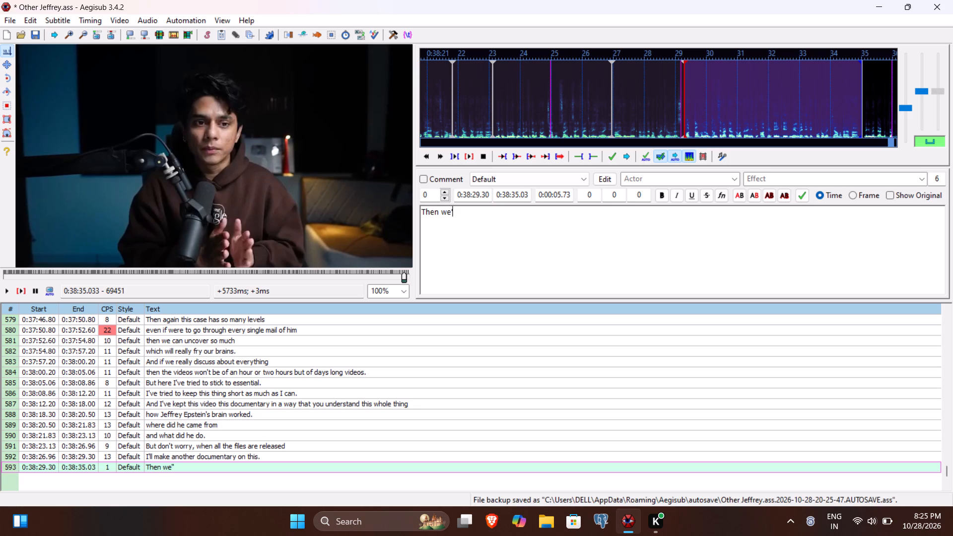
key(BackSpace)
key(BackSpace)
text(ll)
key(space)
key(BackSpace)
key(BackSpace)
key(BackSpace)
text('ll uncover togeht)
key(BackSpace)
key(BackSpace)
text(ther what was in)
key(space)
text(each and every mail)
key(period)
key(ctrl+s)
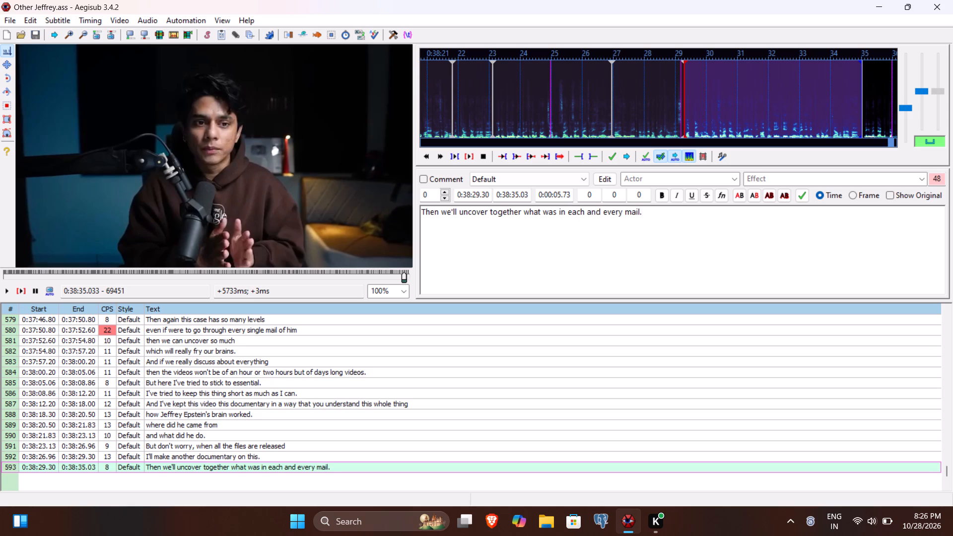
key(Return)
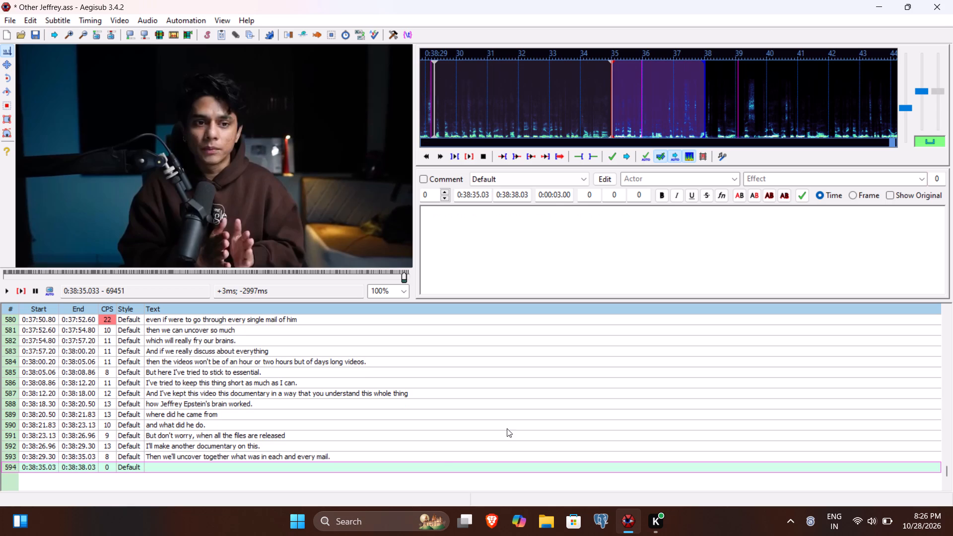
Replay line 593 with its subtitle to check it against the speech, and return to line 594.
click(441, 456)
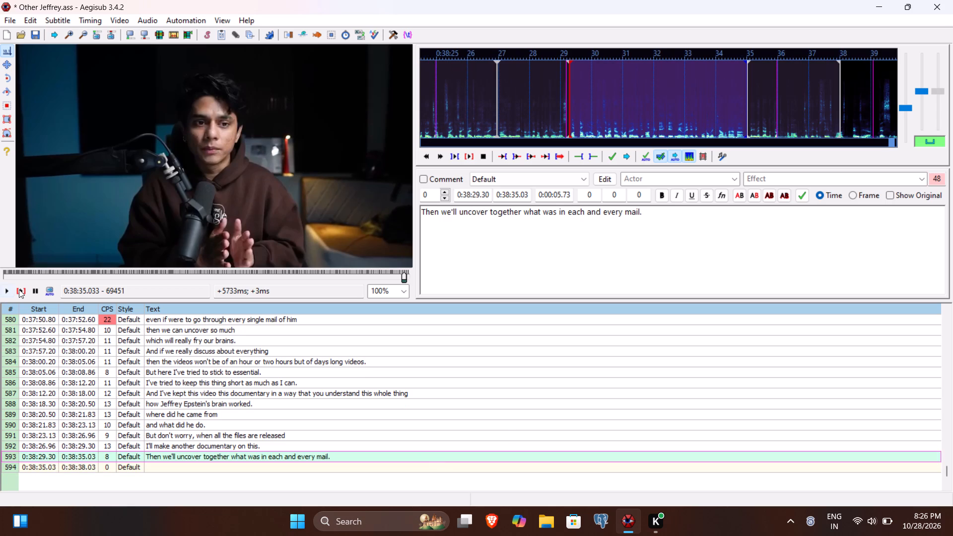
click(23, 290)
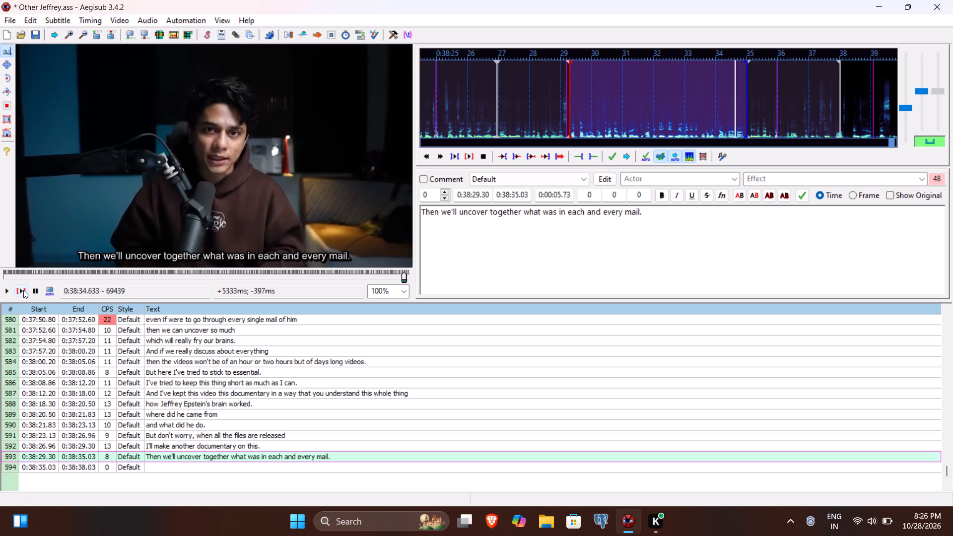
key(Return)
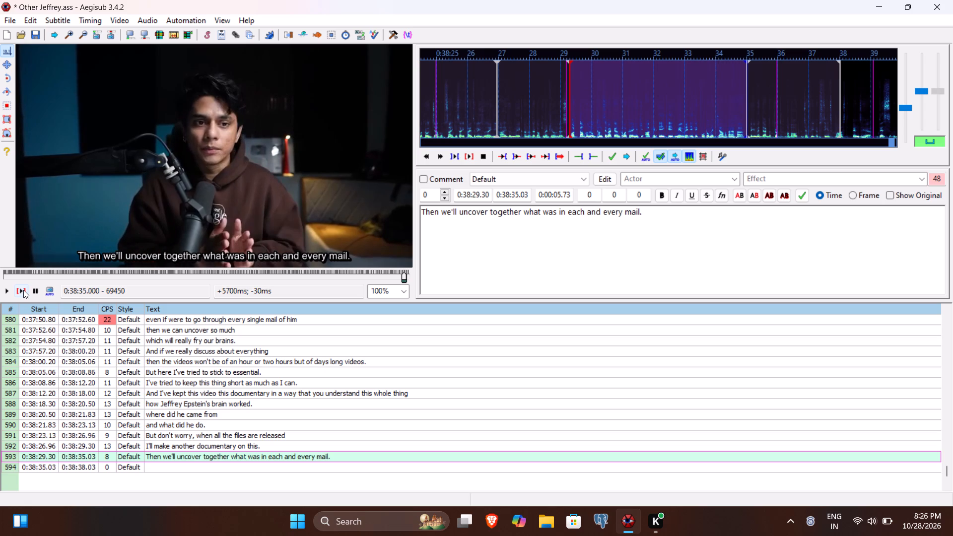
Play the speech for line 594 and set the line's end time to 0:38:39.16.
click(23, 290)
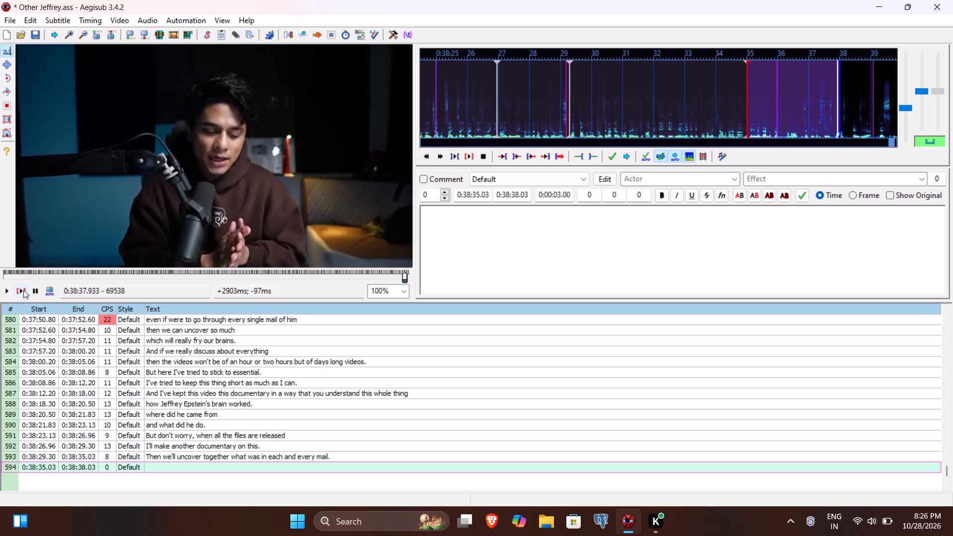
click(7, 290)
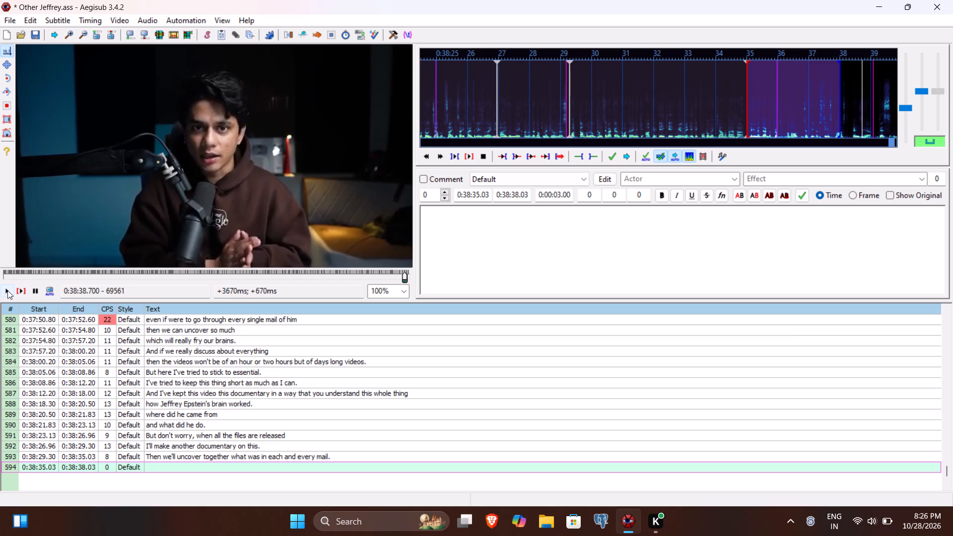
click(7, 290)
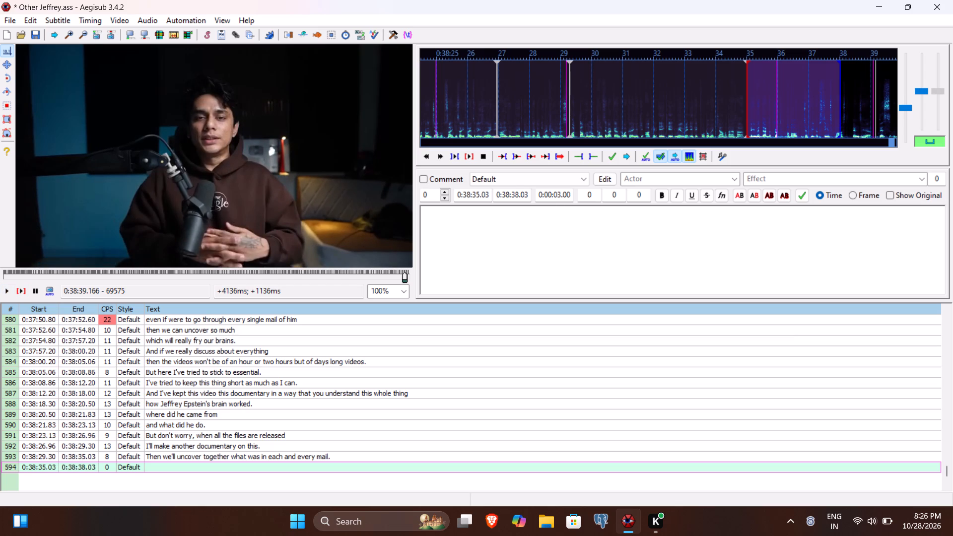
click(515, 197)
text(916)
Caption line 594 with "But until then the truth about Jeffrey Epstein's past ends here.", replaying the speech as needed, then save and commit.
click(484, 257)
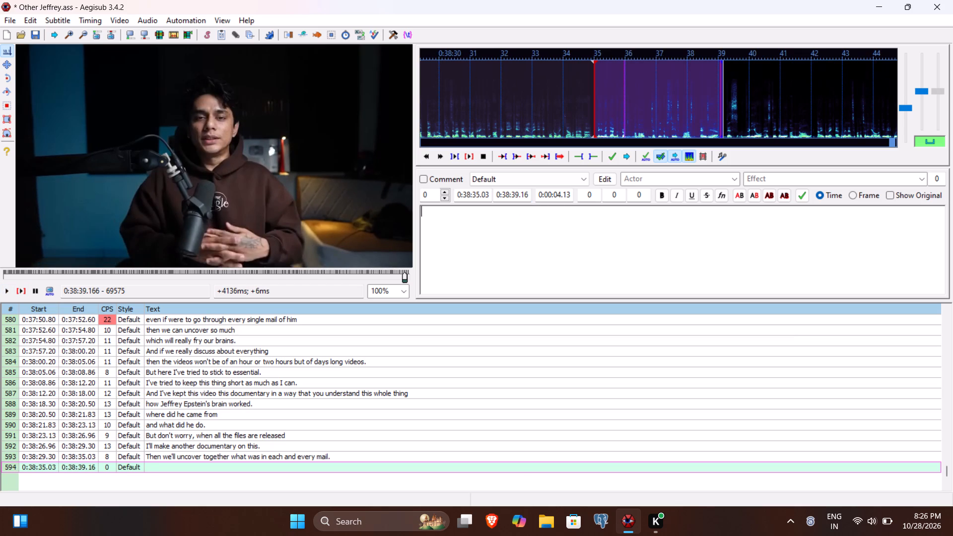
text(But until then the tr)
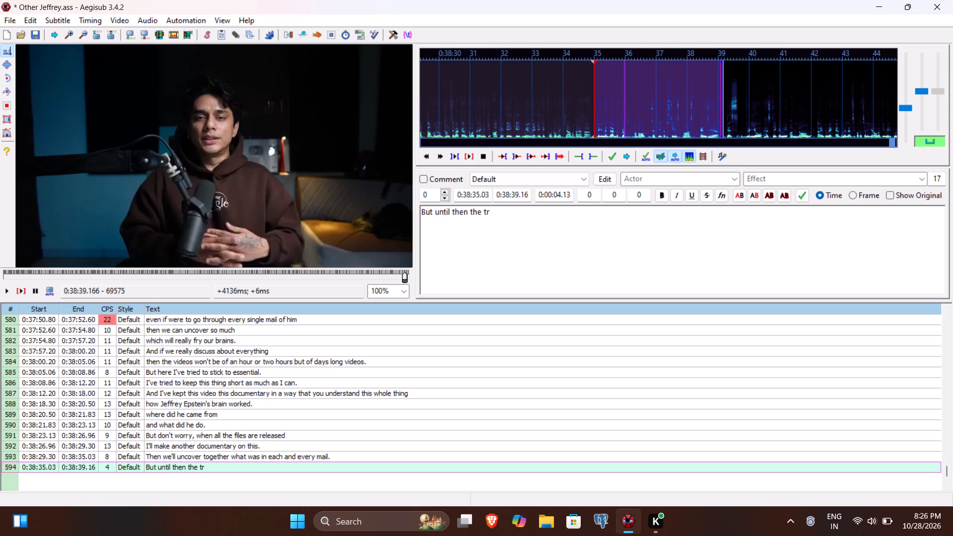
click(19, 291)
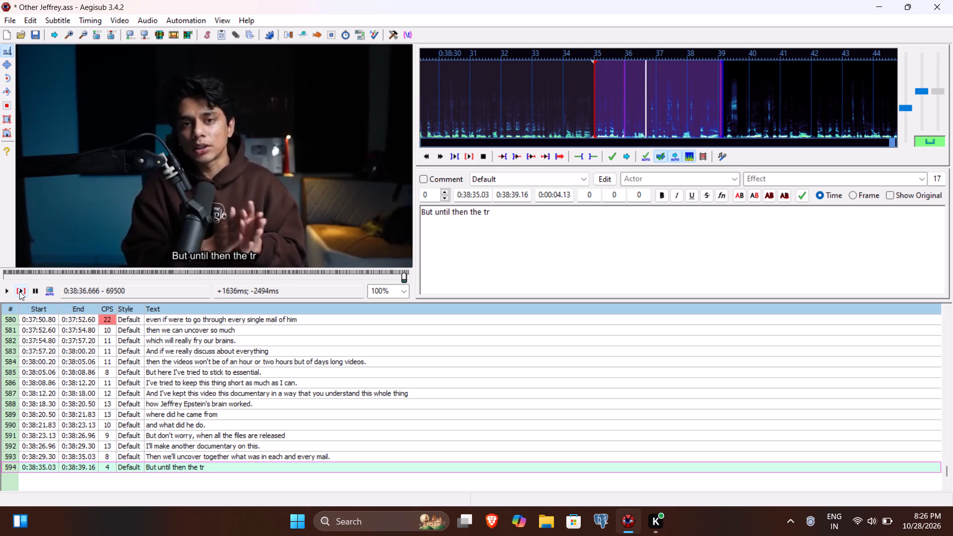
text(uth about Jeffrey Epstein's s)
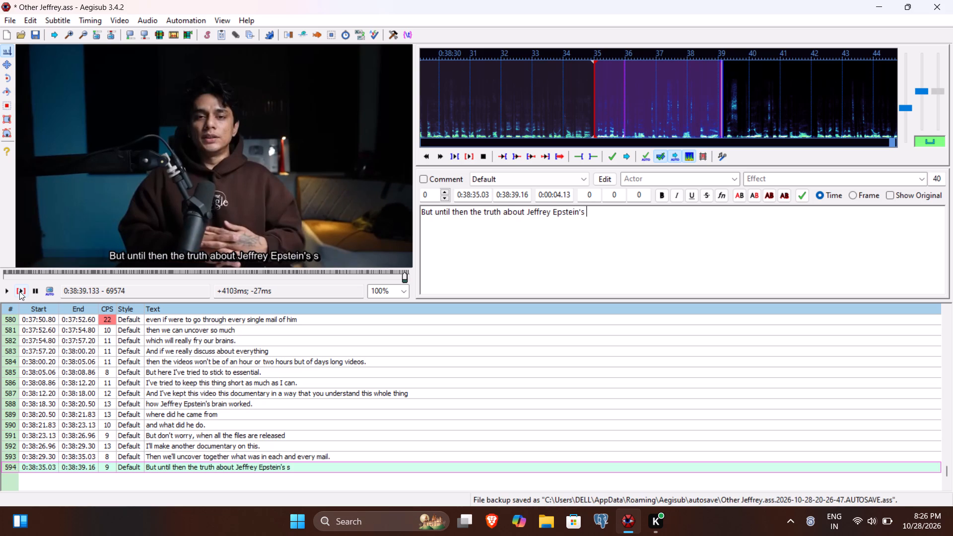
key(BackSpace)
text(past ends here.)
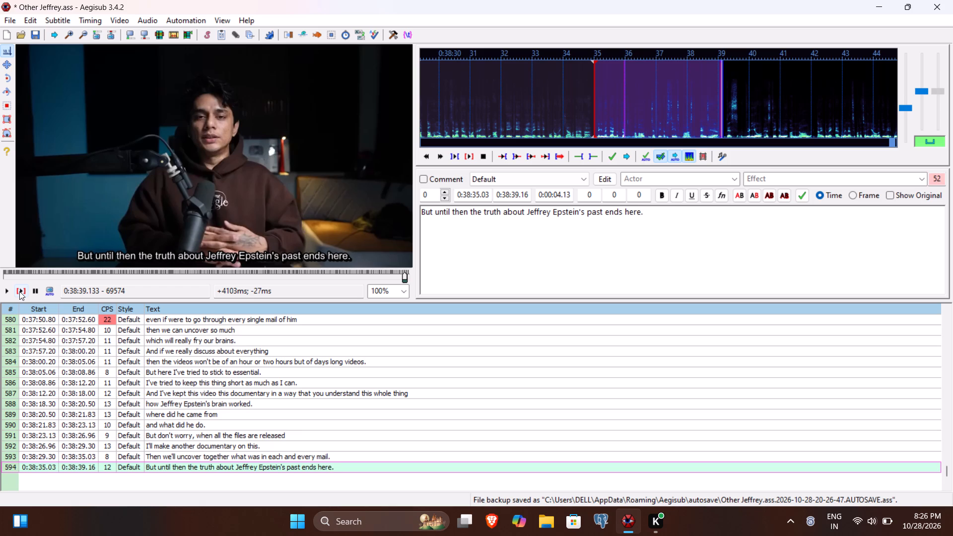
key(ctrl+s)
key(Return)
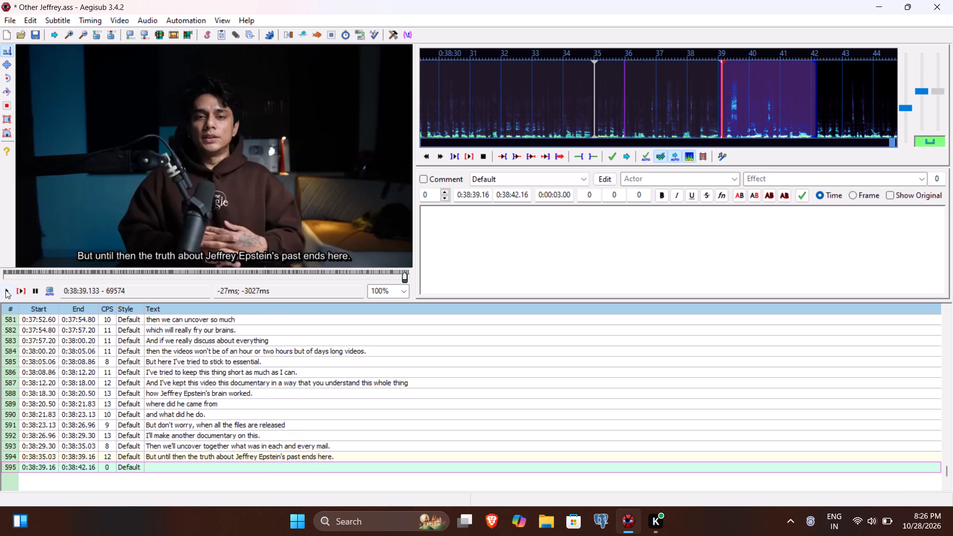
Play the speech for line 595 and set the line's end time to 0:38:42.96.
click(5, 290)
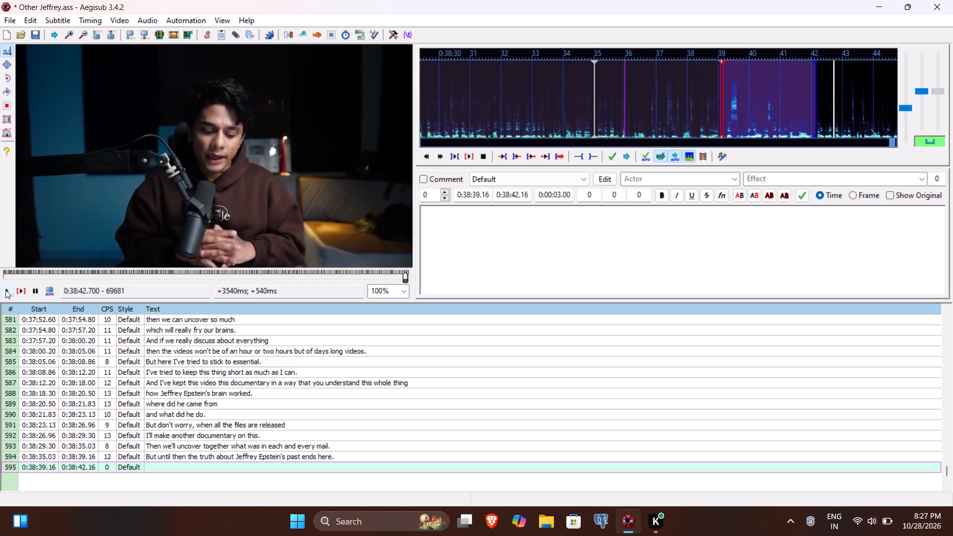
click(5, 290)
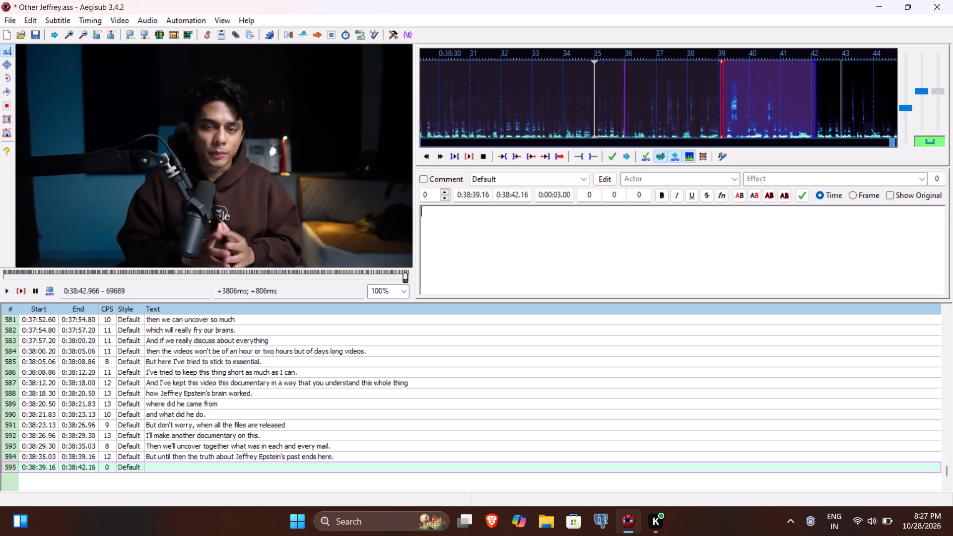
click(521, 196)
text(96)
Caption line 595 with "This video took me a long time to make," and commit the line.
click(504, 251)
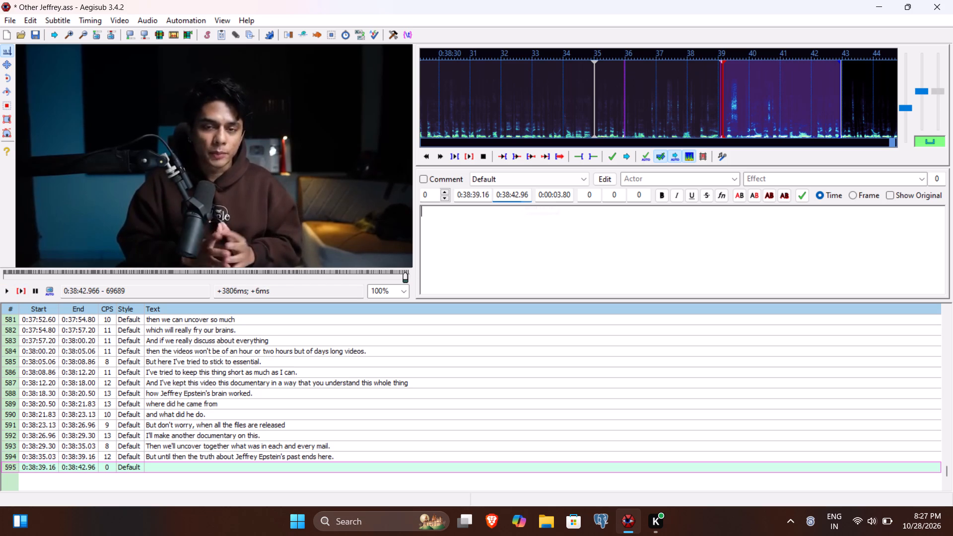
text(This video took me a long time to make,)
key(Return)
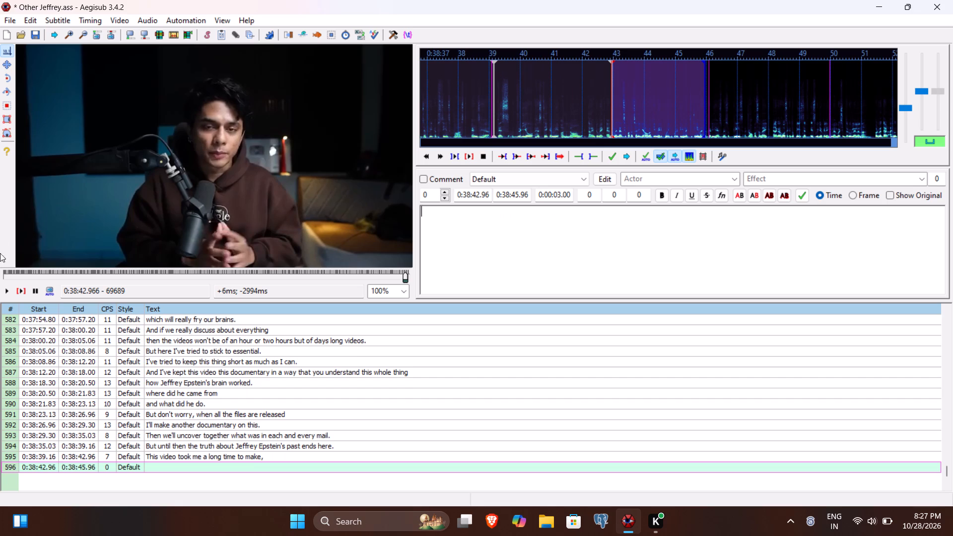
Play the speech for line 596 and set the line's end time to 0:38:46.70.
click(0, 291)
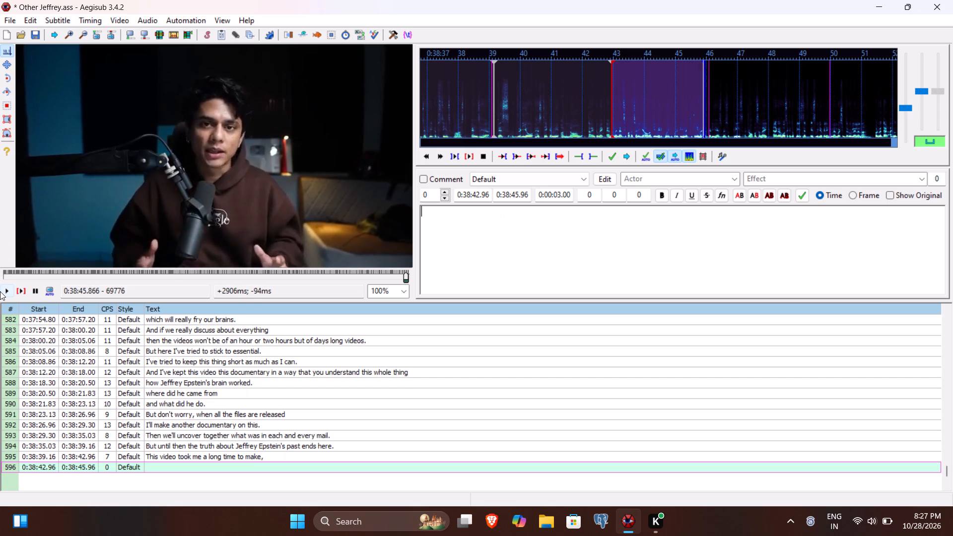
click(0, 291)
double_click(0, 291)
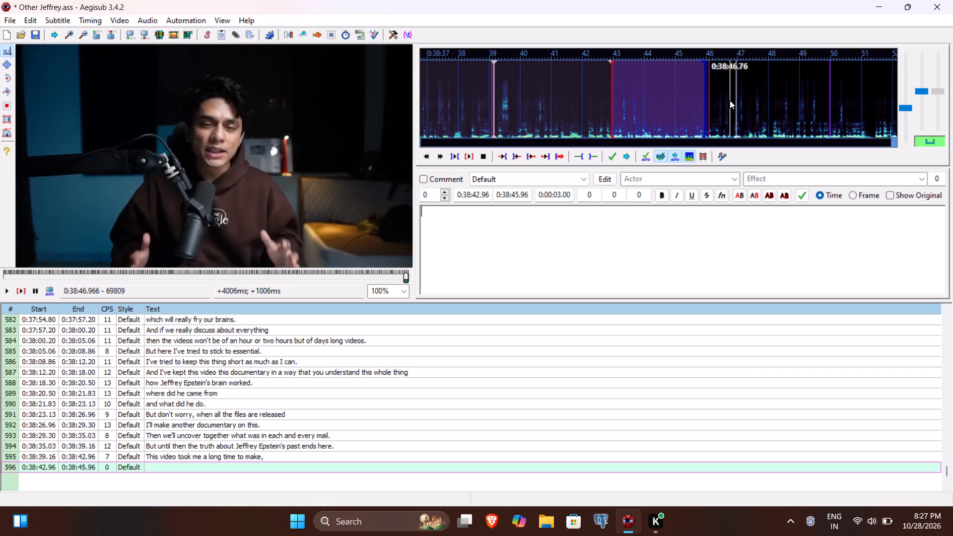
click(514, 196)
text(670)
Caption line 596 with "and you can see that by the duration of the video" and commit the line.
click(490, 261)
text(and you can see that by the duration)
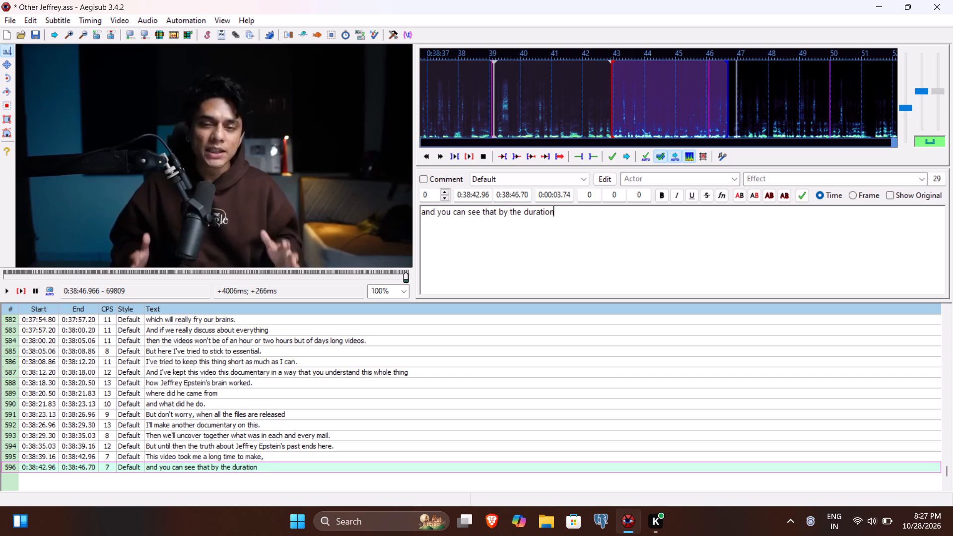
key(space)
text(fo)
key(BackSpace)
key(BackSpace)
text(of the video)
key(Return)
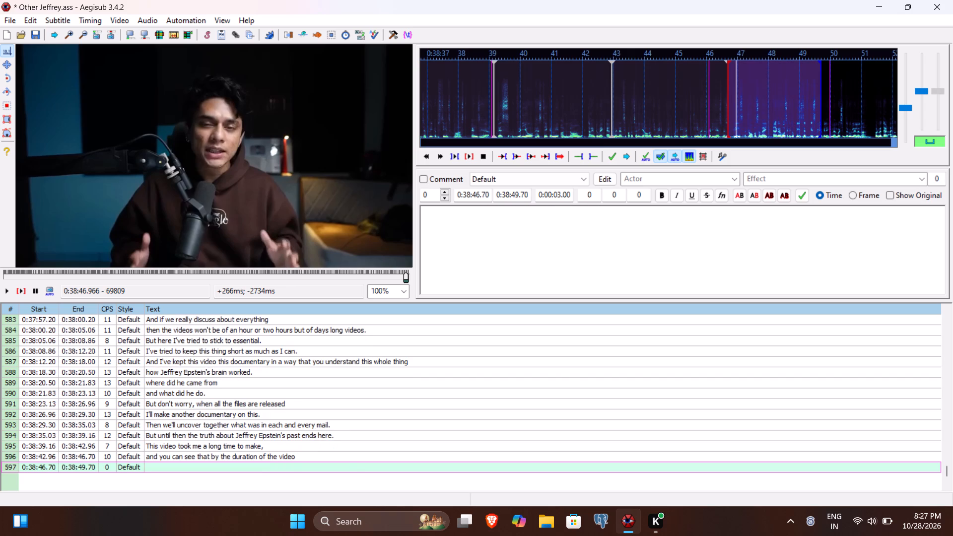
Play the speech for line 597 and set the line's end time to 0:38:48.04.
click(8, 291)
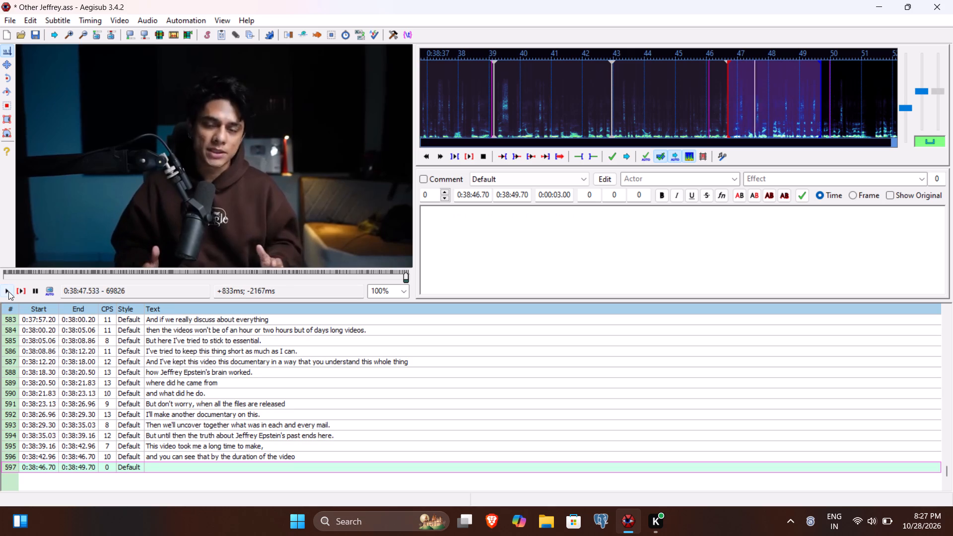
click(8, 291)
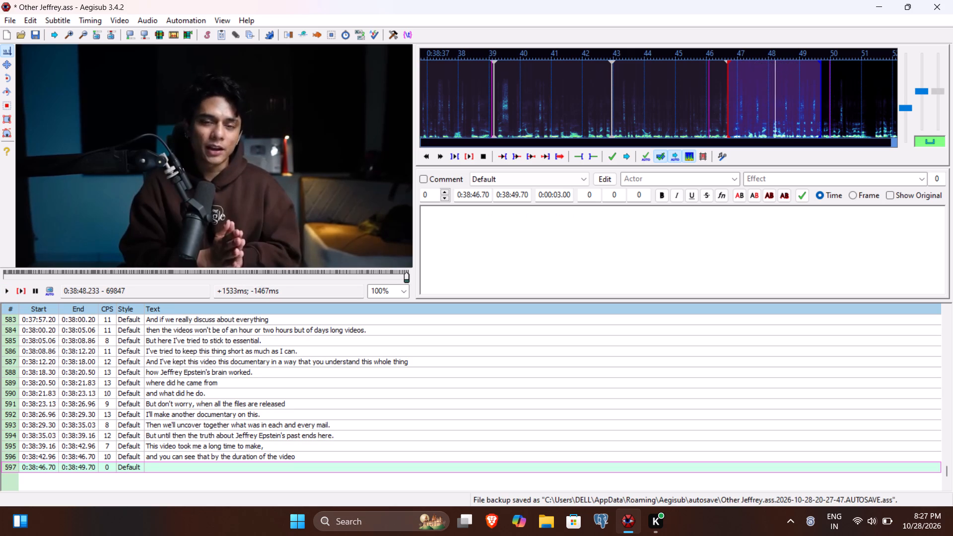
click(513, 196)
text(4805)
key(BackSpace)
key(4)
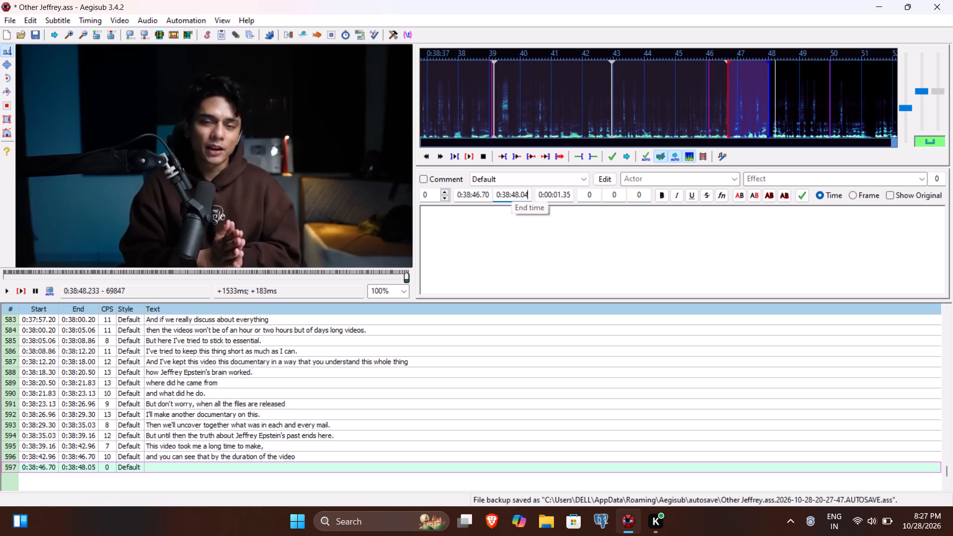
key(shift+s)
Caption line 597 with "So please drop us a like." and commit the line.
click(494, 236)
text(So please drop us a like.)
key(Return)
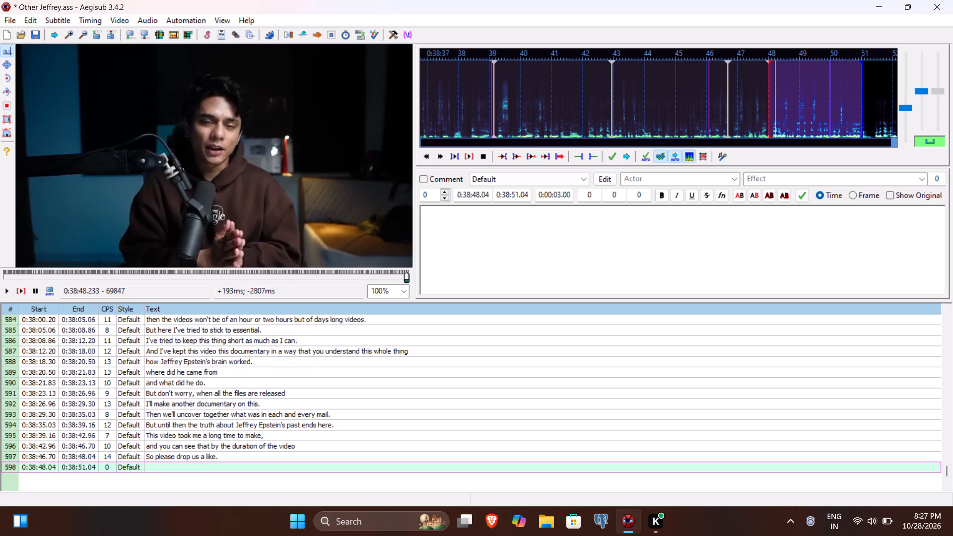
Play the speech for line 598 and set the line's end time to 0:38:51.36.
click(18, 287)
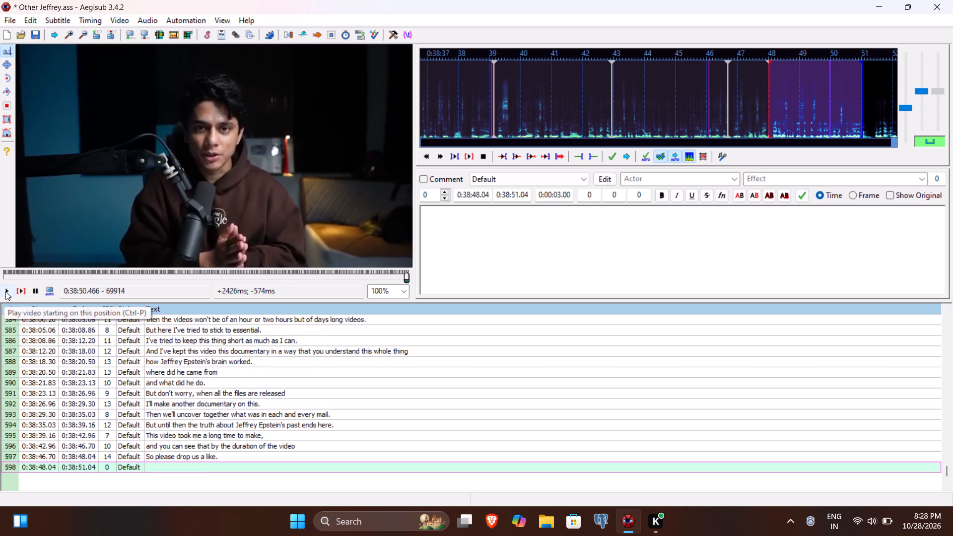
double_click(5, 291)
click(5, 291)
click(5, 291)
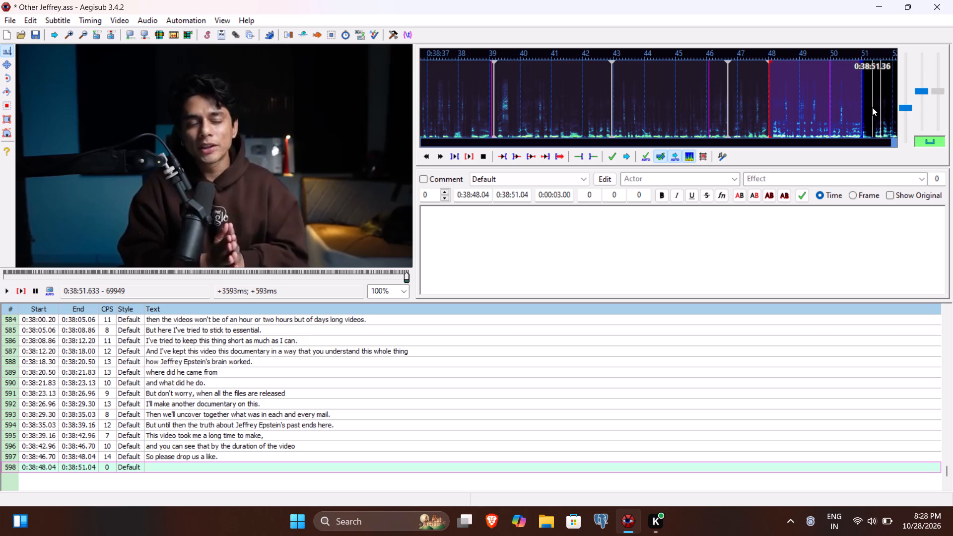
click(519, 195)
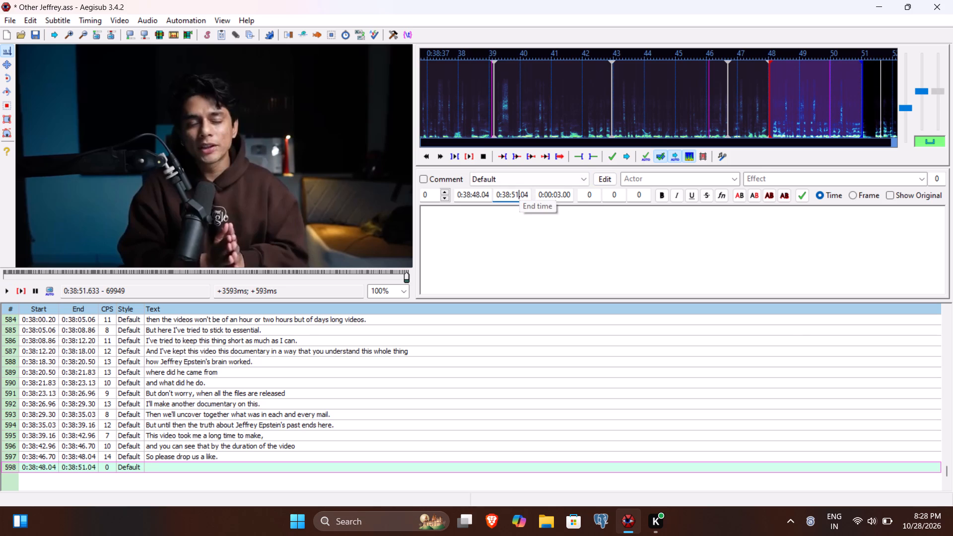
text(36)
Caption line 598 with "And if possible please join membership for this video." and commit the line.
click(506, 233)
text(And if possible please)
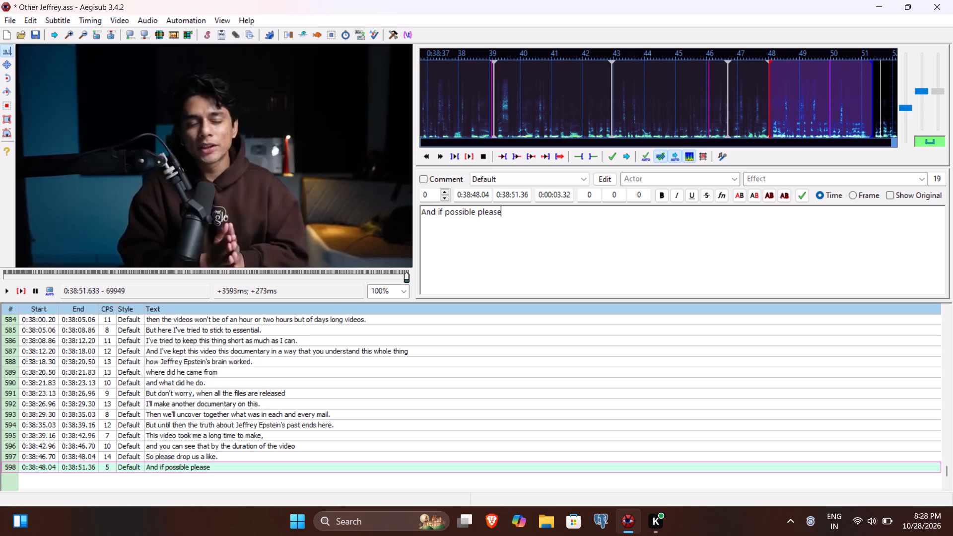
key(space)
text(join member)
text(ship for the)
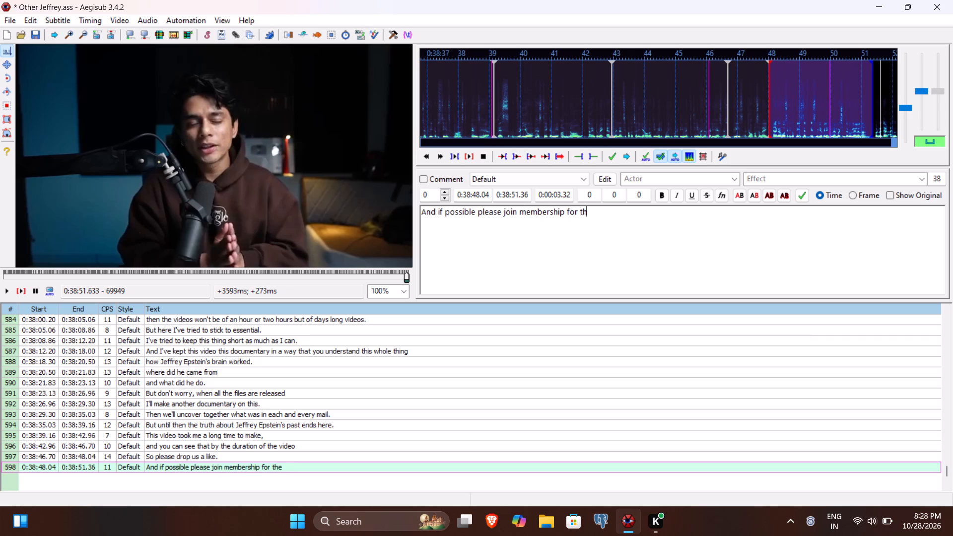
key(BackSpace)
text(is video)
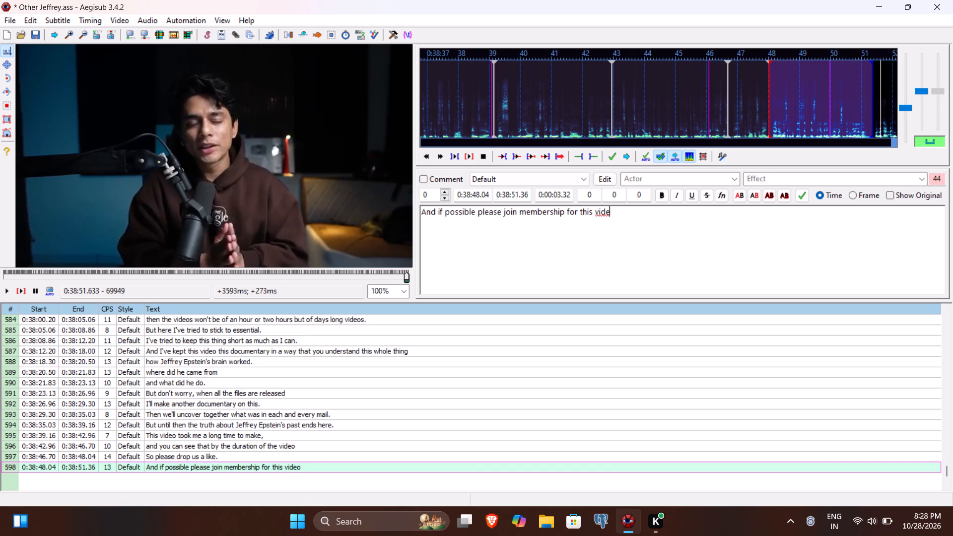
key(period)
key(Return)
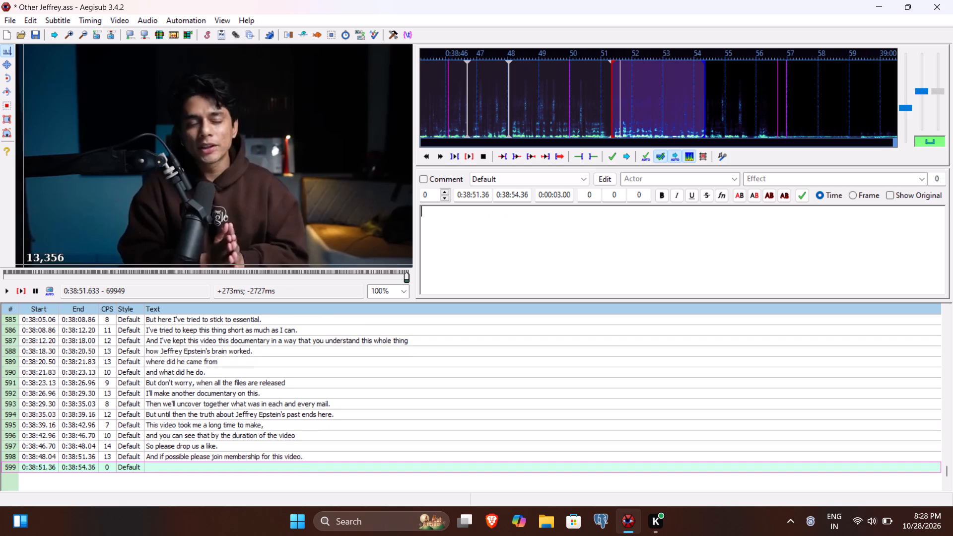
Play the speech for line 599 and set the line's end time to 0:38:54.43.
click(5, 295)
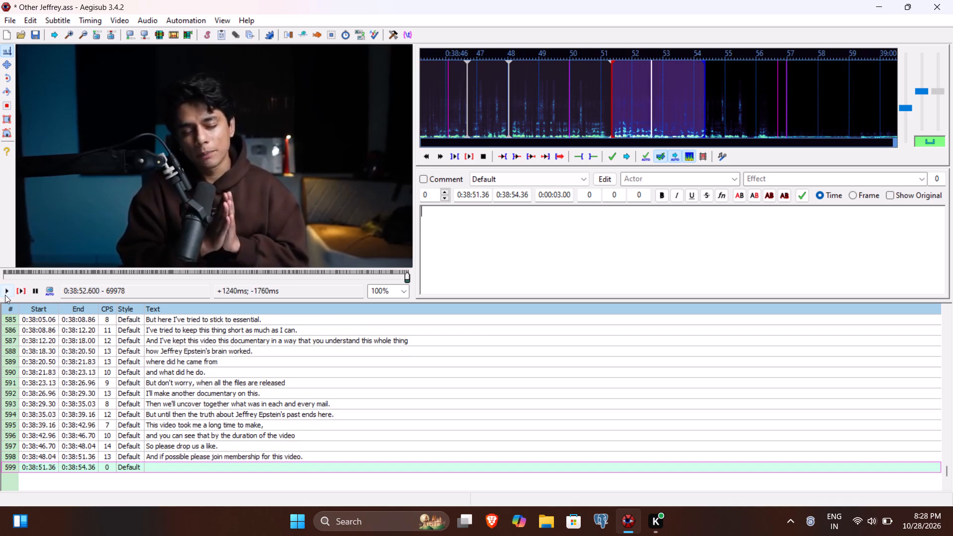
click(5, 295)
click(5, 295)
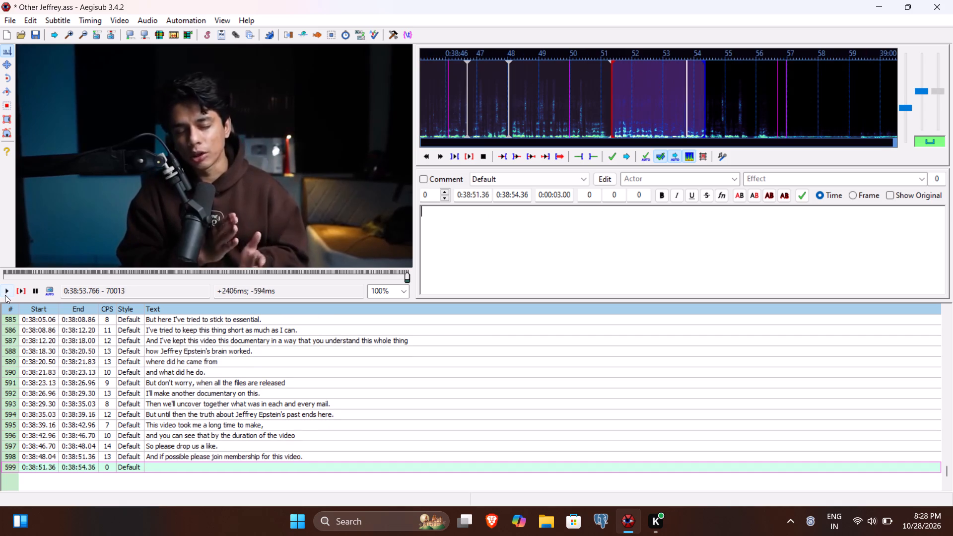
click(5, 295)
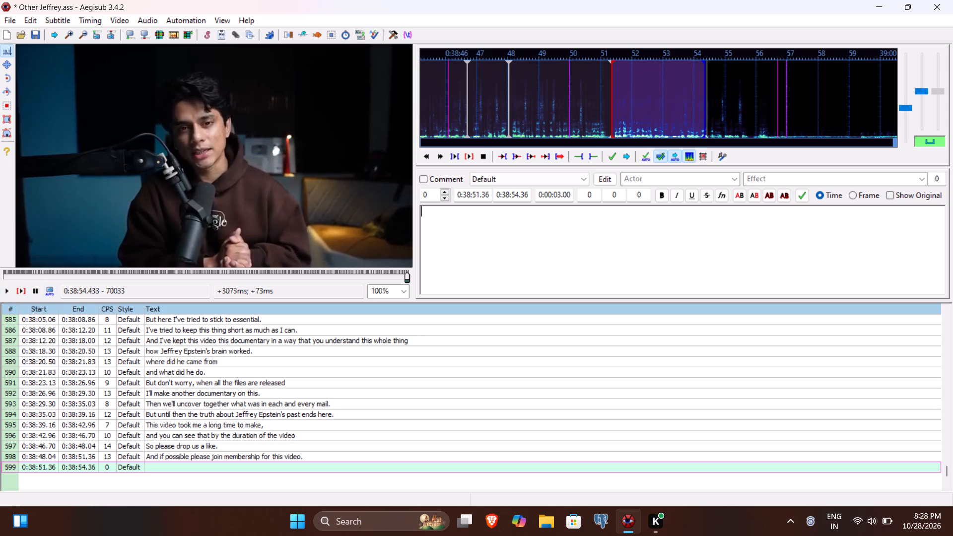
click(520, 193)
text(43)
Caption line 599 with "And with that I hope you guys are healthy, please share with your loved ones.", replaying the speech as needed, and commit.
click(512, 218)
text(And witht)
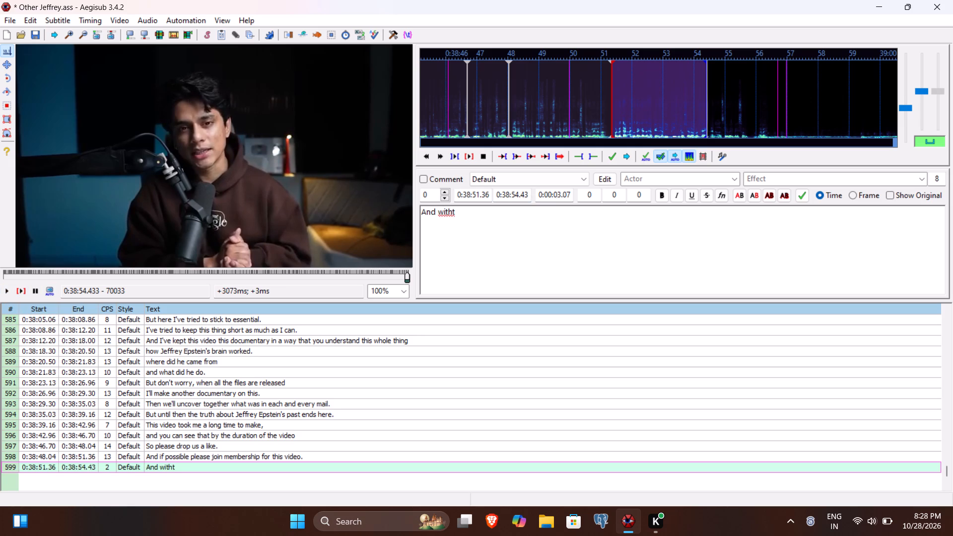
key(BackSpace)
key(space)
text(that I hope you guys ar)
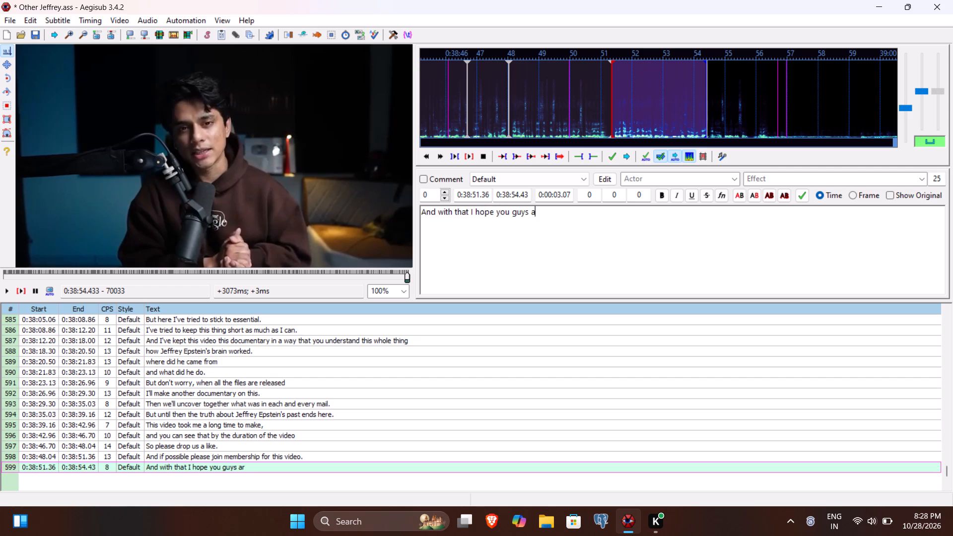
key(space)
key(BackSpace)
text(e healthy)
key(space)
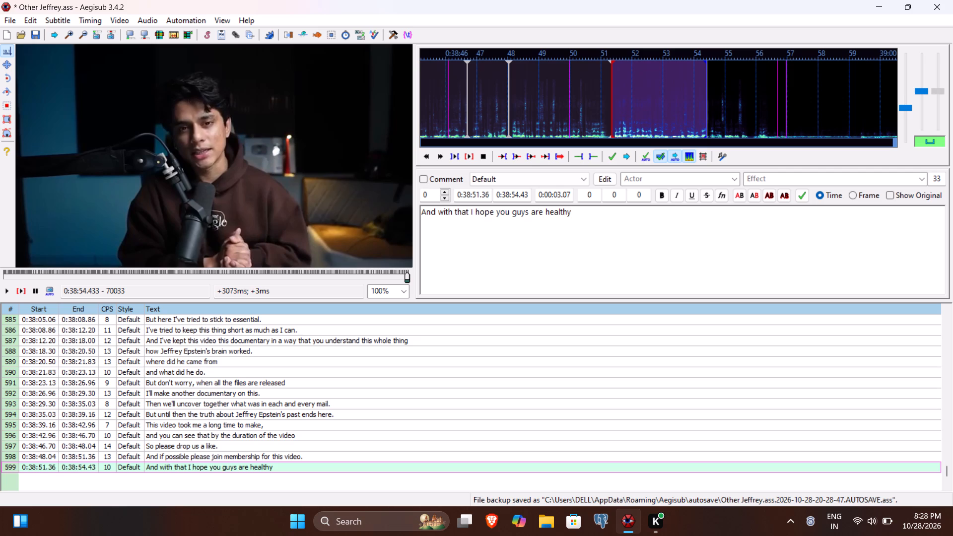
key(BackSpace)
text(, p)
click(22, 290)
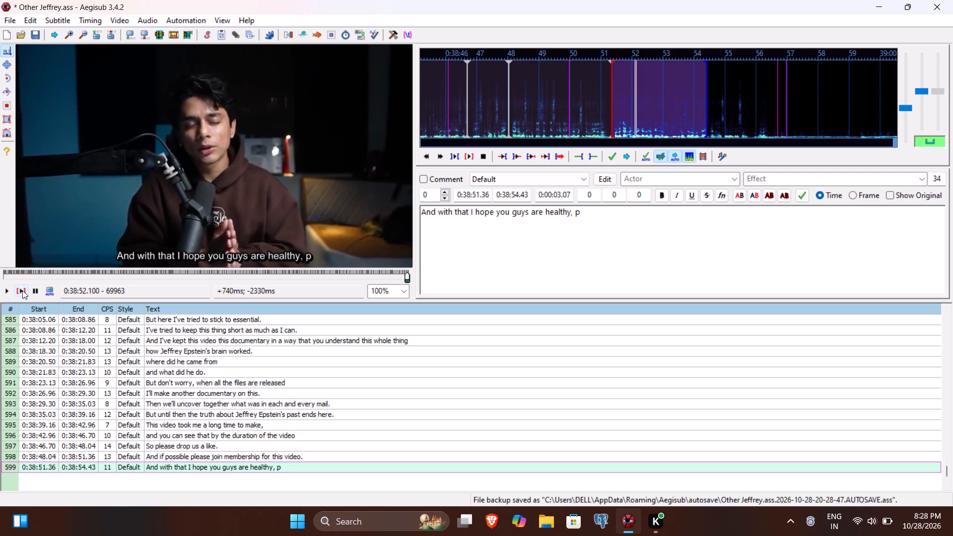
text(lease)
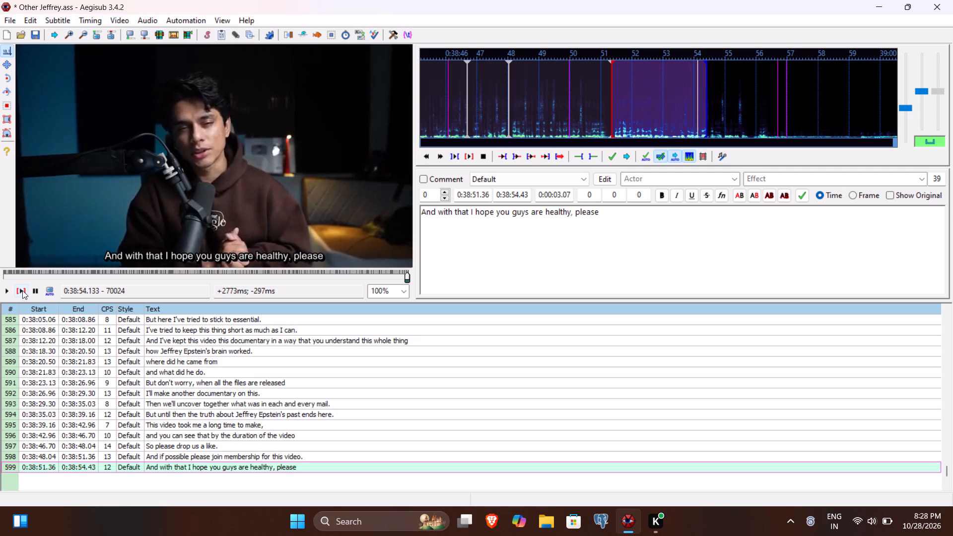
key(space)
text(share)
key(space)
text(with your loved oe)
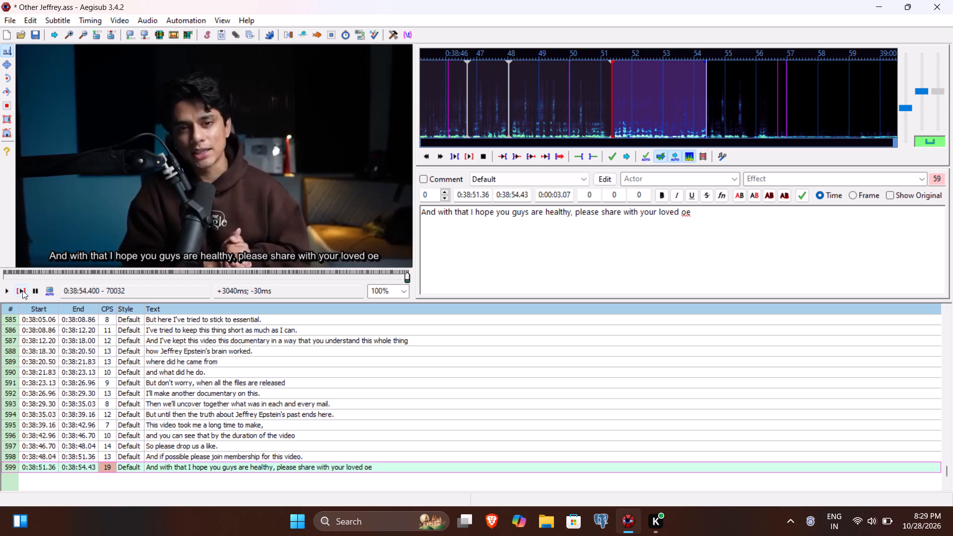
key(BackSpace)
text(nes.)
key(Return)
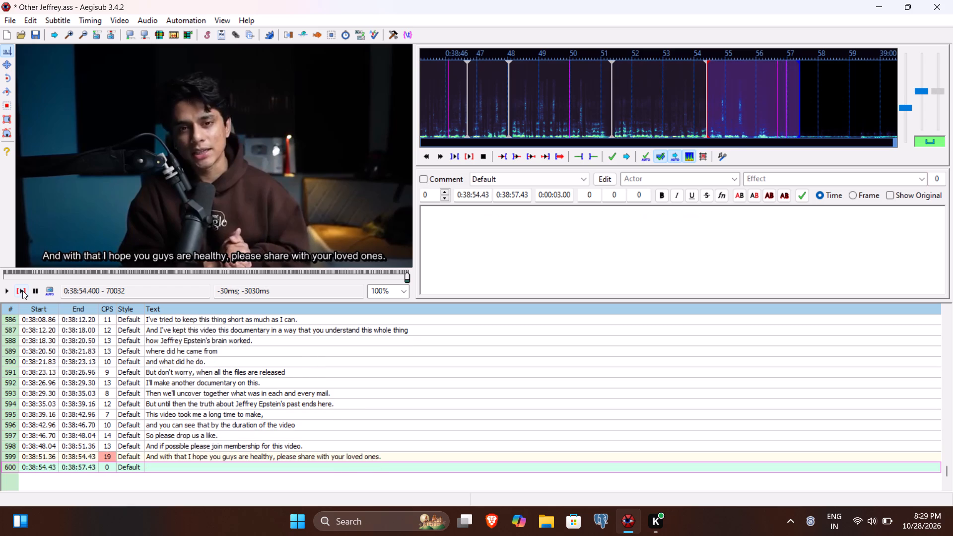
Play the speech for line 600, caption it "And I'll see you very very soon. Bye bye." and save the subtitle file.
click(22, 290)
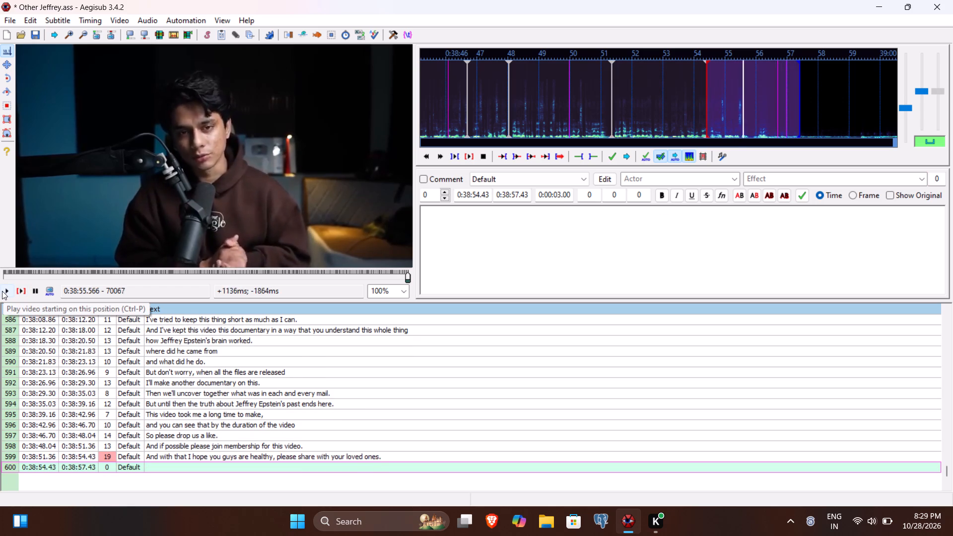
click(2, 291)
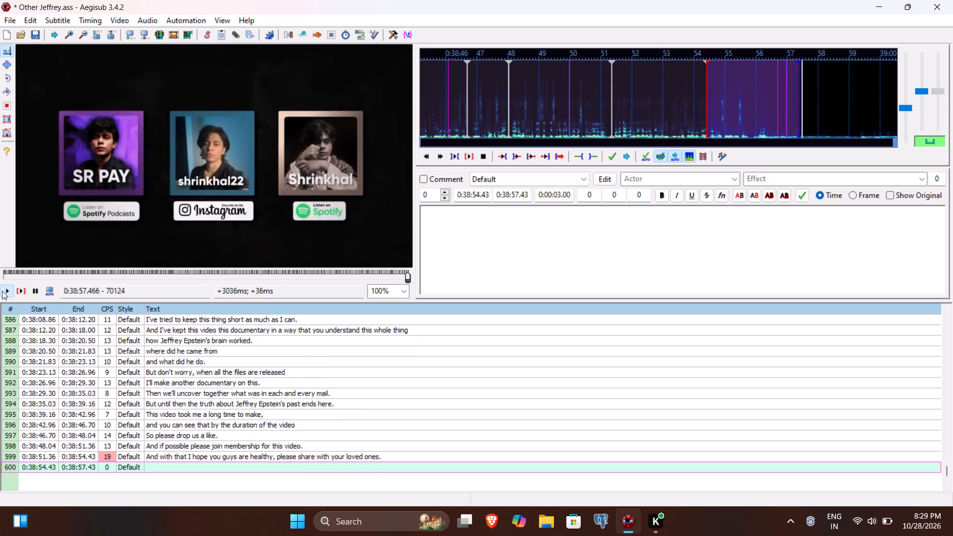
click(18, 290)
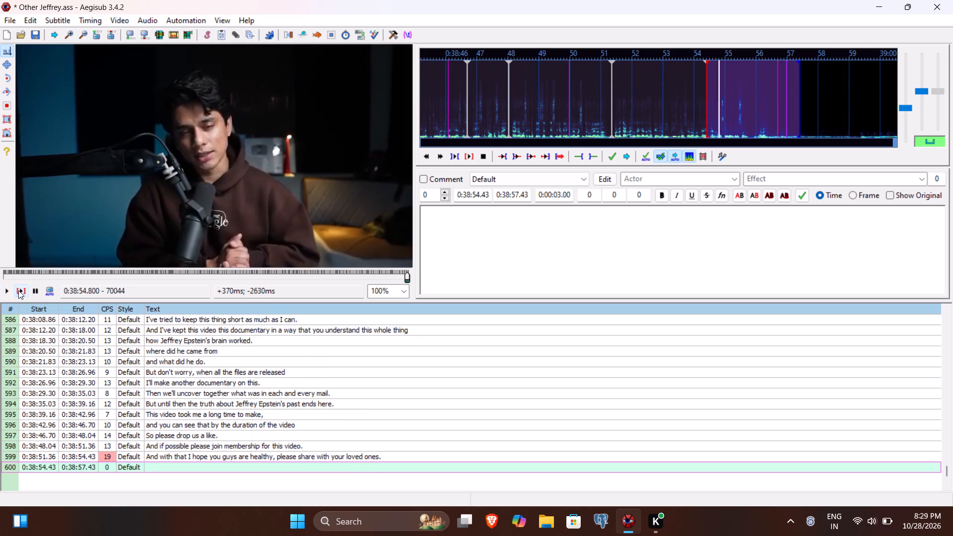
text(And i)
key(BackSpace)
key(shift+i)
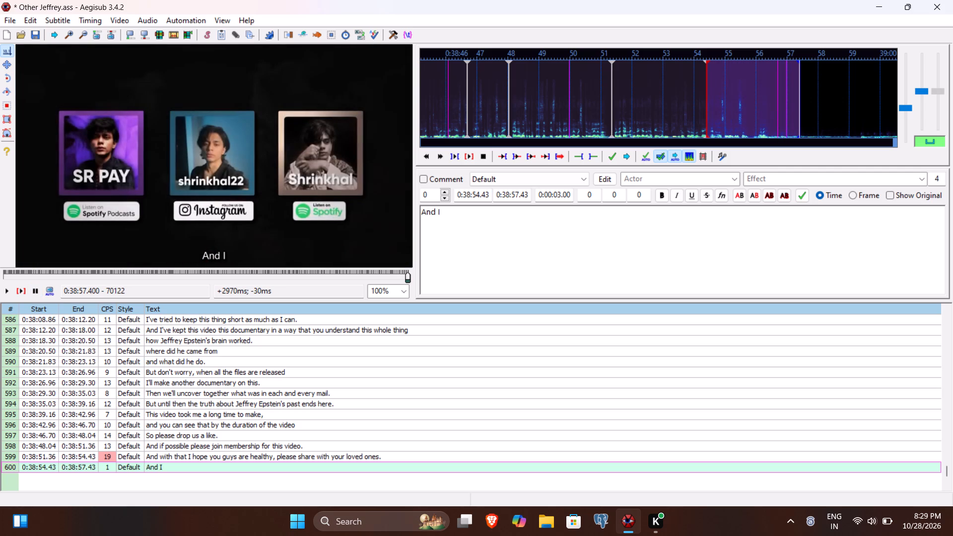
text('ll see you v)
text(ery very soon.)
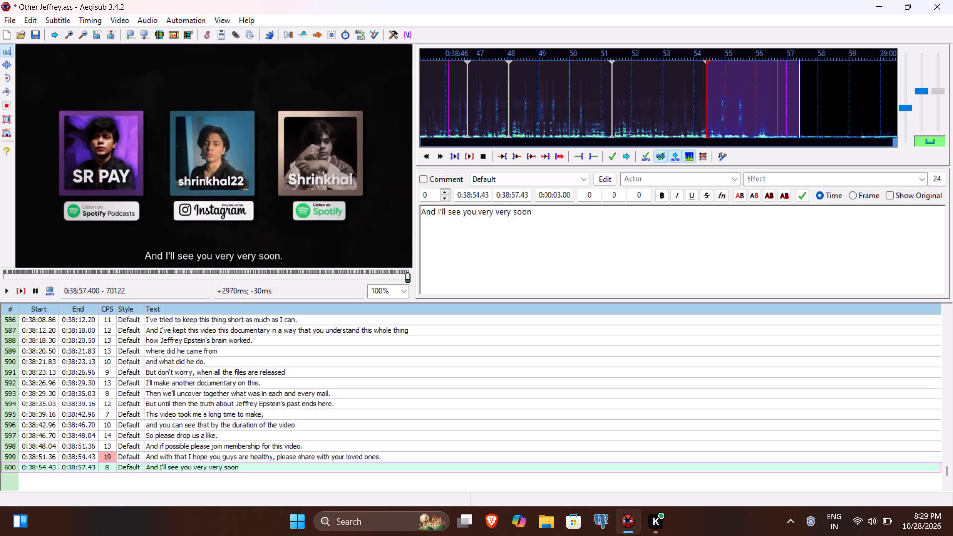
key(ctrl+s)
key(space)
text(Bye b)
text(ye.)
key(ctrl+s)
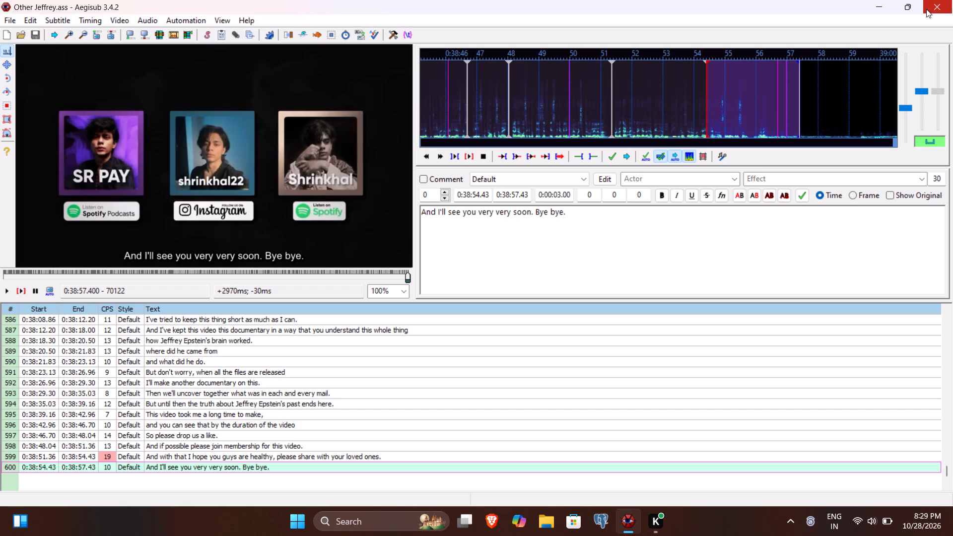
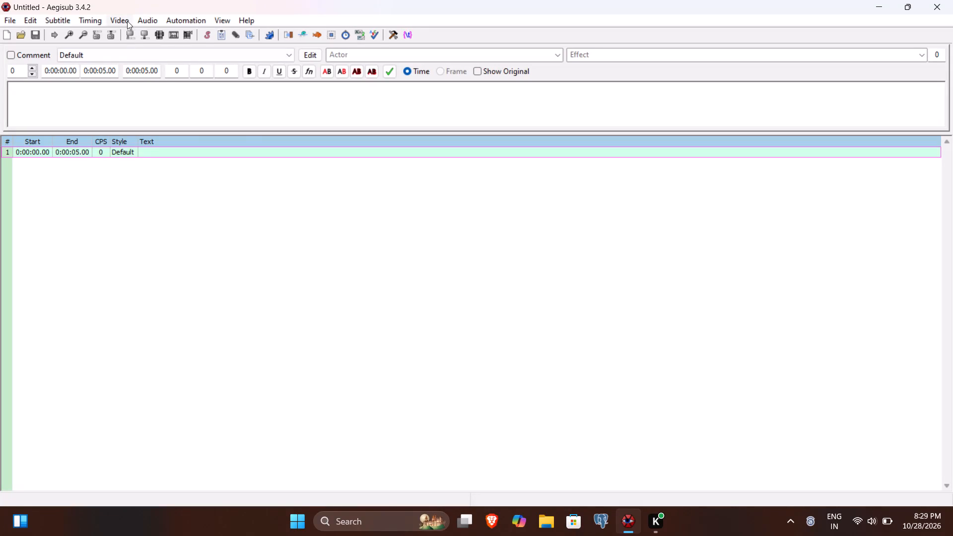
Open the video INDIAN CONSPIRACY THEORIES #6 from the Video material folder in the new untitled subtitle project.
click(126, 20)
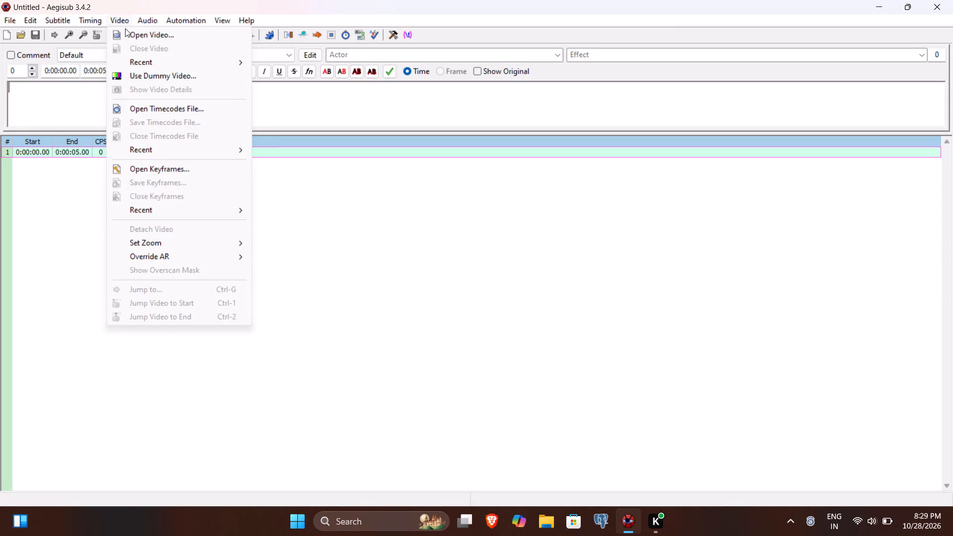
click(128, 33)
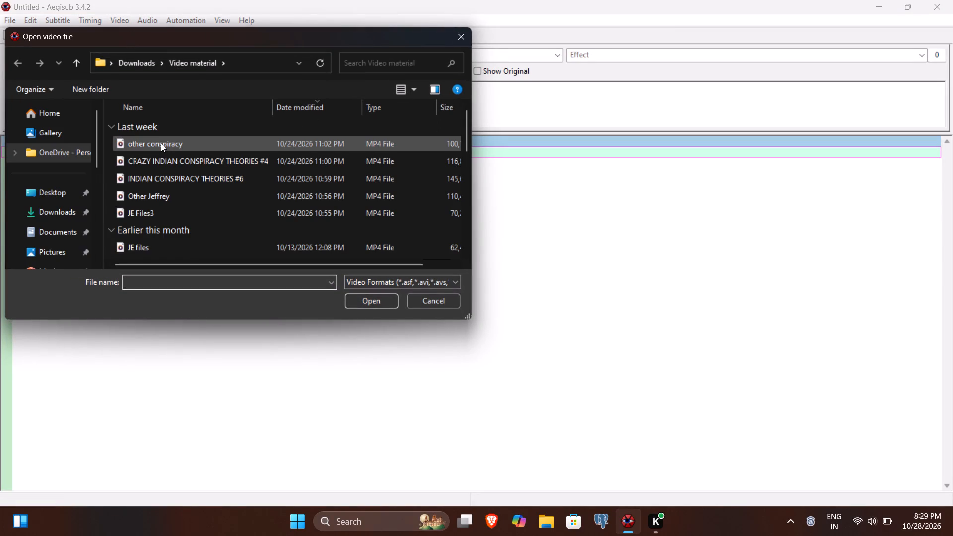
double_click(173, 184)
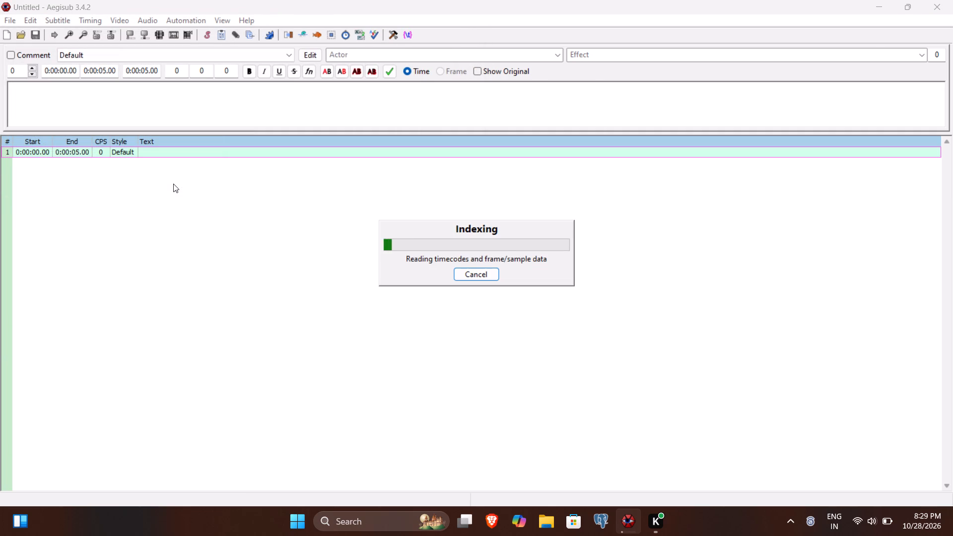
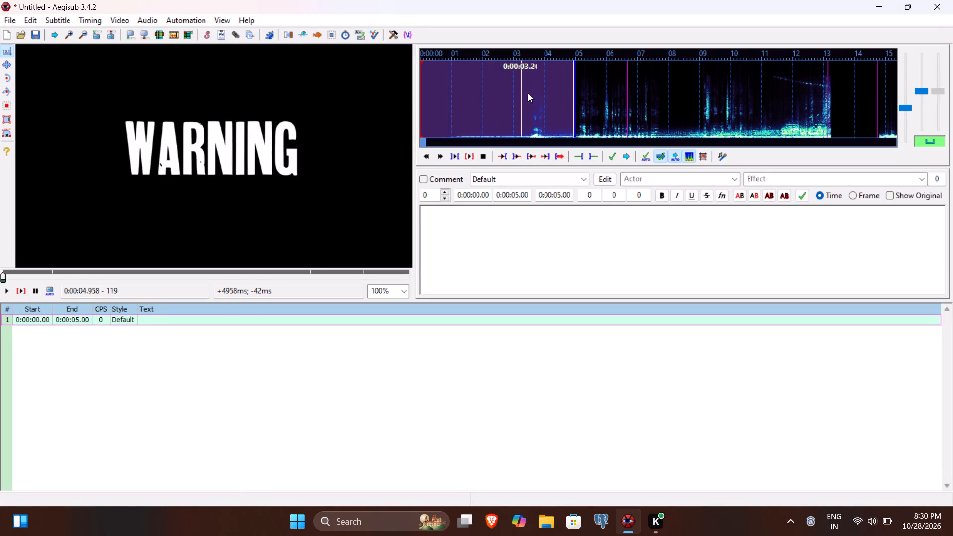
Time the first subtitle line from 0:00:03.50 to 0:00:04.12 and give it the text "Warning".
click(477, 196)
key(BackSpace)
text(35)
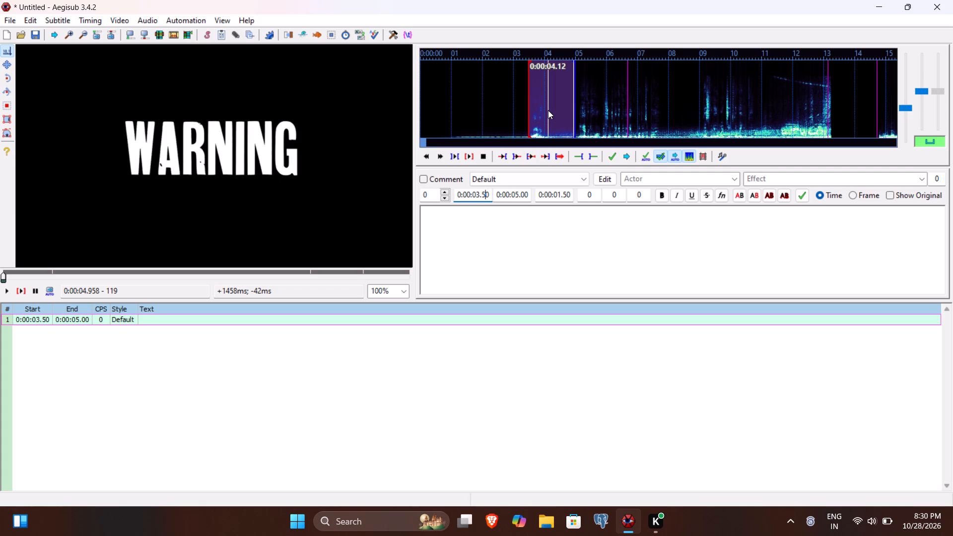
click(514, 194)
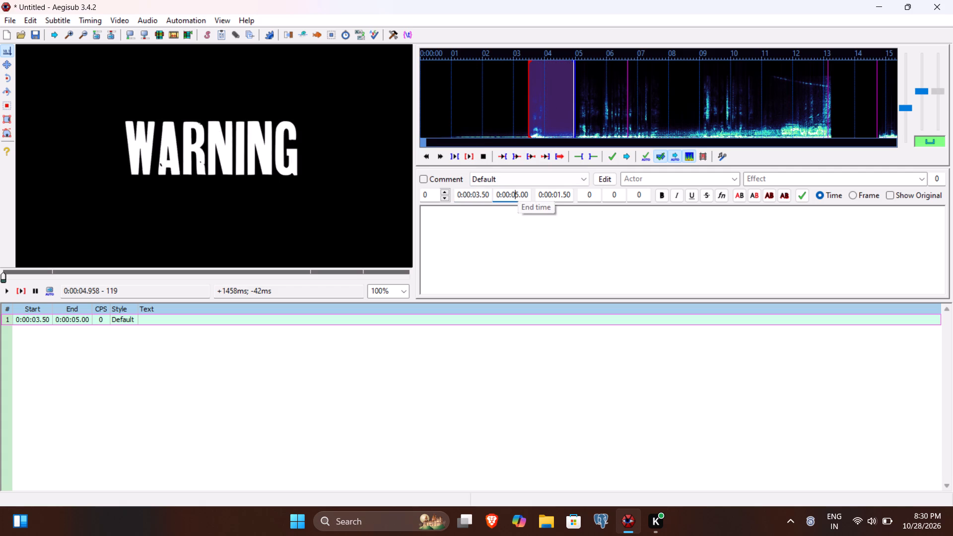
text(412)
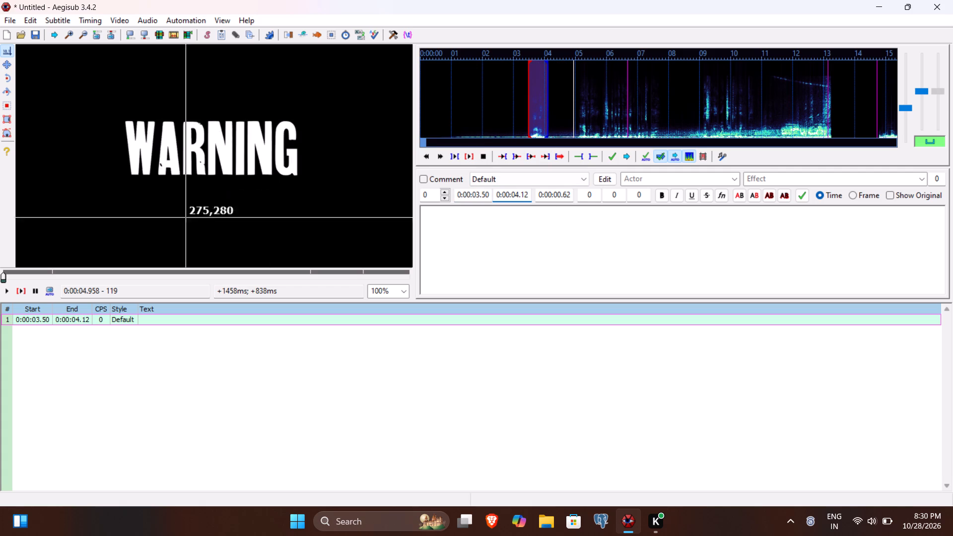
click(23, 291)
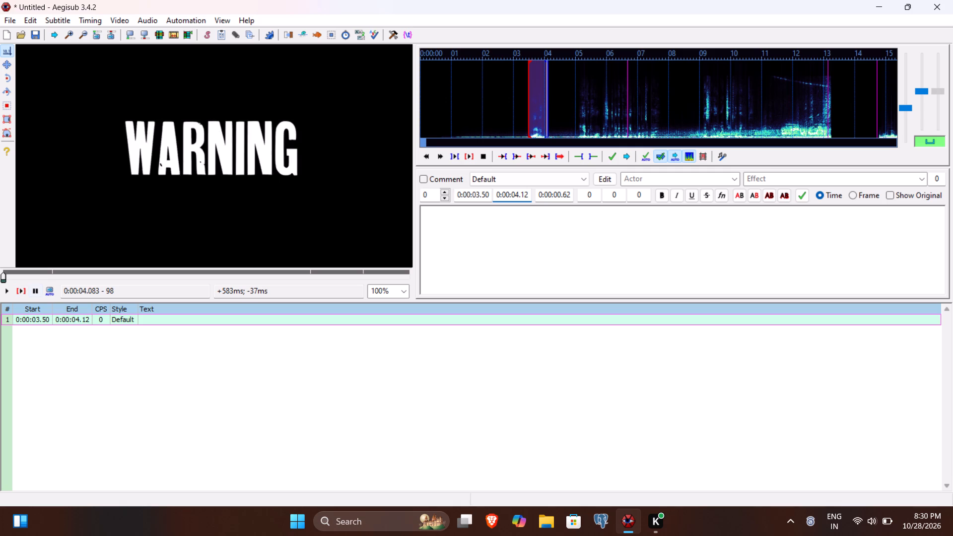
click(544, 229)
text(Warning)
Set the Default style's font size to 18 and commit the first subtitle line to start a second one.
click(597, 181)
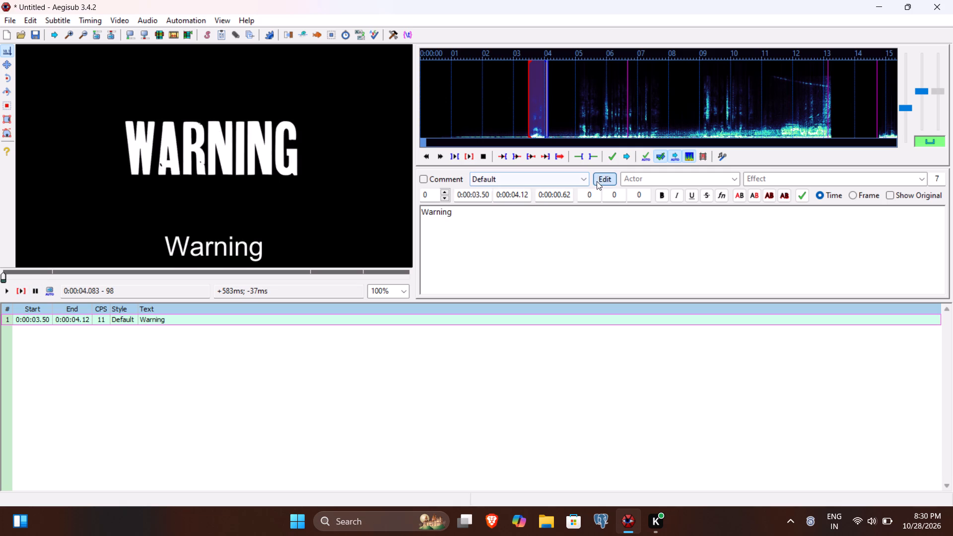
double_click(636, 194)
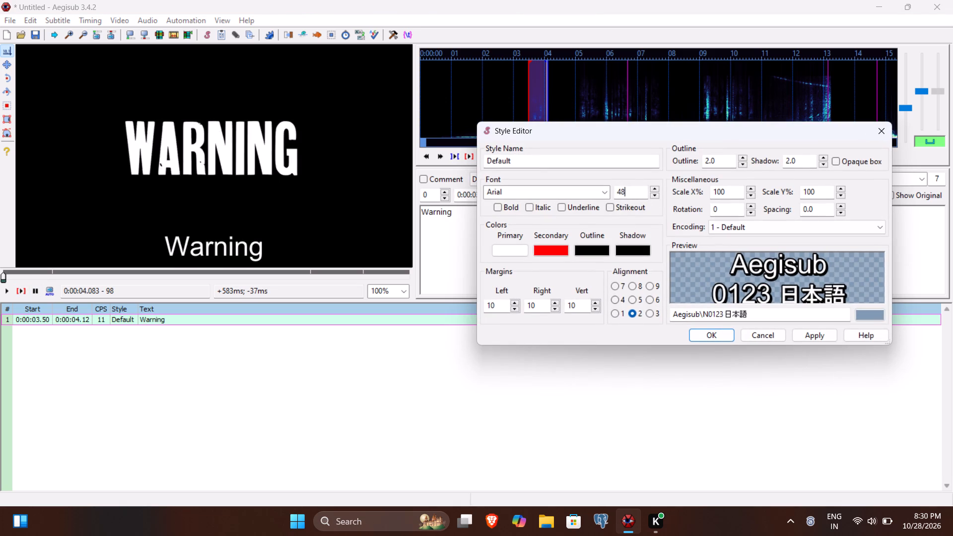
text(18)
key(Return)
click(545, 267)
key(Return)
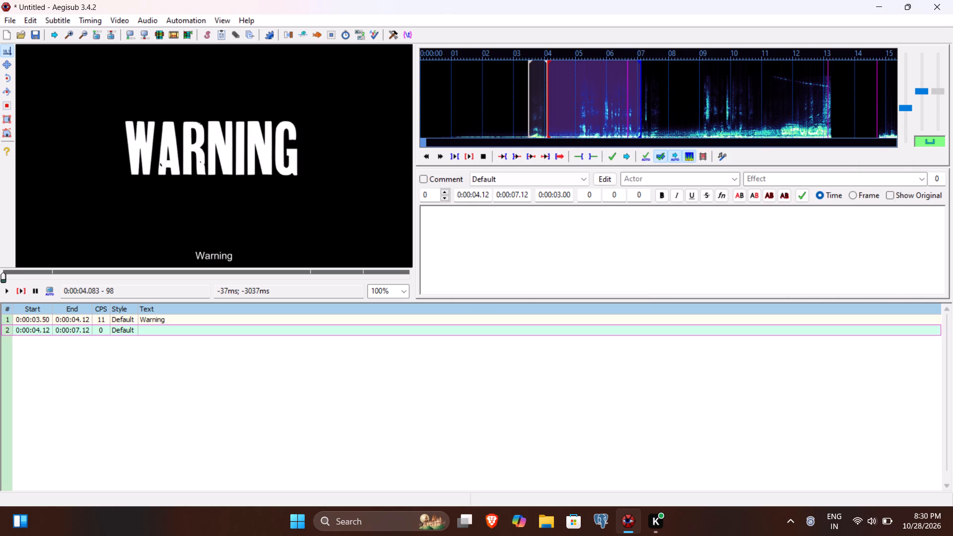
Play the second line's audio and time the line from 0:00:05.06 to 0:00:07.70.
click(20, 291)
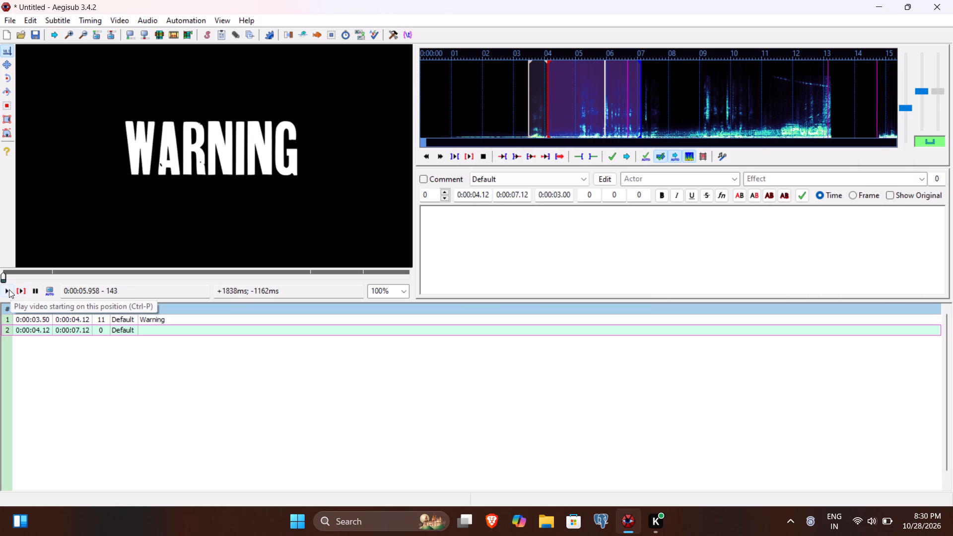
click(9, 289)
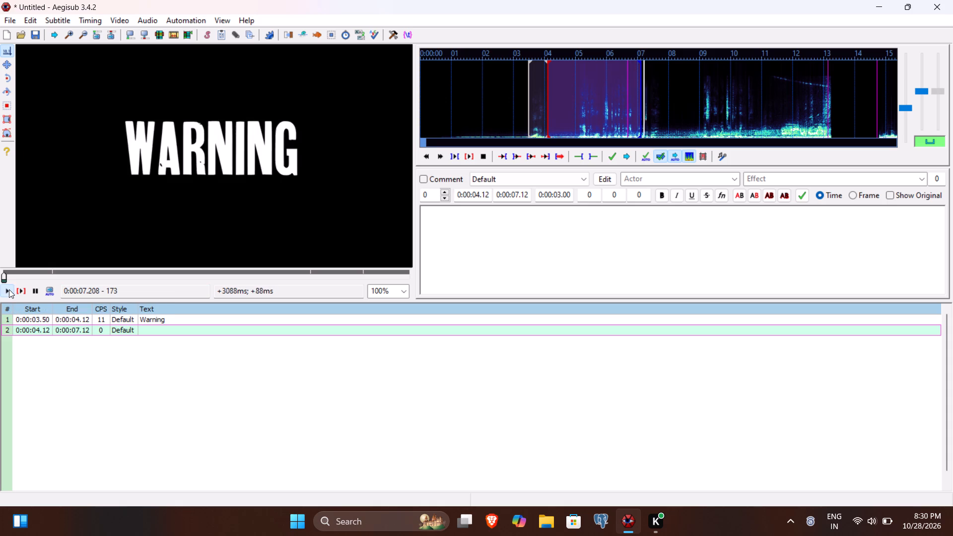
click(9, 289)
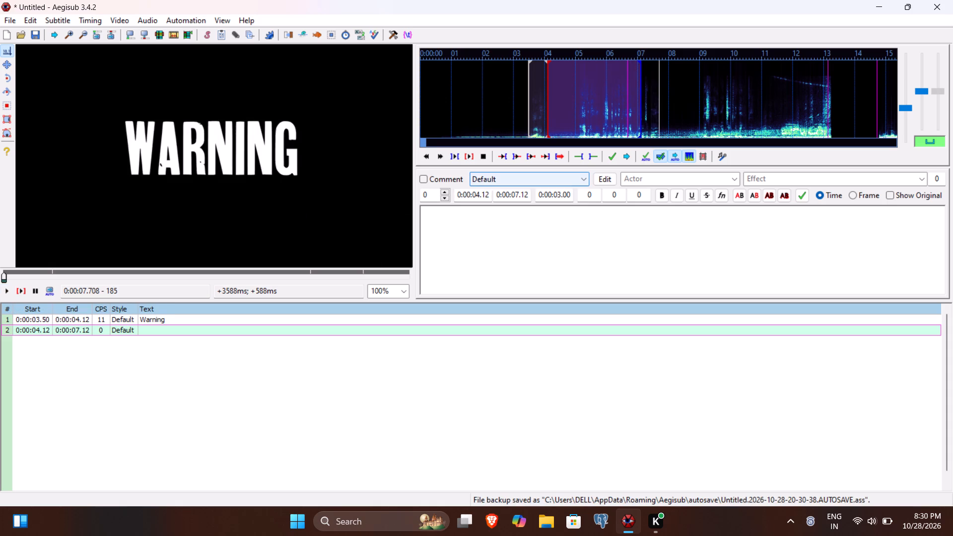
click(513, 198)
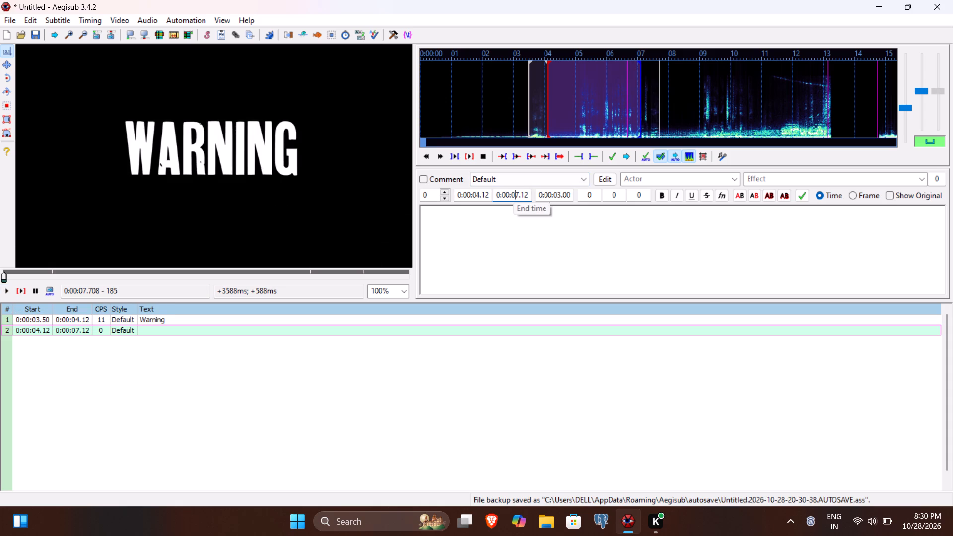
text(770)
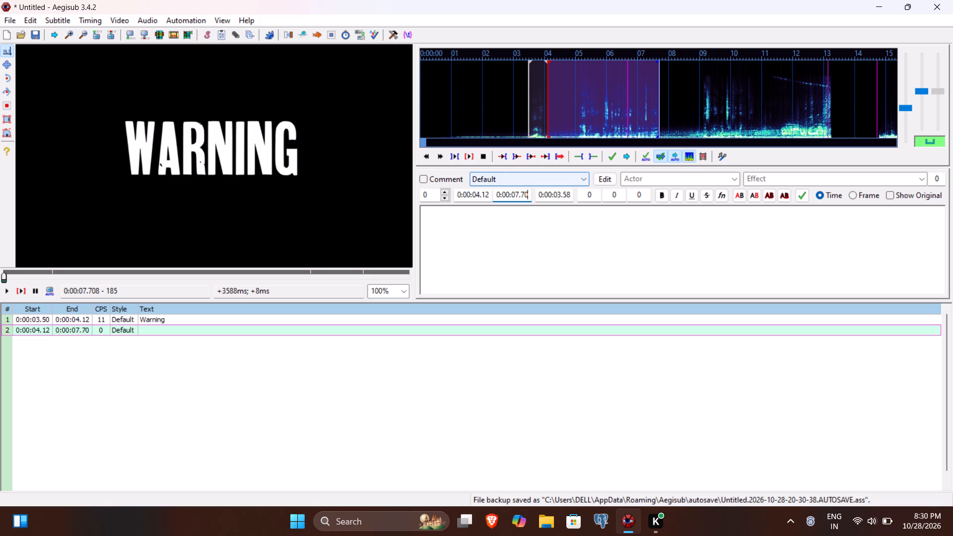
click(475, 195)
text(506)
Write "This video could change your thought process." as the second subtitle and commit it.
click(472, 221)
text(This)
key(space)
text(video could change)
key(space)
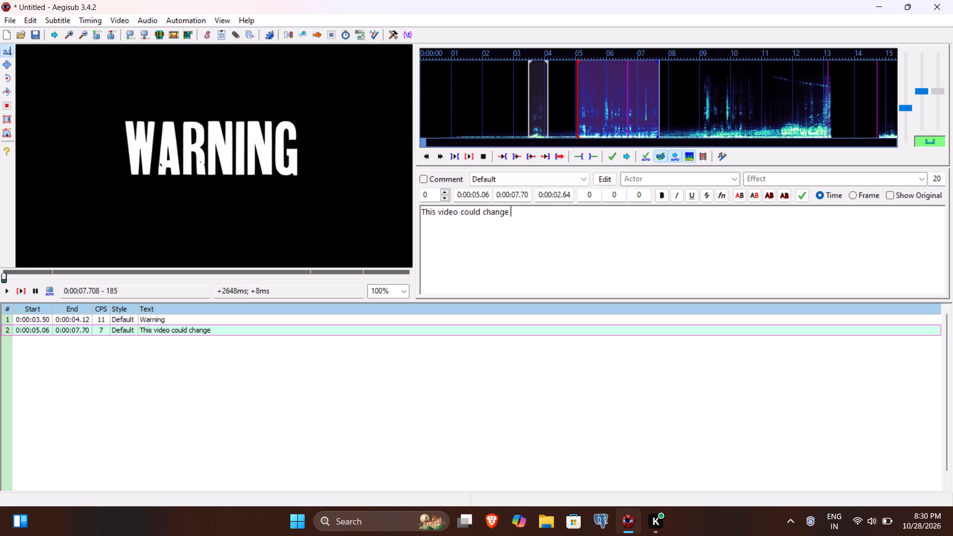
text(your thought process)
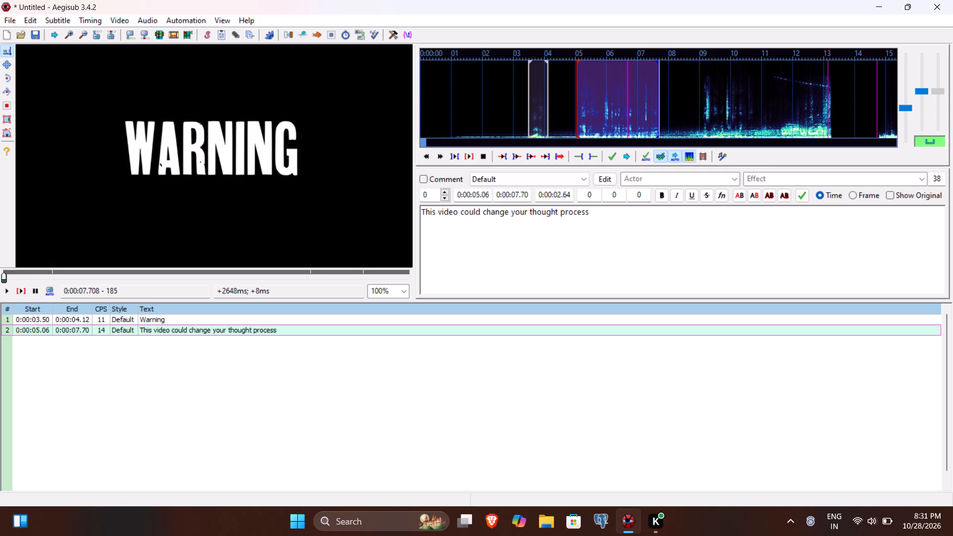
key(period)
key(Return)
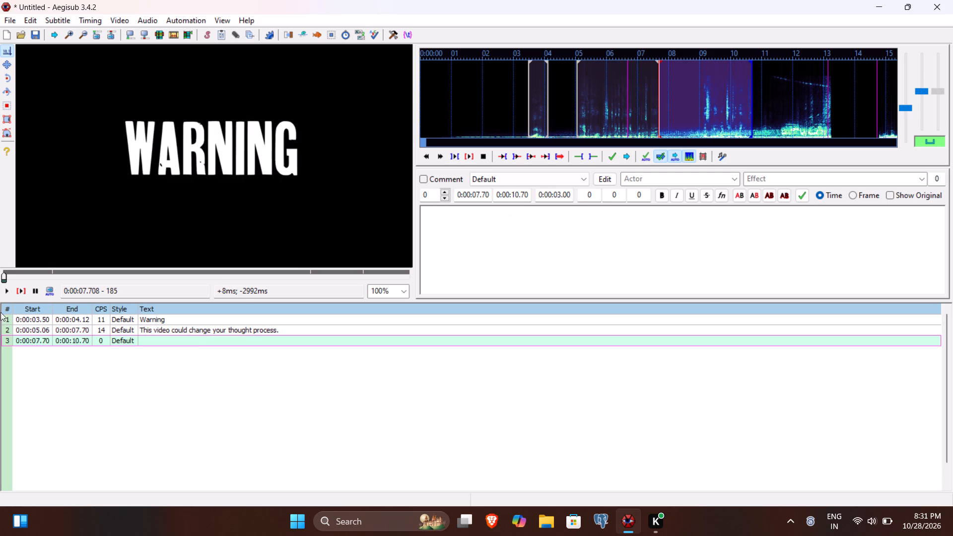
Play the third line's section and time the line from 0:00:08.98 to 0:00:10.87.
click(22, 292)
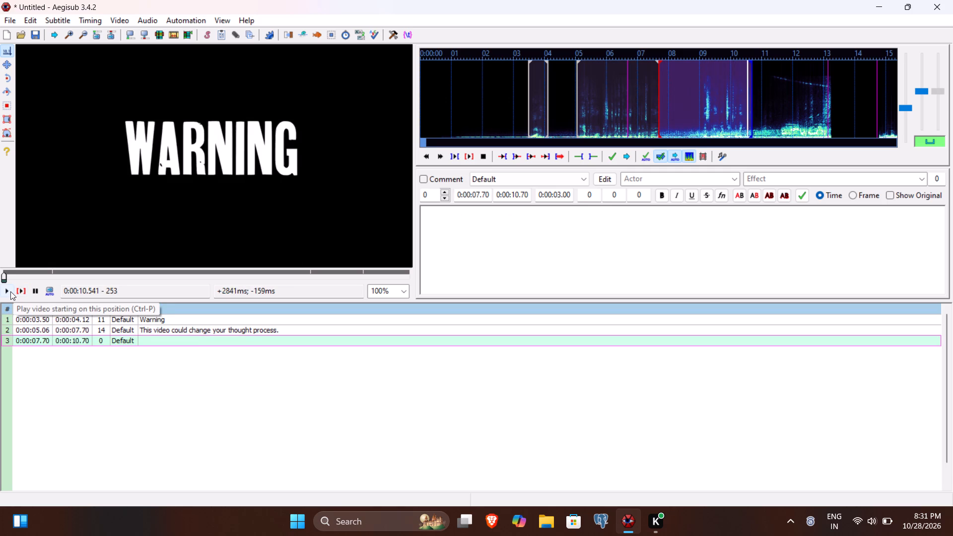
double_click(10, 291)
click(23, 290)
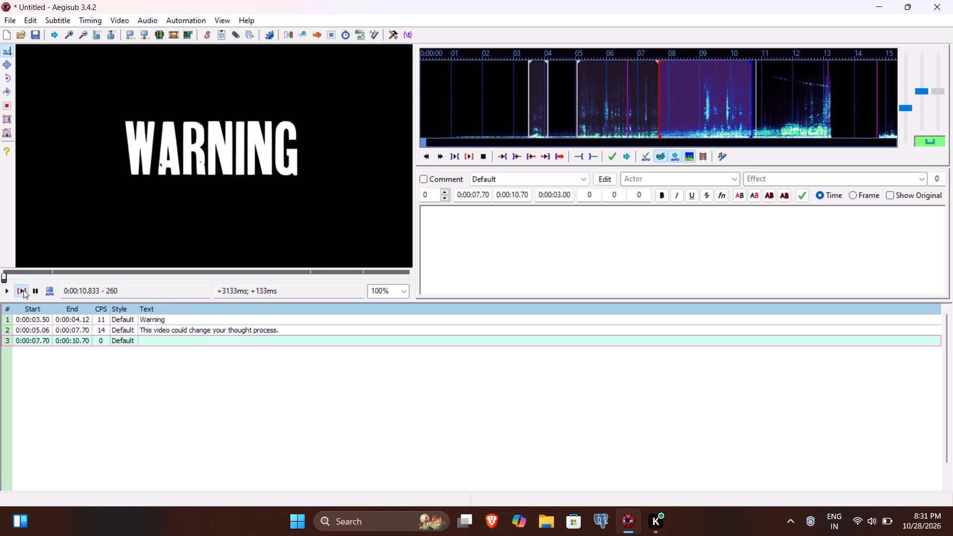
double_click(2, 290)
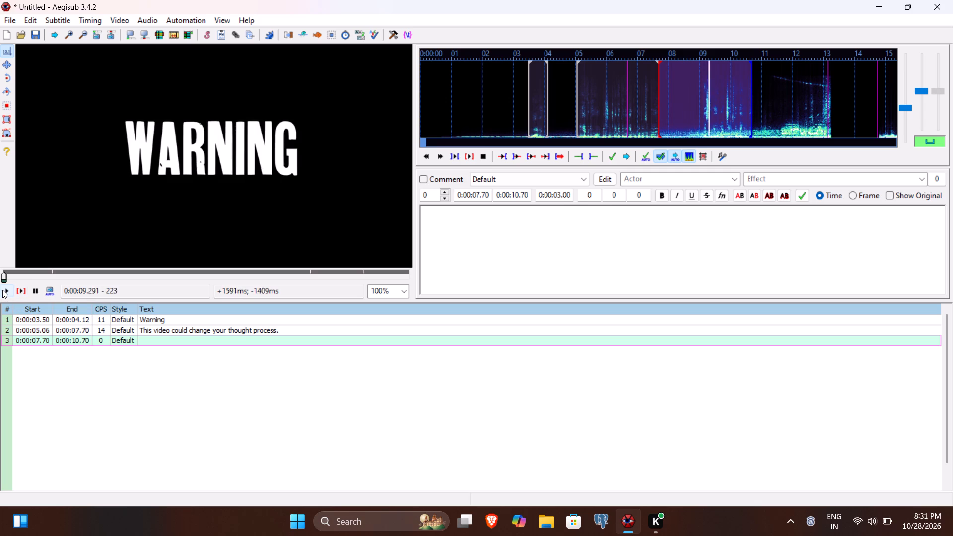
click(2, 290)
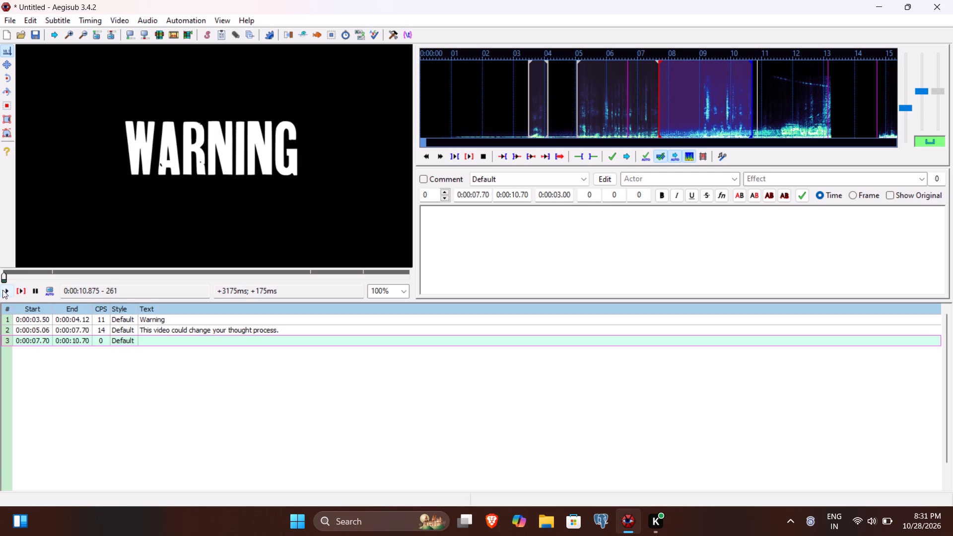
click(522, 194)
text(87)
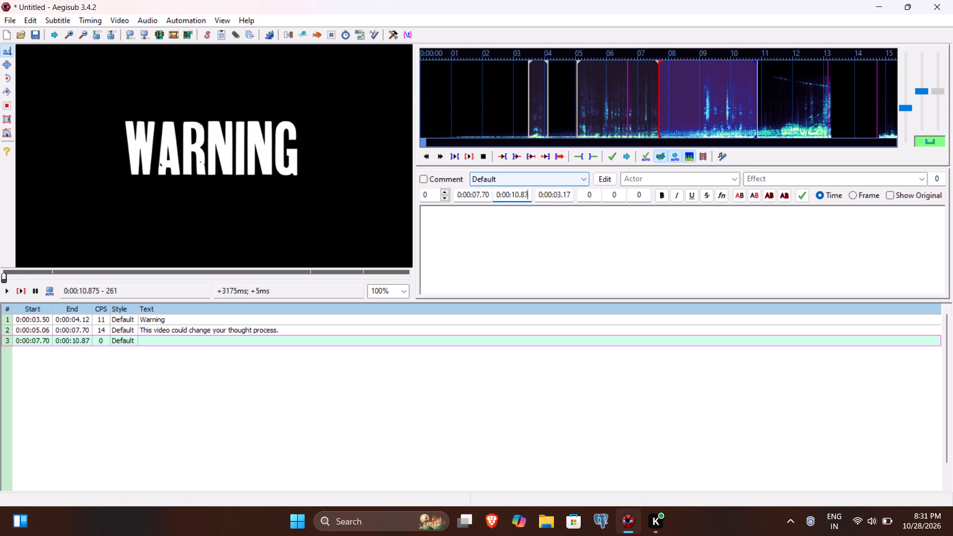
click(476, 197)
text(898)
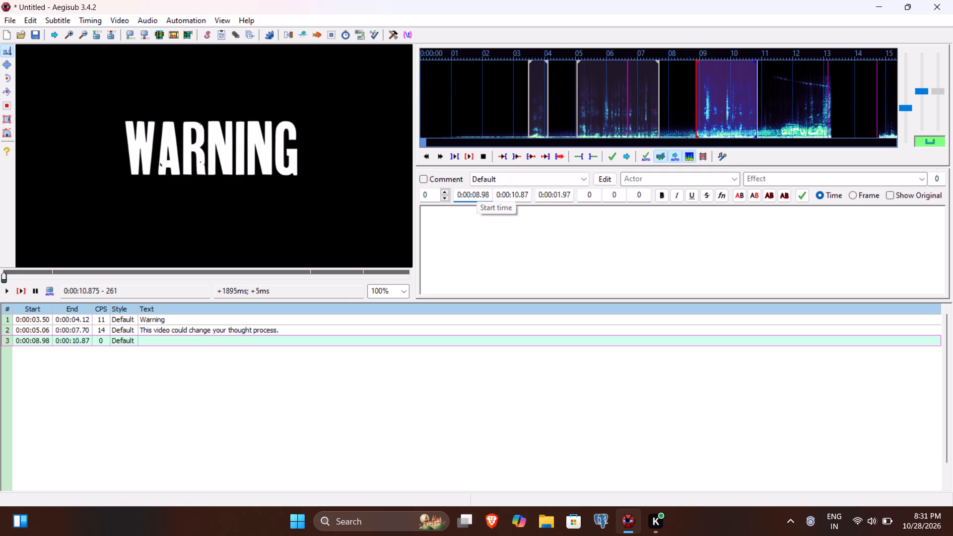
Write "This video might change the way you think." as the third subtitle and commit it.
click(458, 257)
text(This video might change the way you h)
key(BackSpace)
text(thinl)
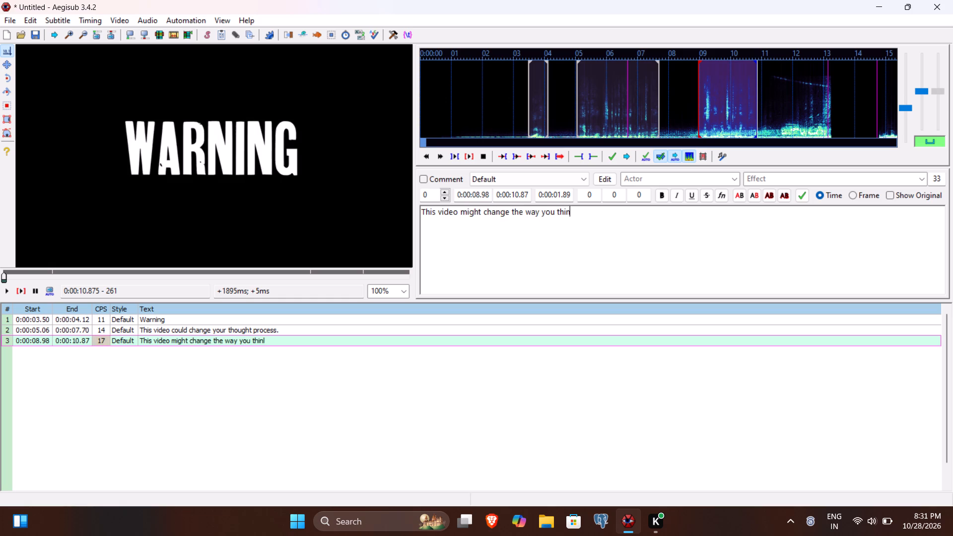
key(BackSpace)
text(k.)
key(Return)
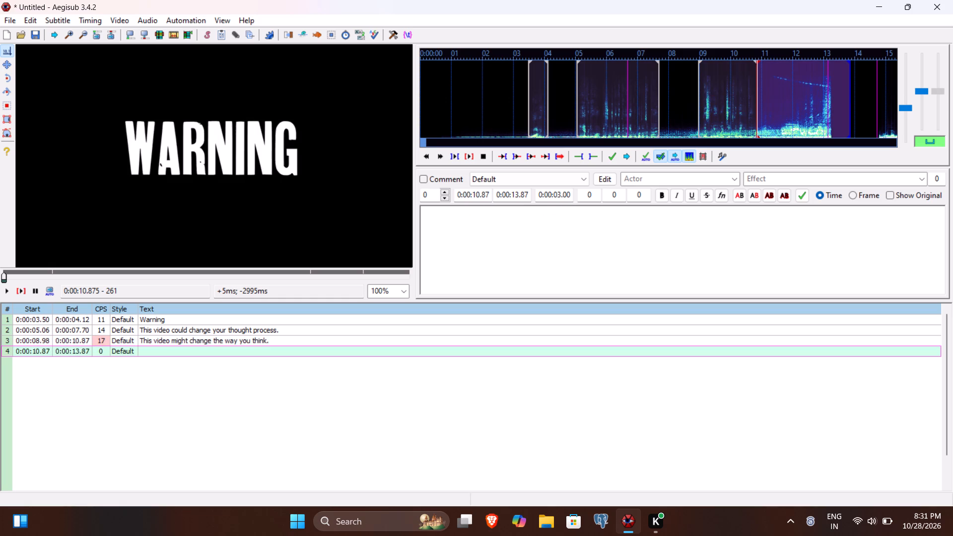
Play the fourth line, time it from 0:00:11.62 to 0:00:13.32, and write "Proceed with caution.".
click(24, 291)
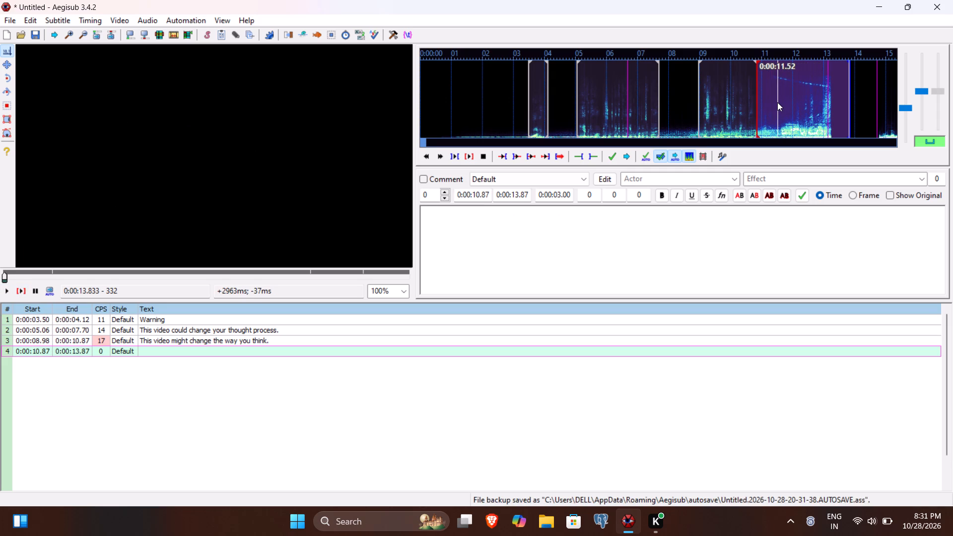
click(475, 196)
text(162)
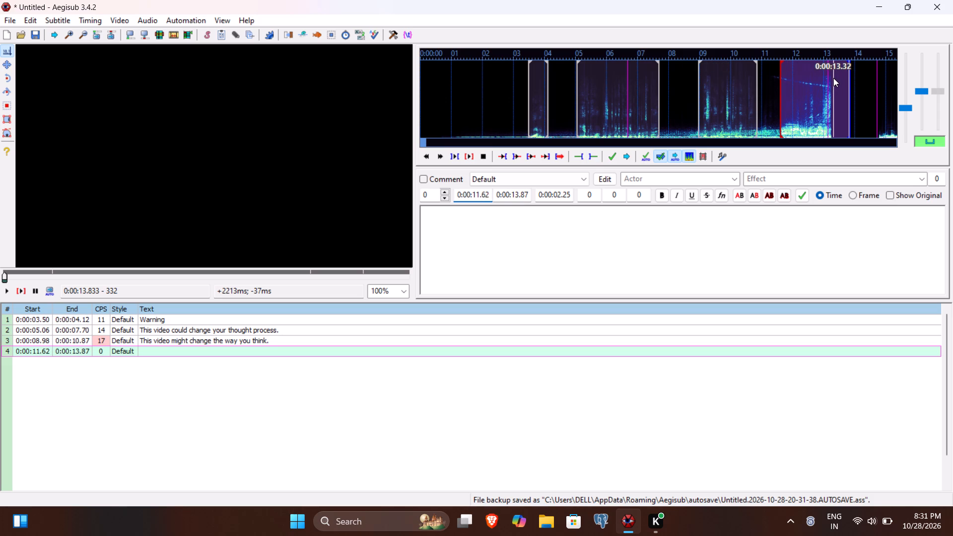
click(517, 193)
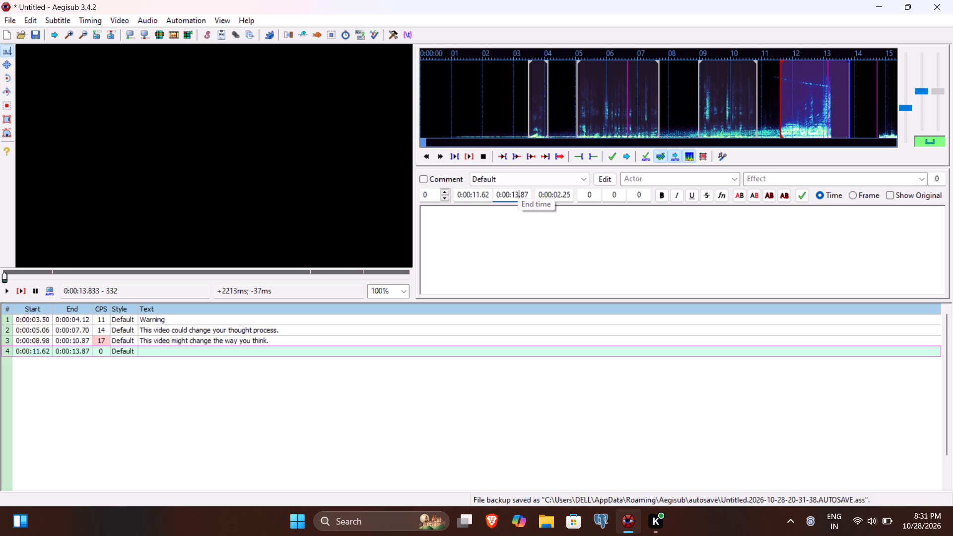
text(32)
click(506, 250)
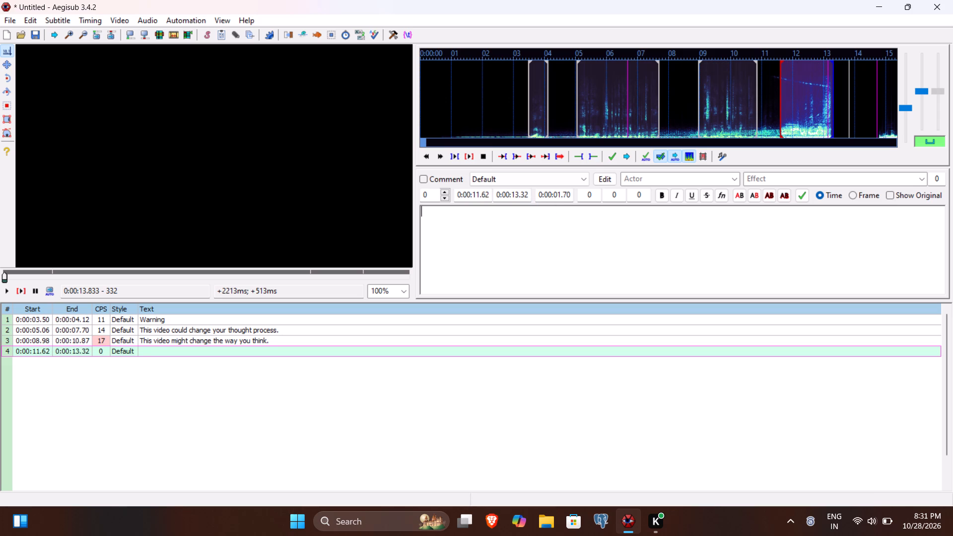
text(Procee)
text(d with caution.)
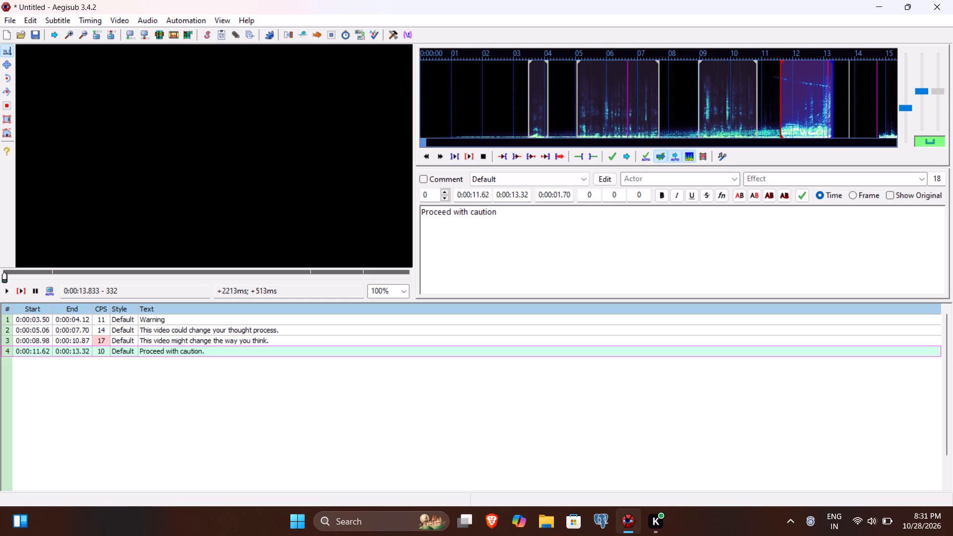
Save the subtitles in the Video material folder as "Conspiracy theories 3" in Advanced Substation Alpha format.
key(ctrl+s)
key(Return)
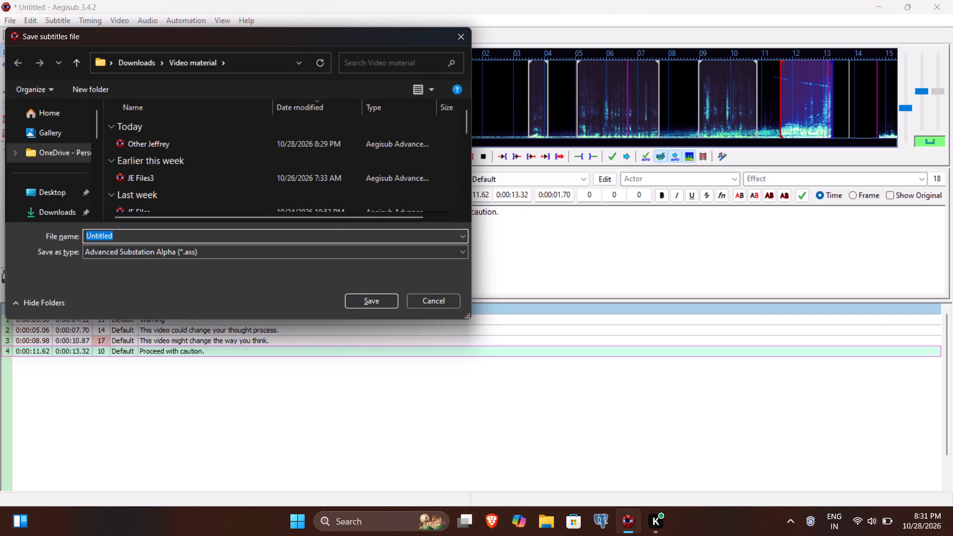
text(Consi)
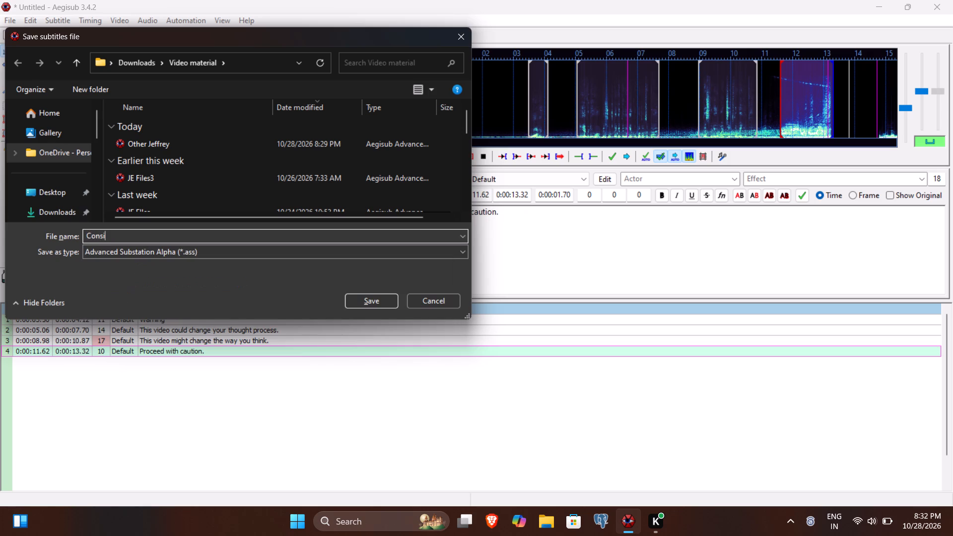
key(BackSpace)
text(piracu)
key(BackSpace)
text(y theories 3)
key(Return)
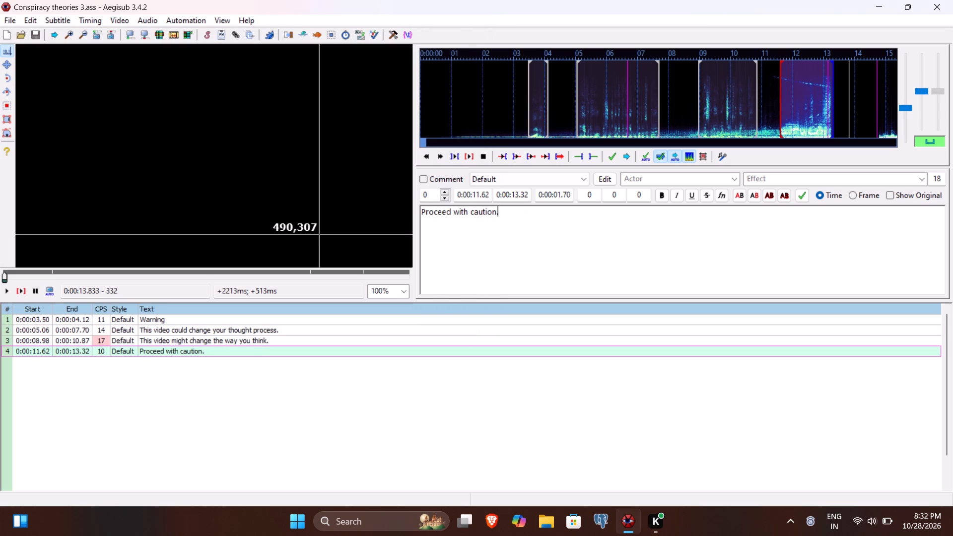
Commit the fourth line, play the fifth line's section, set its start to 0:00:14.79, and commit it without text.
key(Return)
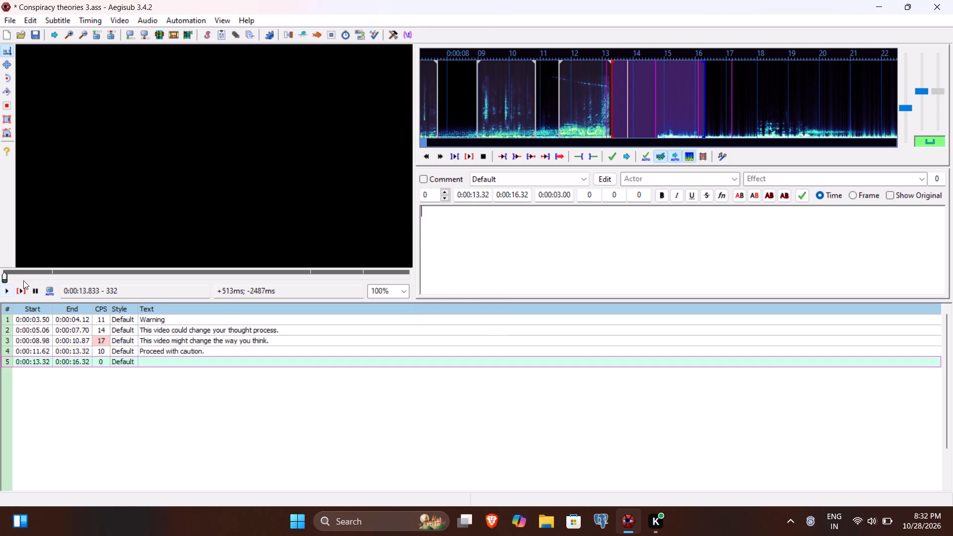
click(21, 291)
click(10, 290)
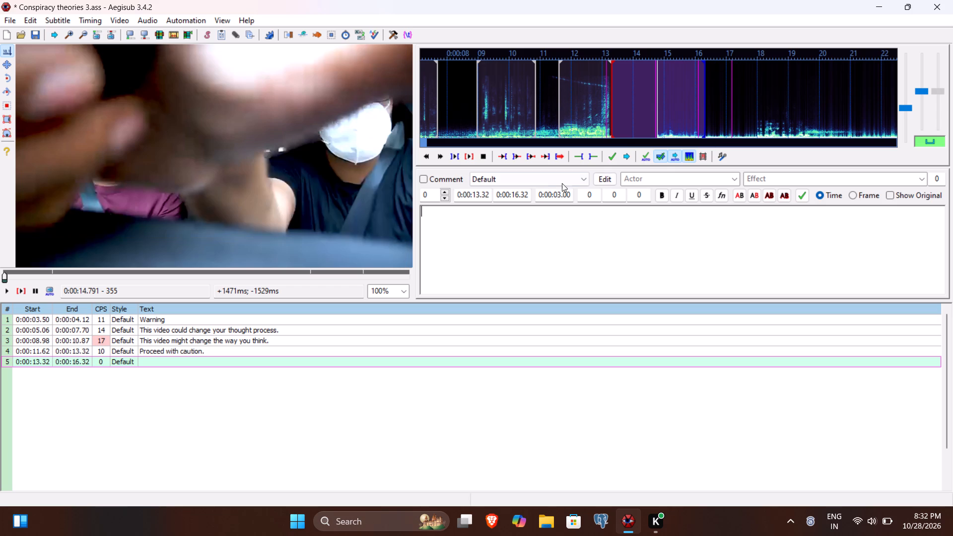
click(477, 195)
key(4)
text(79)
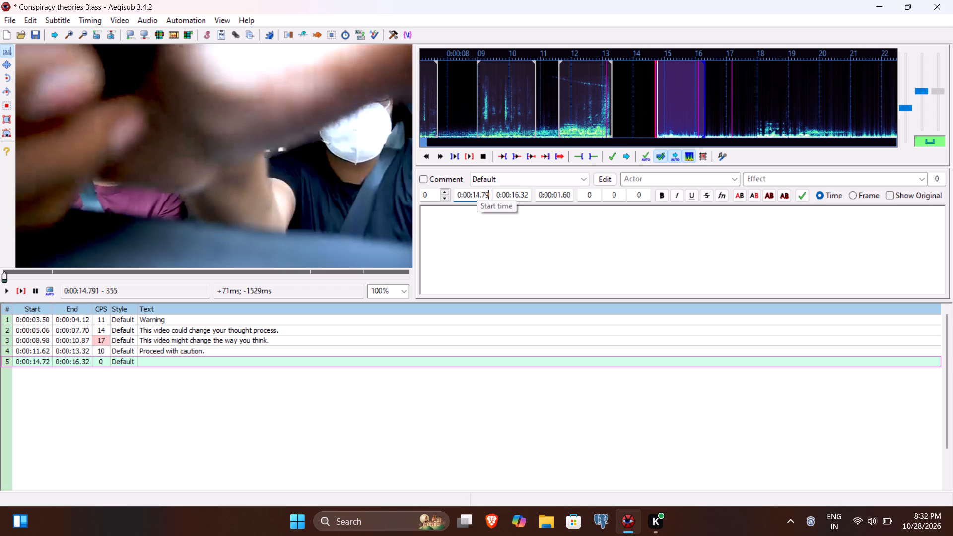
click(18, 288)
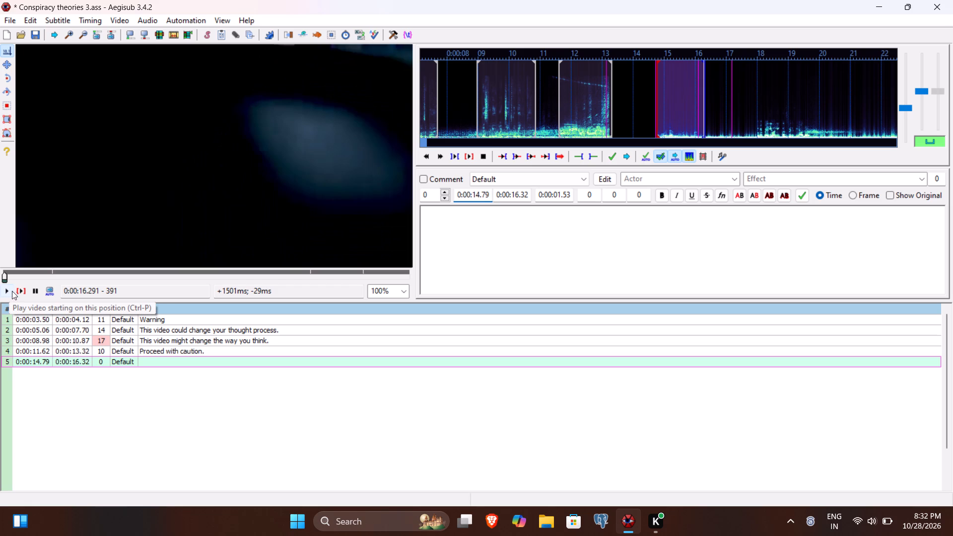
click(23, 288)
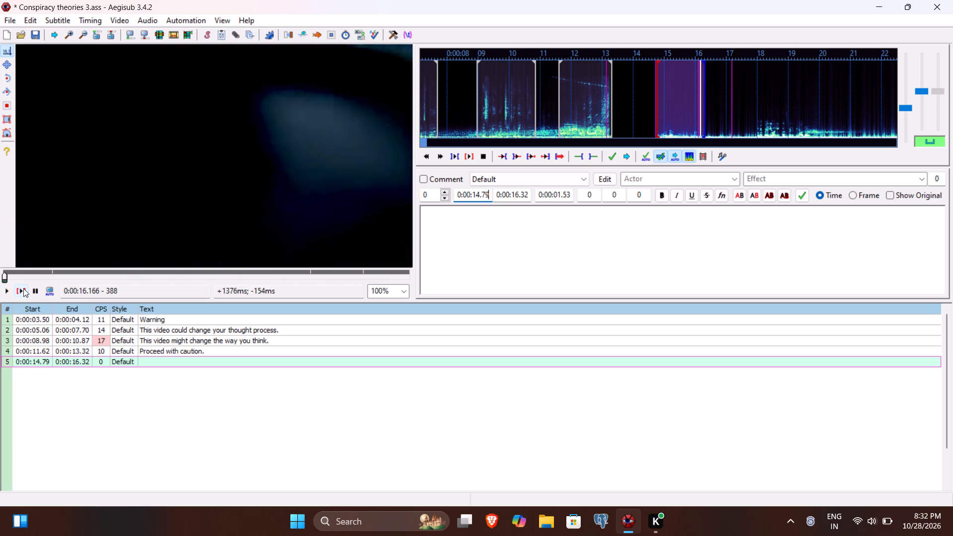
key(Return)
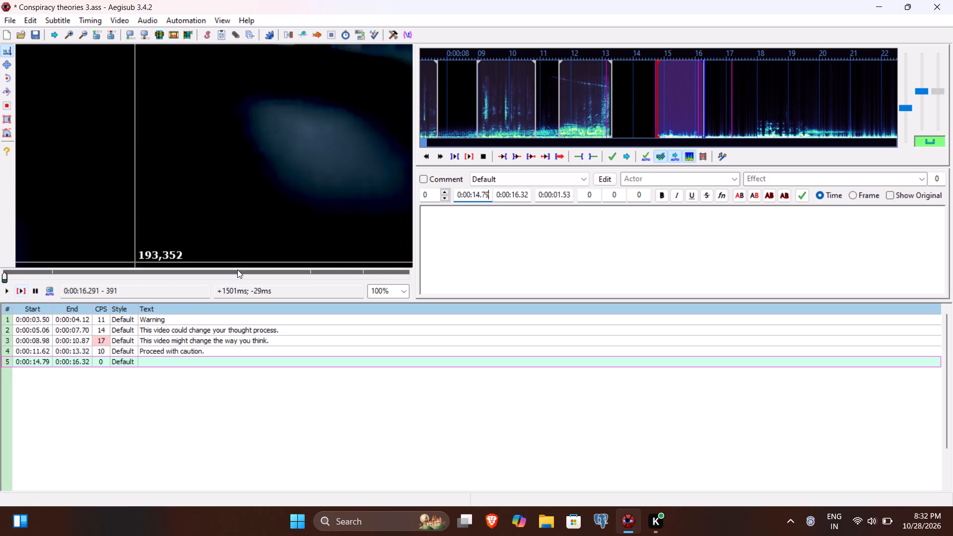
click(508, 210)
key(Return)
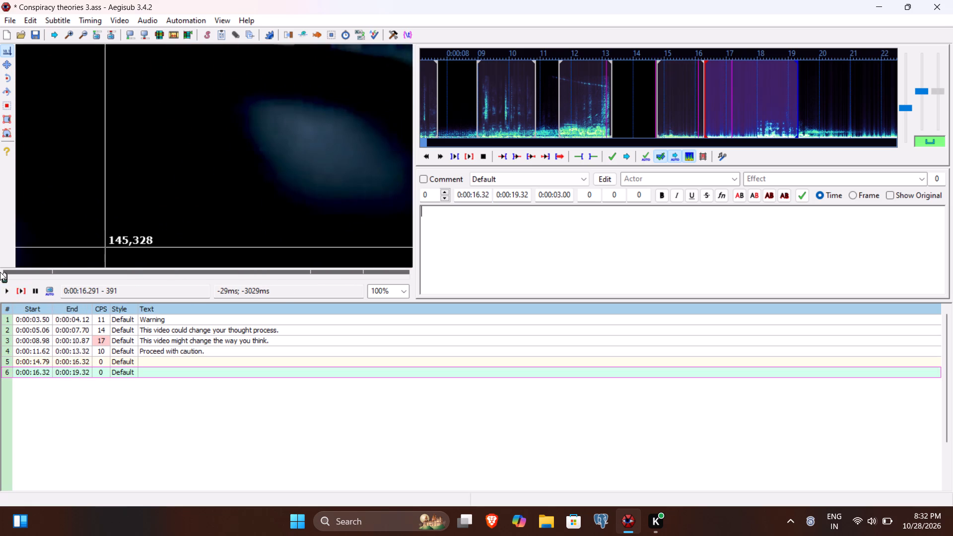
Play the video on from the sixth line and time that line from 0:00:18.04 to 0:00:20.83.
click(18, 290)
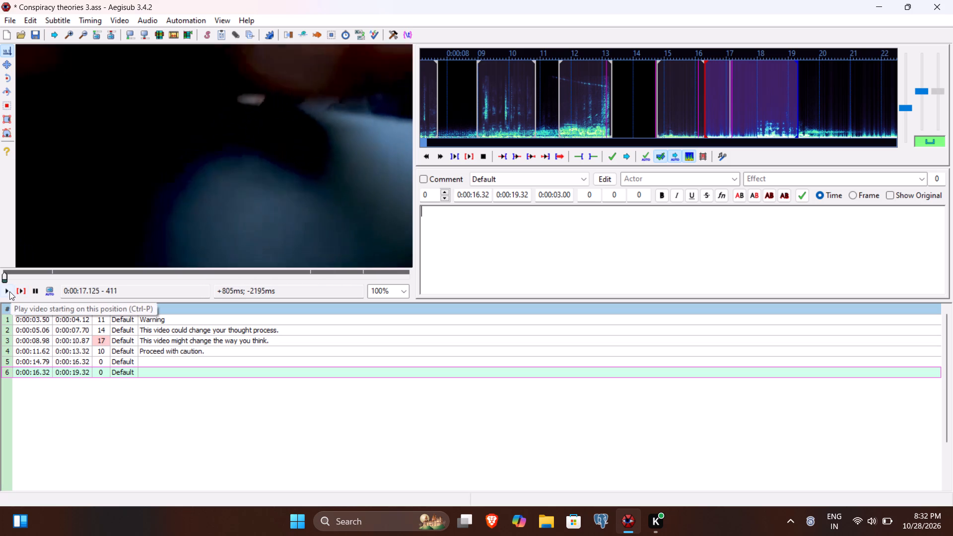
click(9, 291)
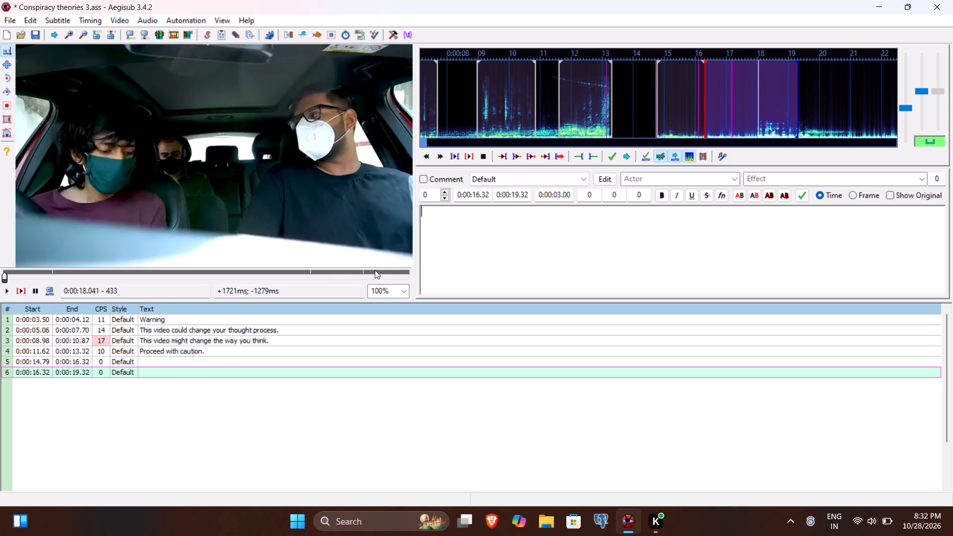
click(478, 196)
key(BackSpace)
text(803)
key(BackSpace)
key(4)
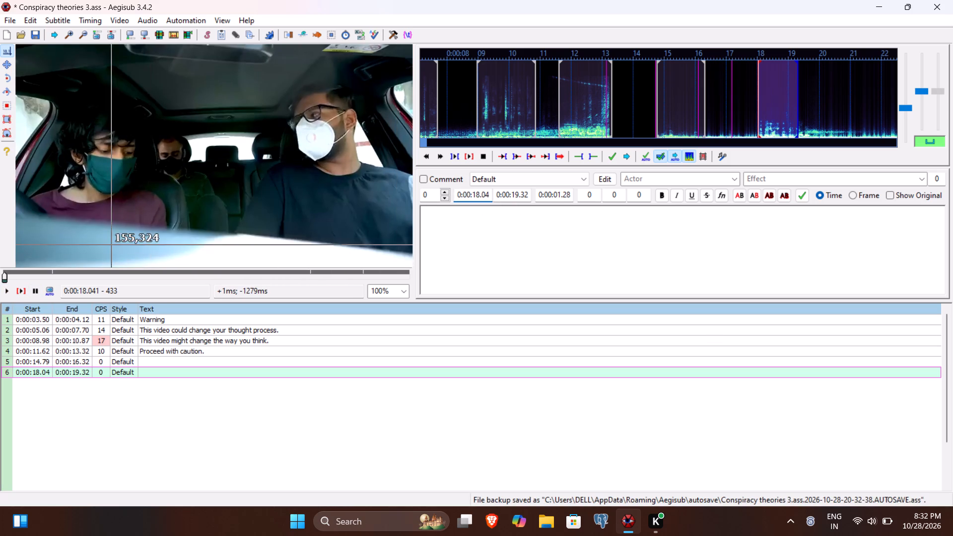
click(22, 289)
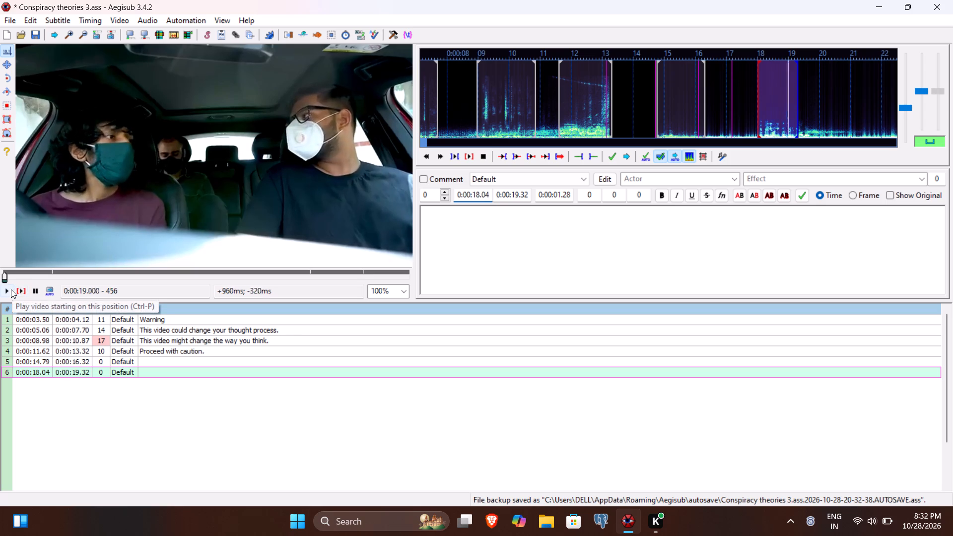
click(11, 289)
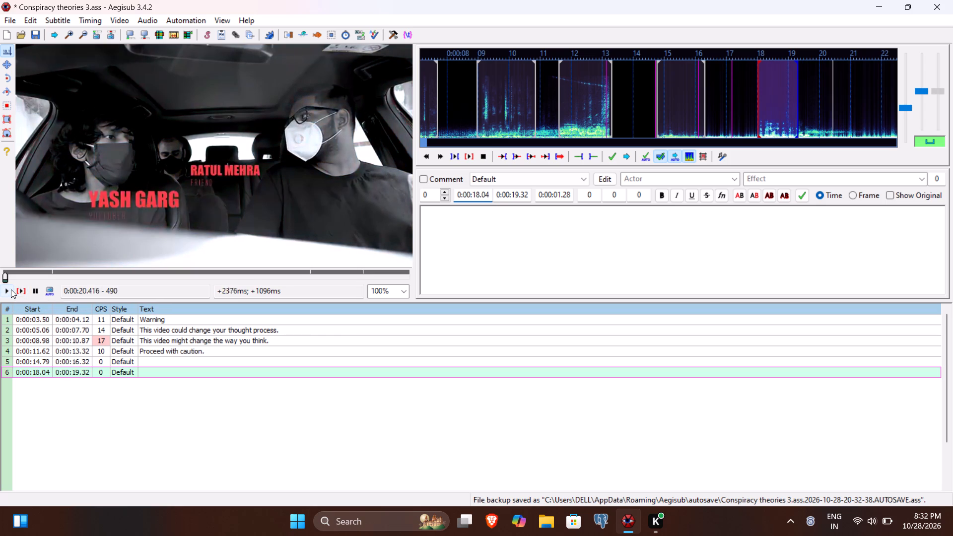
click(11, 289)
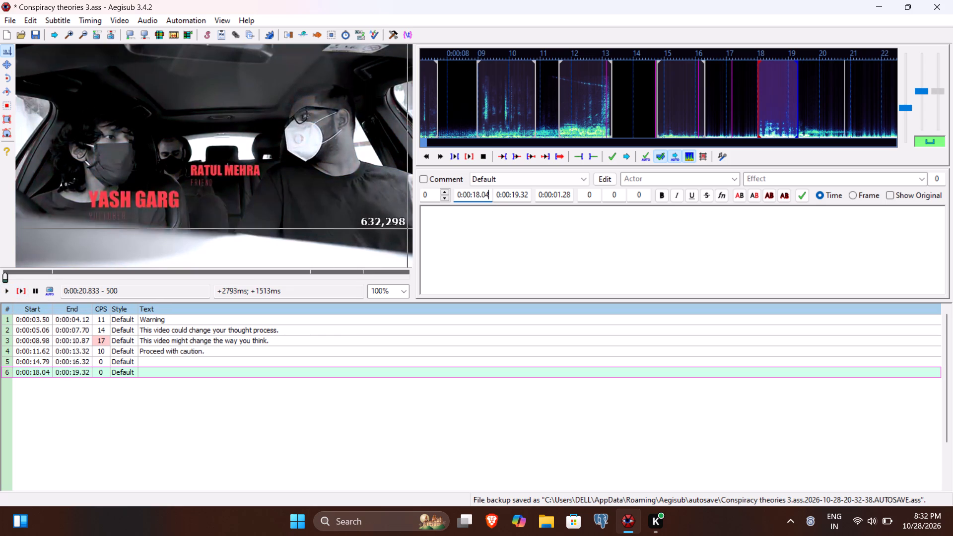
click(515, 196)
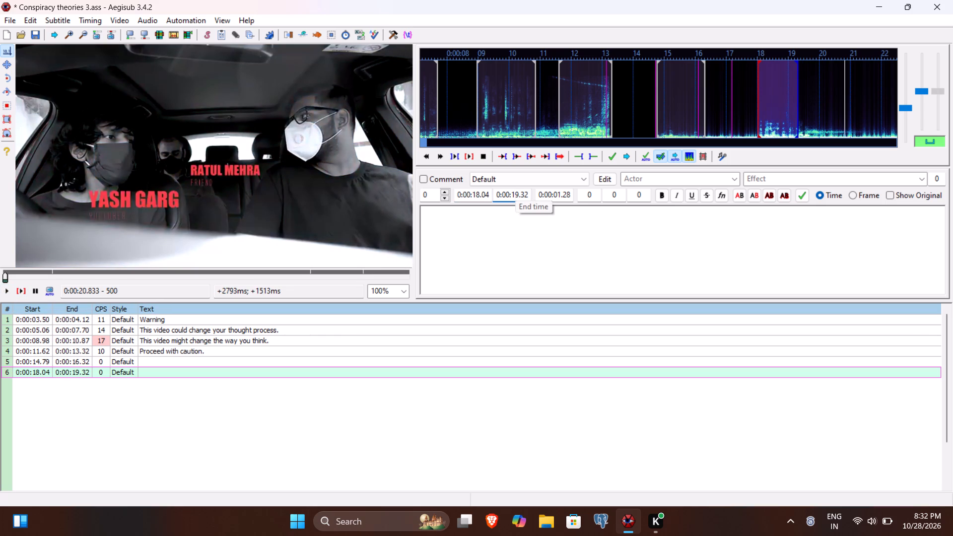
key(BackSpace)
text(2083)
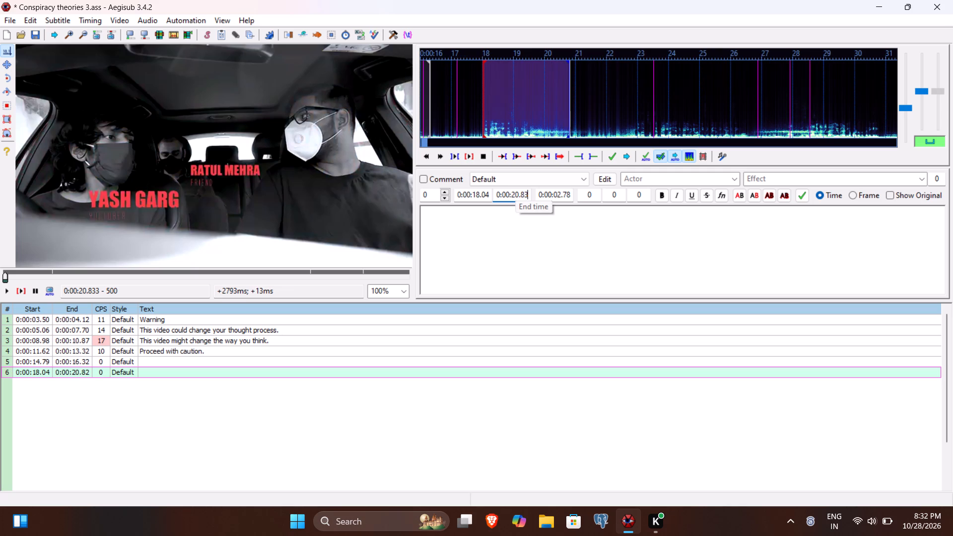
Write "Do you remember the first conspiracy video?" as the sixth subtitle and save the file.
click(493, 251)
text(Do you remember the first)
key(space)
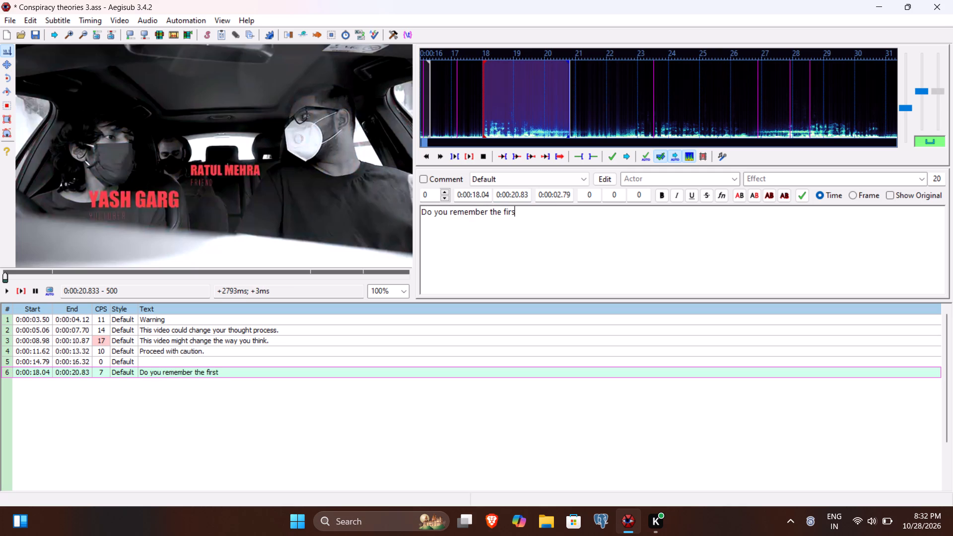
text(conspiracy video?)
key(ctrl+s)
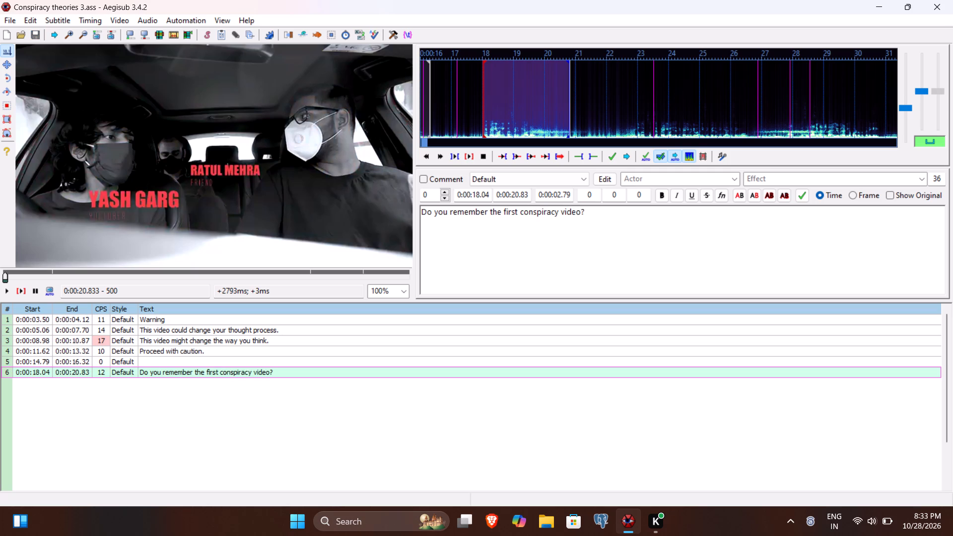
Replay the sixth line, set its end time to 0:00:19.90, and commit it.
click(18, 289)
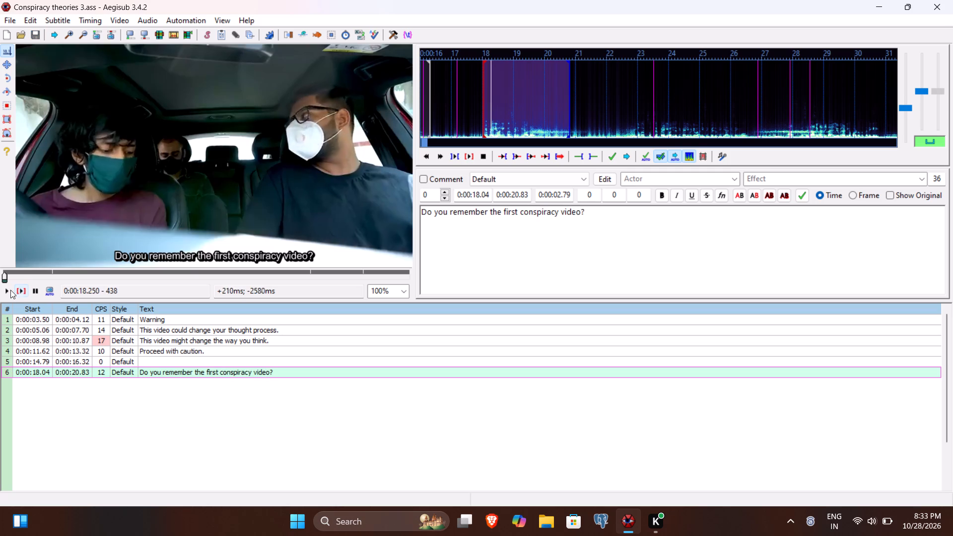
click(7, 290)
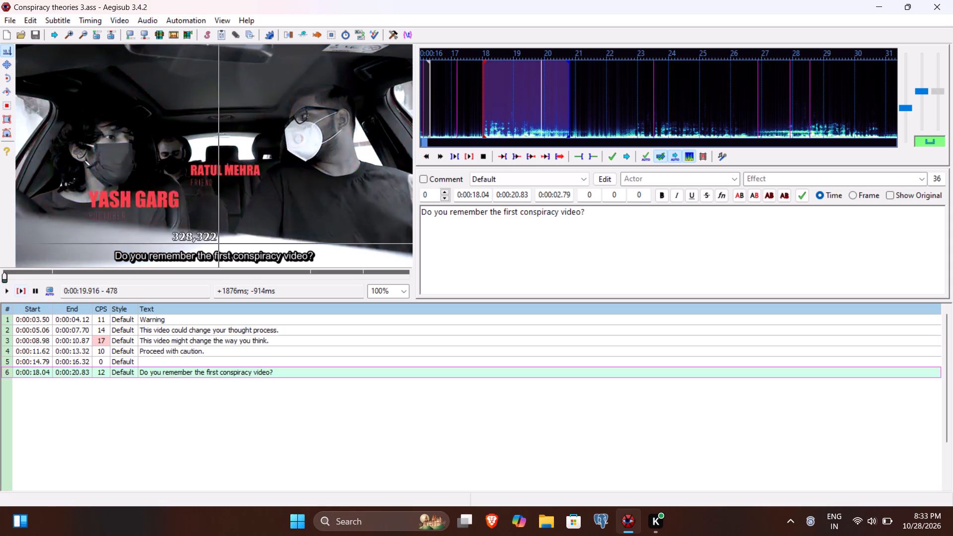
click(512, 197)
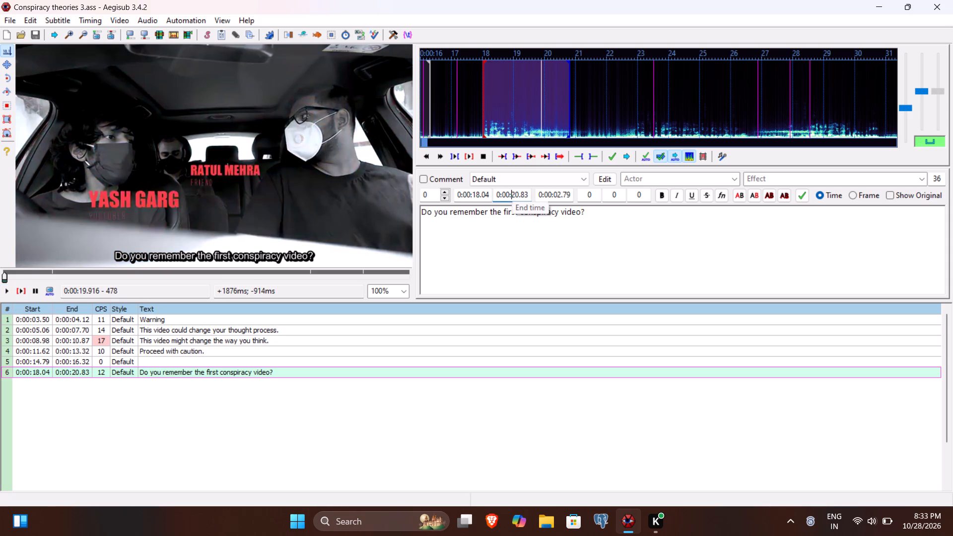
text(19)
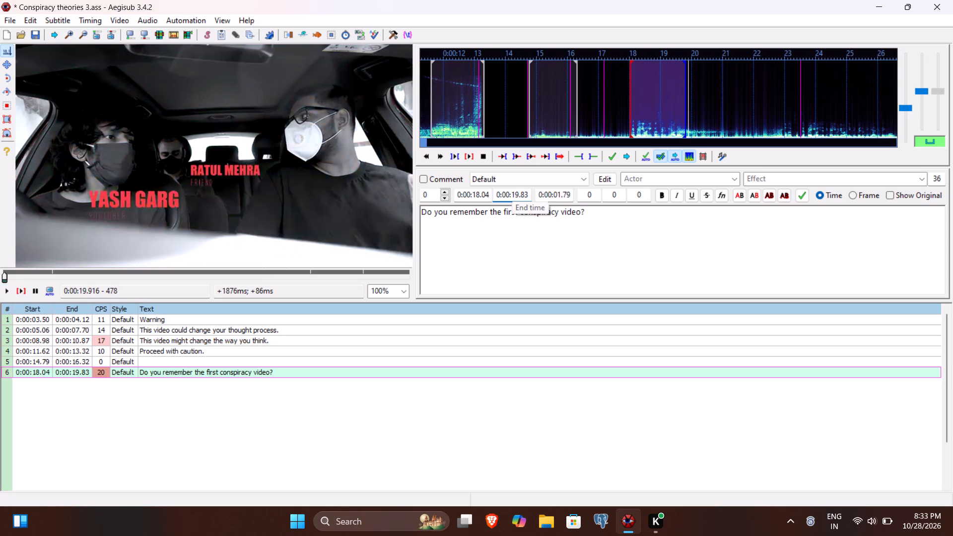
text(91)
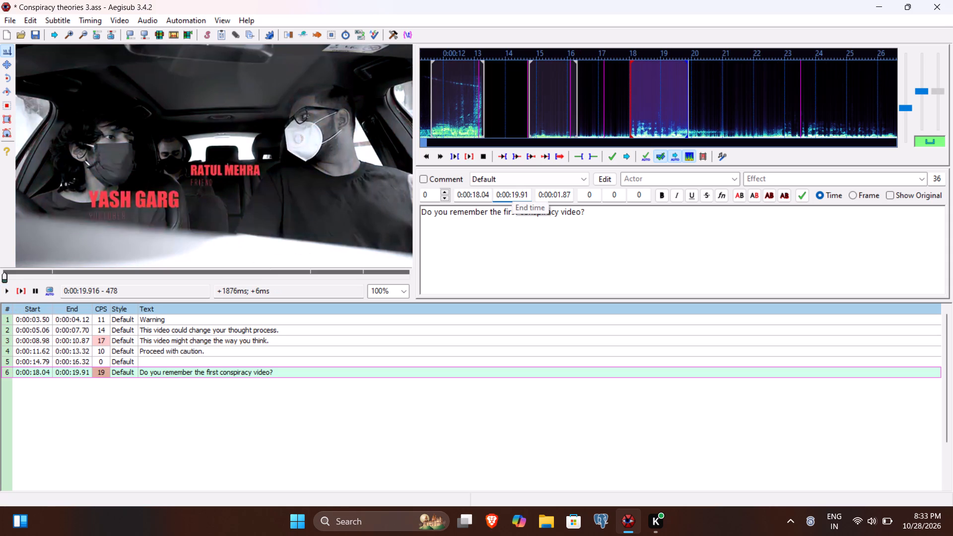
key(BackSpace)
key(0)
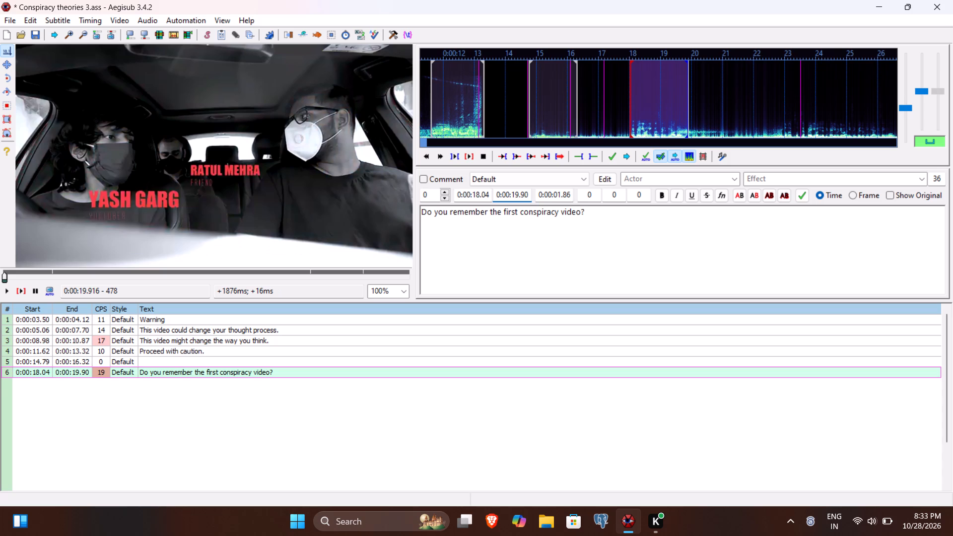
click(615, 223)
key(Return)
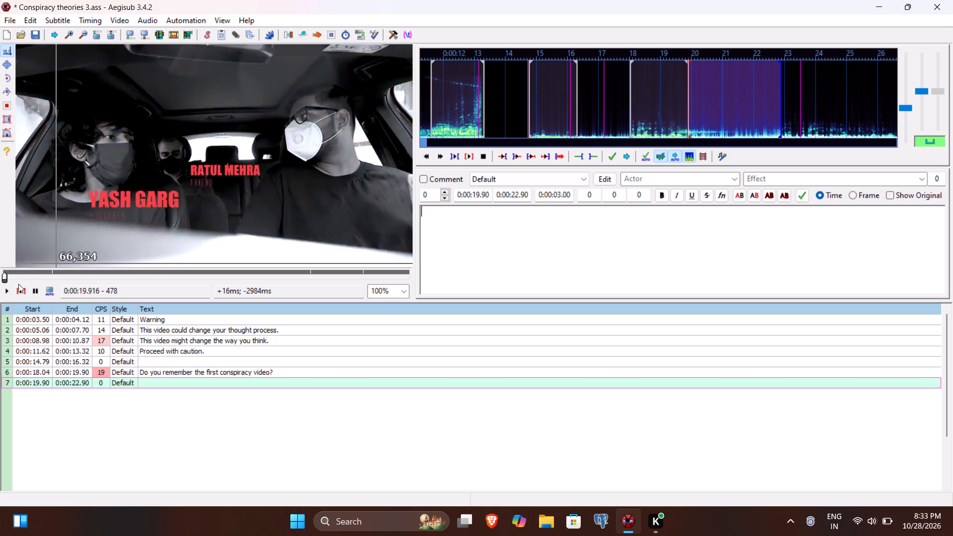
Play the seventh line's section and commit the line without text.
click(22, 295)
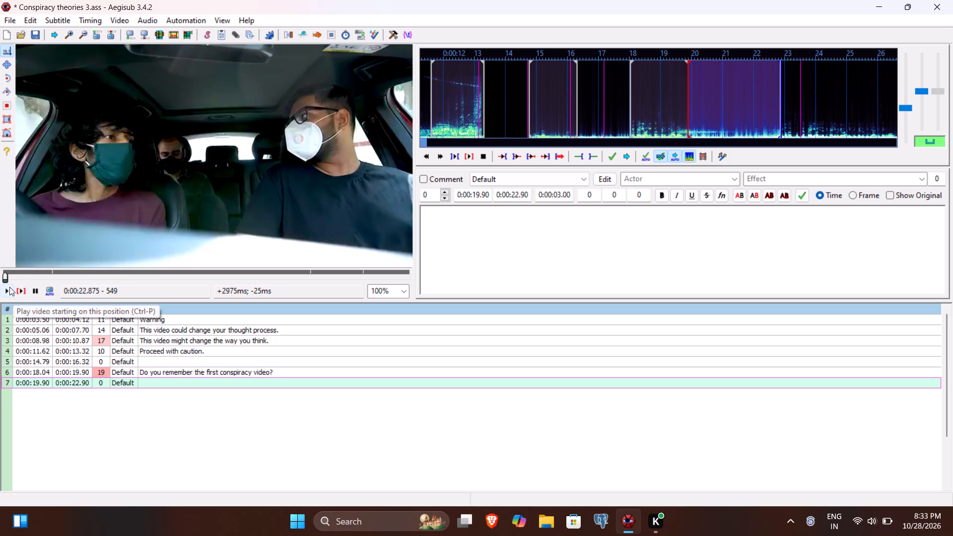
key(Return)
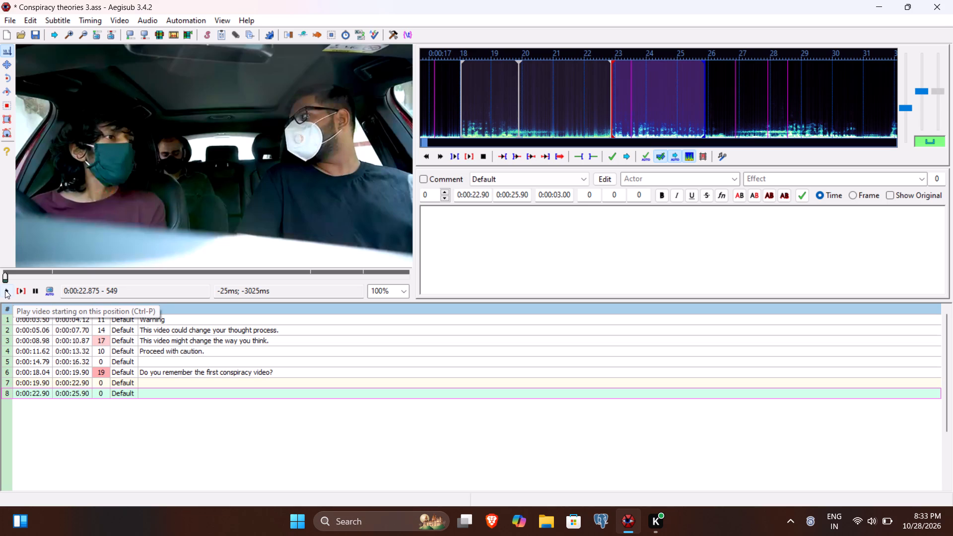
Play the eighth line's section in short bursts and set the line's end time to 0:00:26.50.
double_click(5, 290)
click(5, 290)
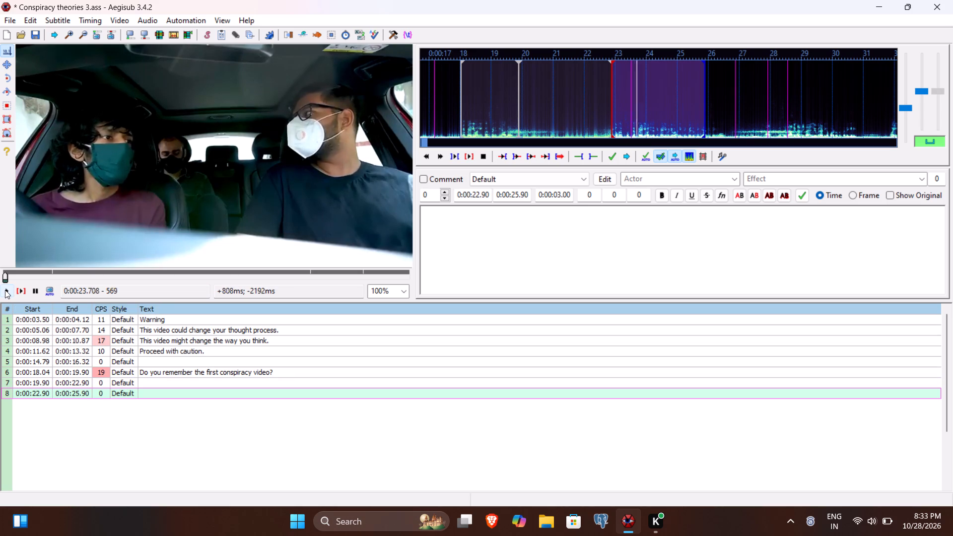
click(5, 290)
click(5, 290)
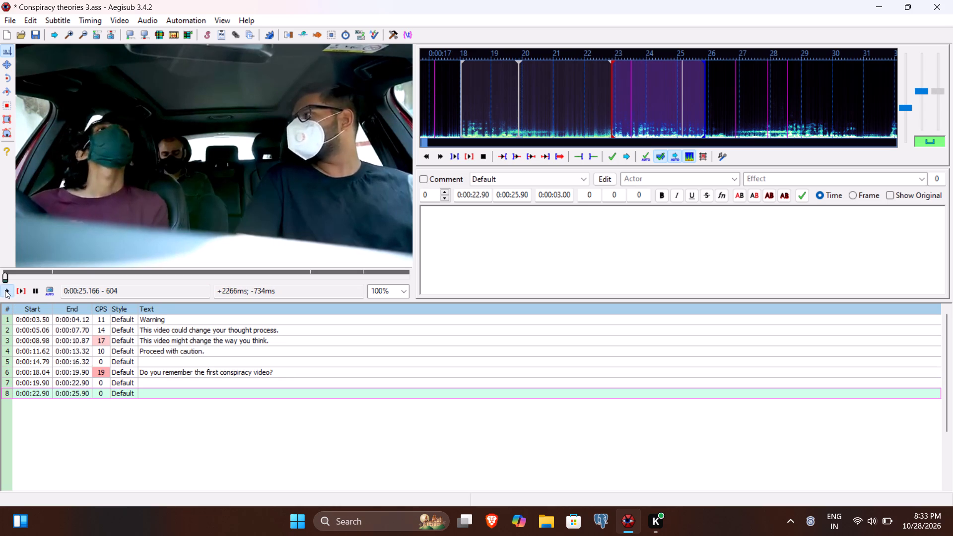
click(5, 290)
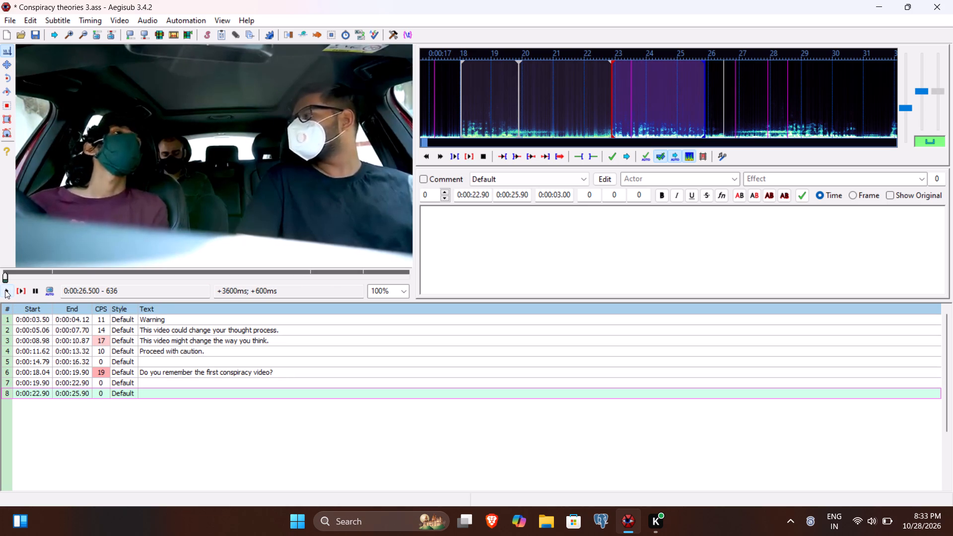
click(515, 196)
key(6)
text(50)
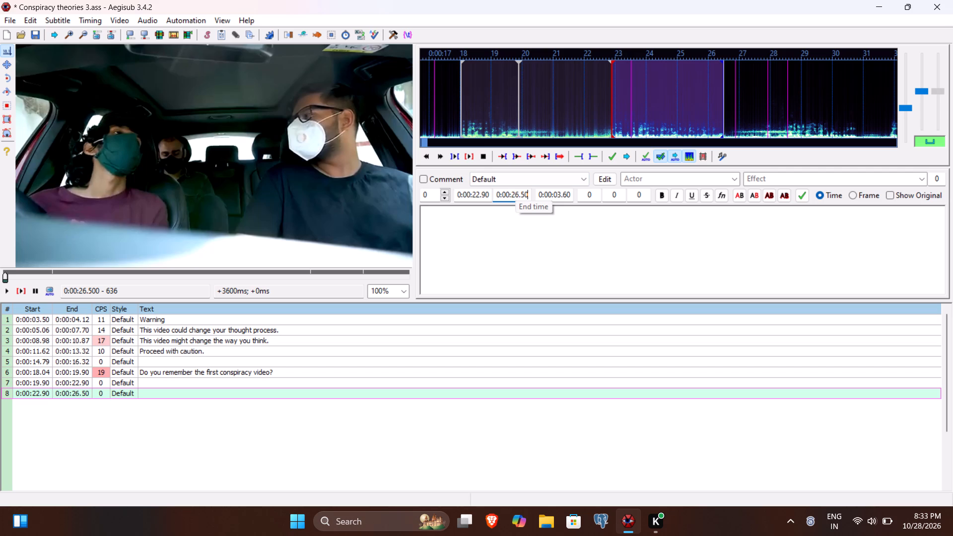
Write "The very first video about Honey Singh being" as the eighth subtitle and commit it.
click(505, 242)
text(The very first video about)
key(space)
text(Honey Singh)
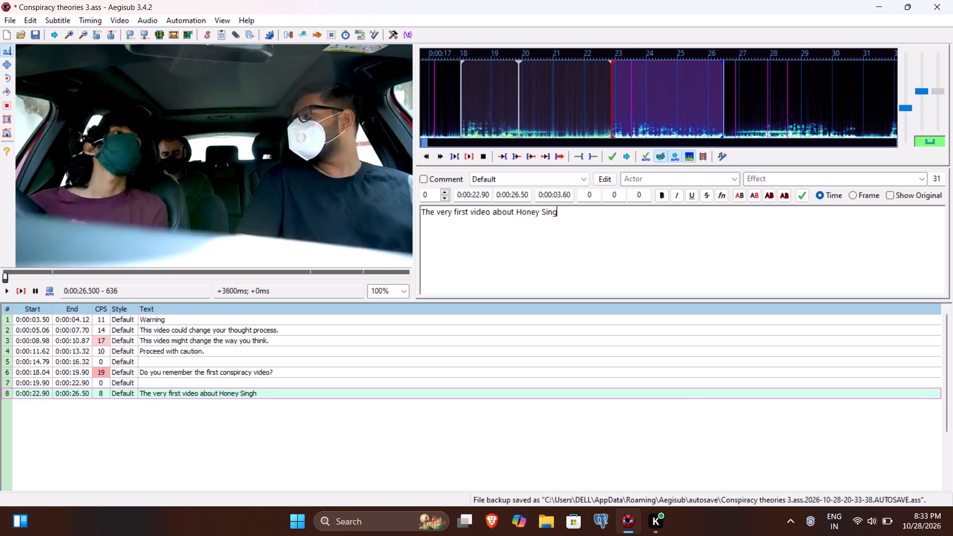
key(space)
text(being)
key(Return)
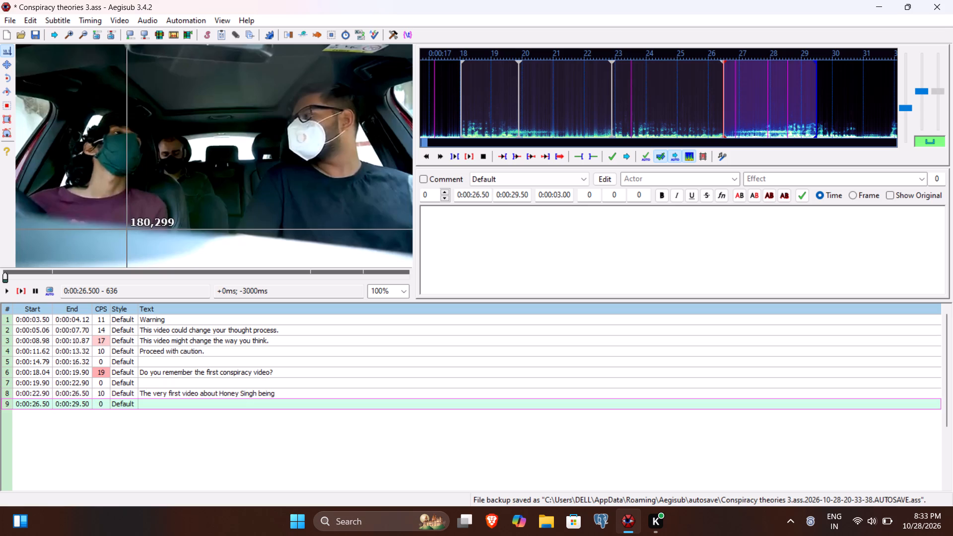
Play the ninth line's section and on past its end, and set the line's end time to 0:00:30.70.
click(19, 292)
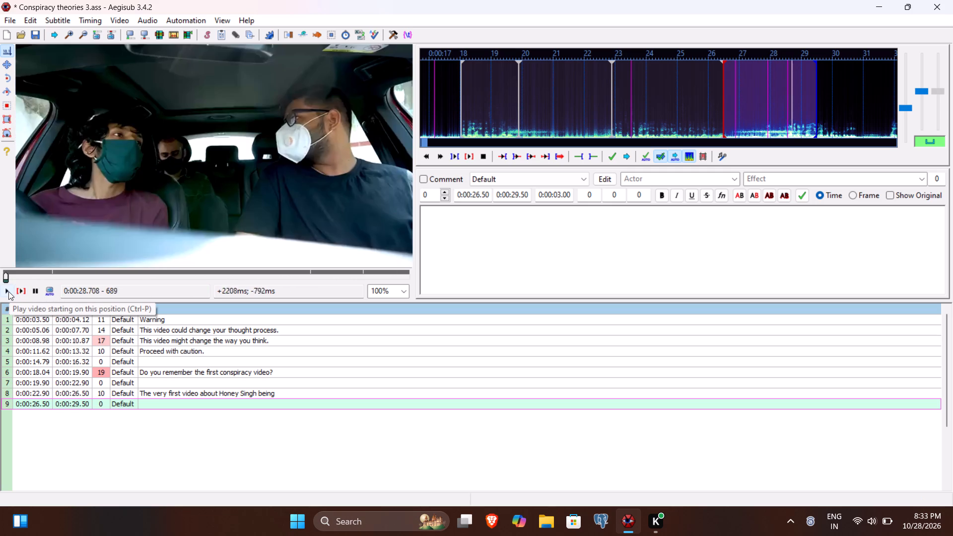
click(7, 291)
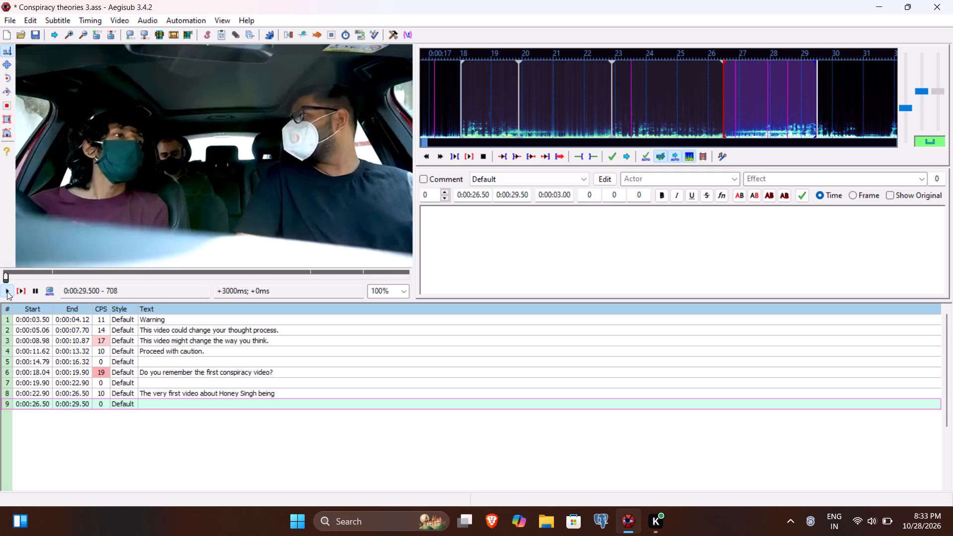
click(7, 291)
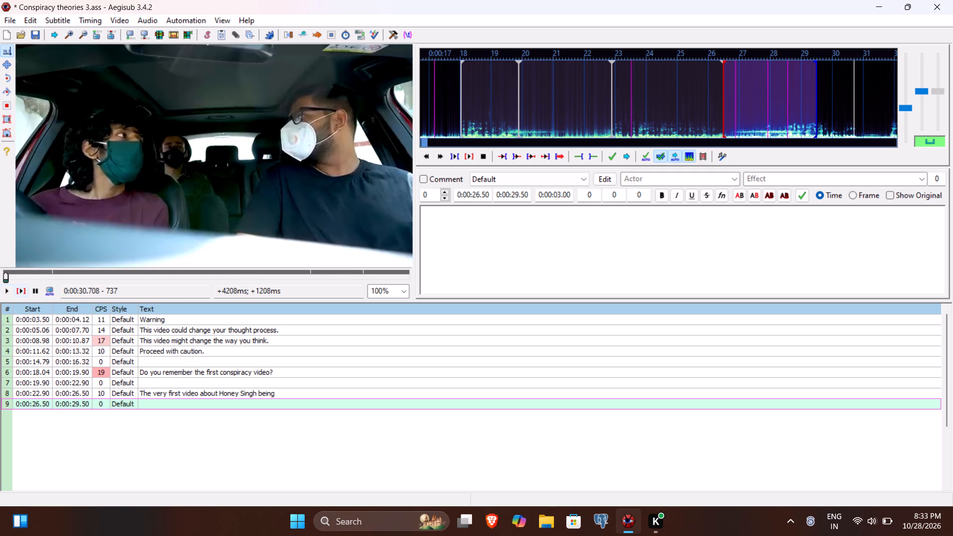
click(511, 195)
text(30)
text(70)
Replay the beginning of the ninth line in short bursts and set its start time to 0:00:27.79.
click(18, 289)
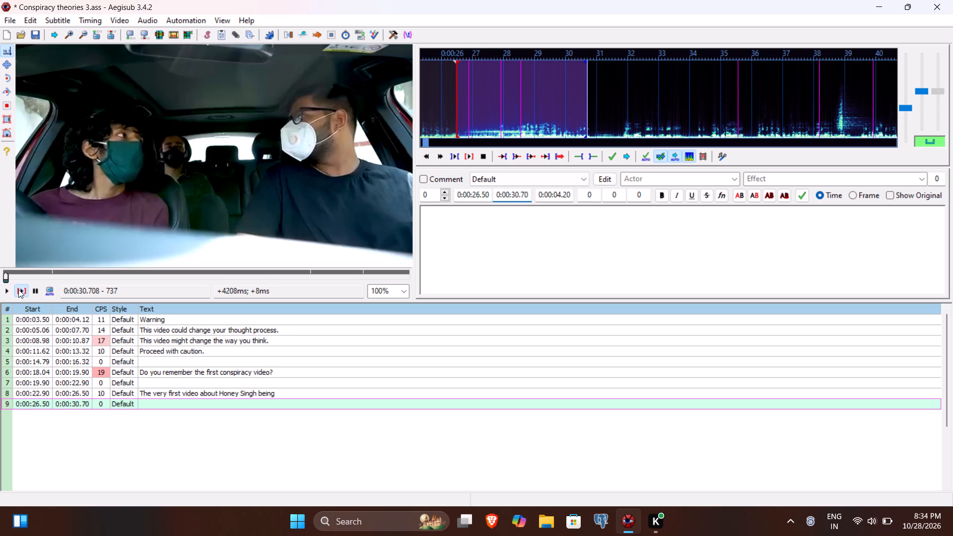
click(7, 291)
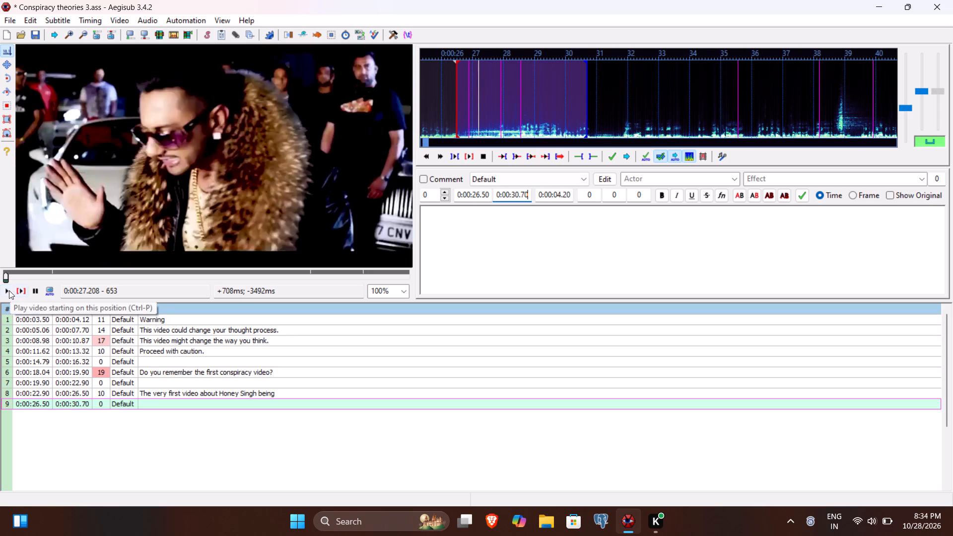
click(2, 290)
click(2, 290)
double_click(2, 290)
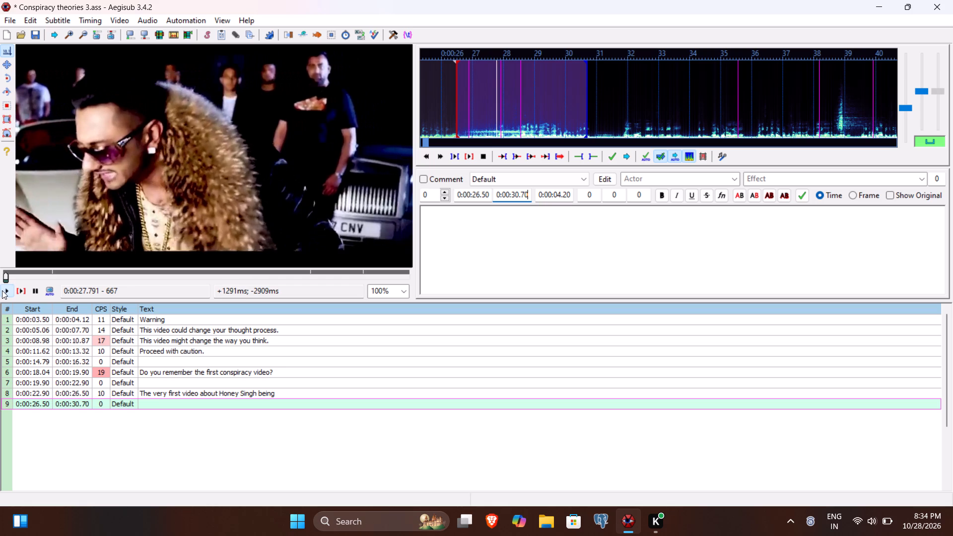
click(477, 198)
key(7)
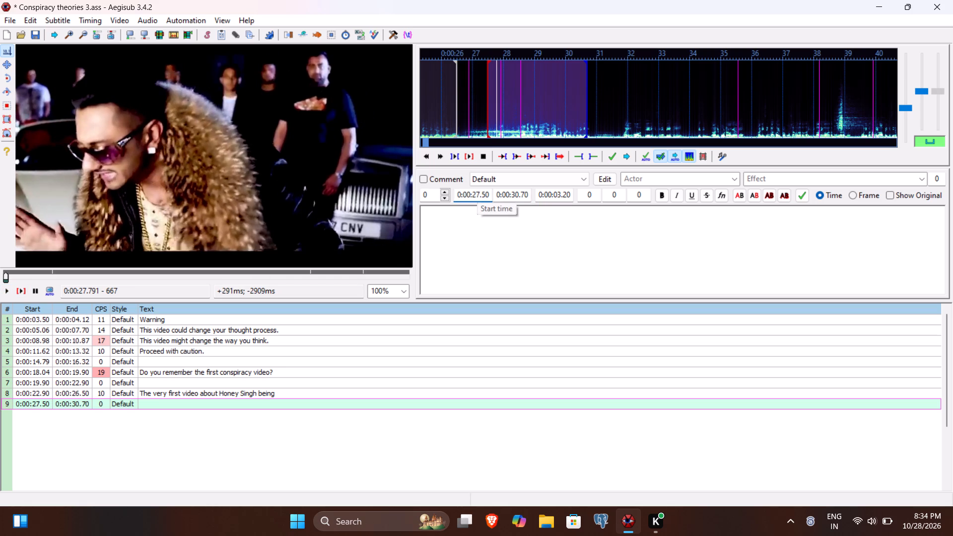
text(79)
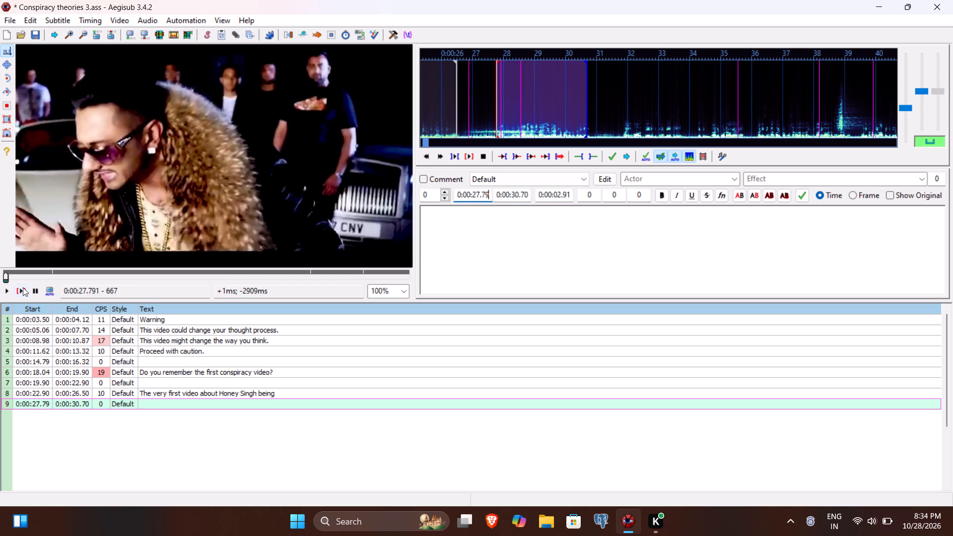
Replay the ninth line, write "Satanic or part of illuminati, did you watch it?" as its subtitle, and commit it.
click(23, 287)
click(450, 248)
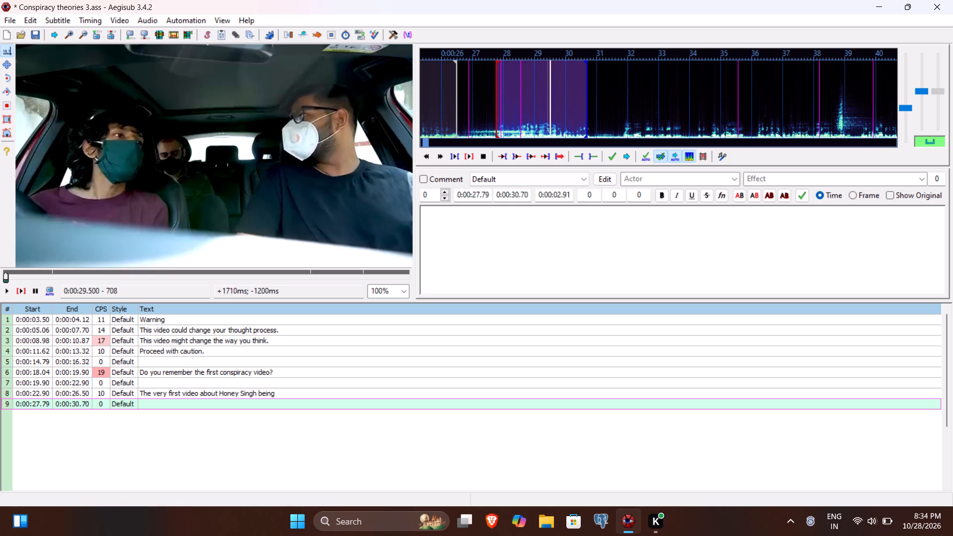
text(Satanic or part of i)
text(lluminati)
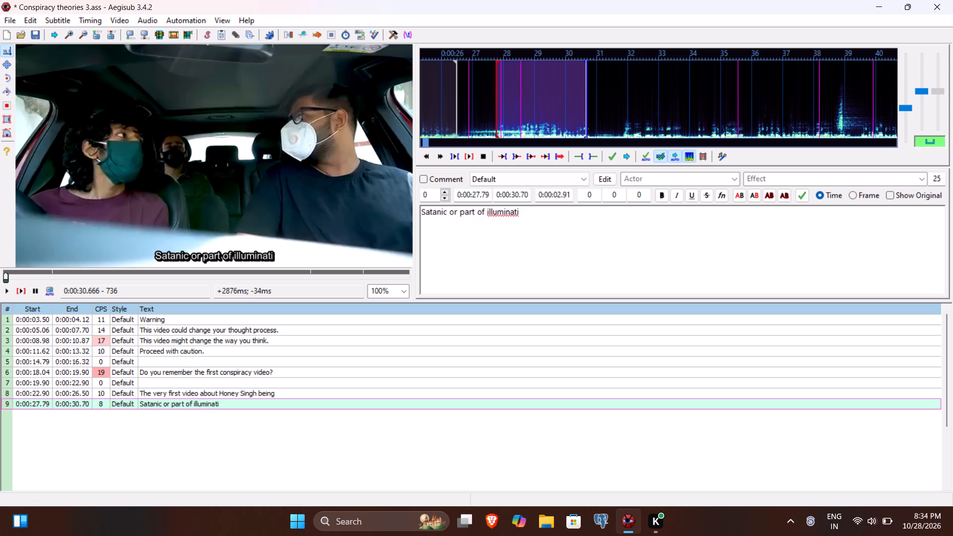
text(, did you watch it)
key(shift+question)
key(Return)
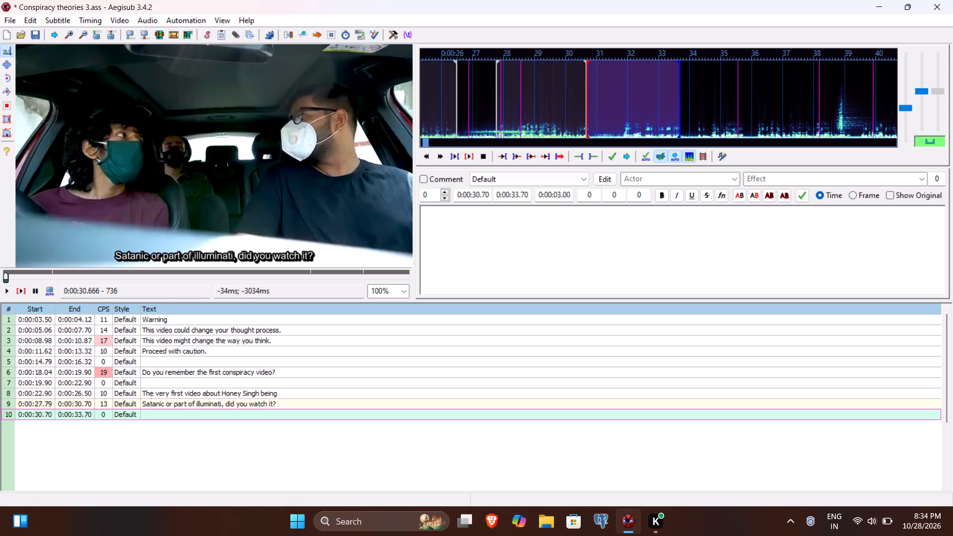
Play the tenth line's section and set the line's start time to 0:00:31.82.
click(24, 289)
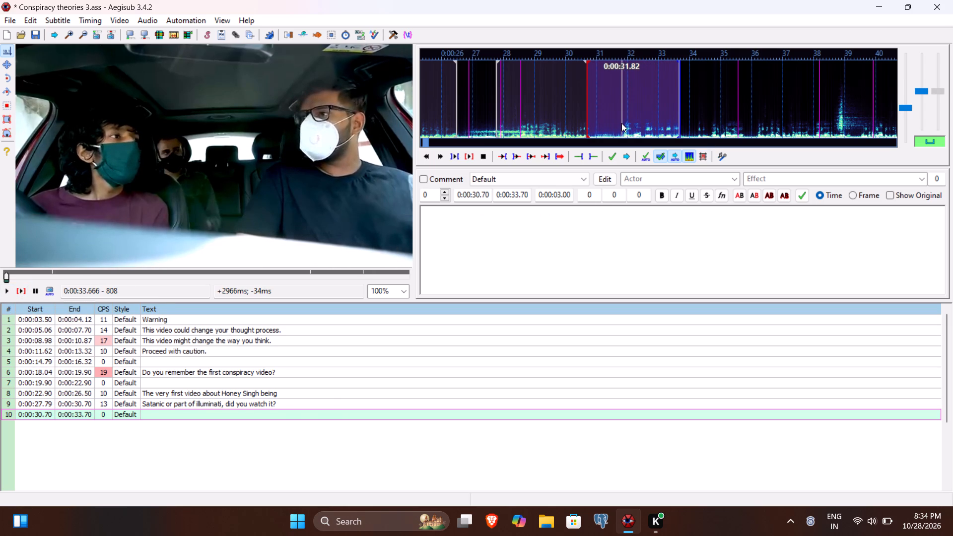
click(476, 197)
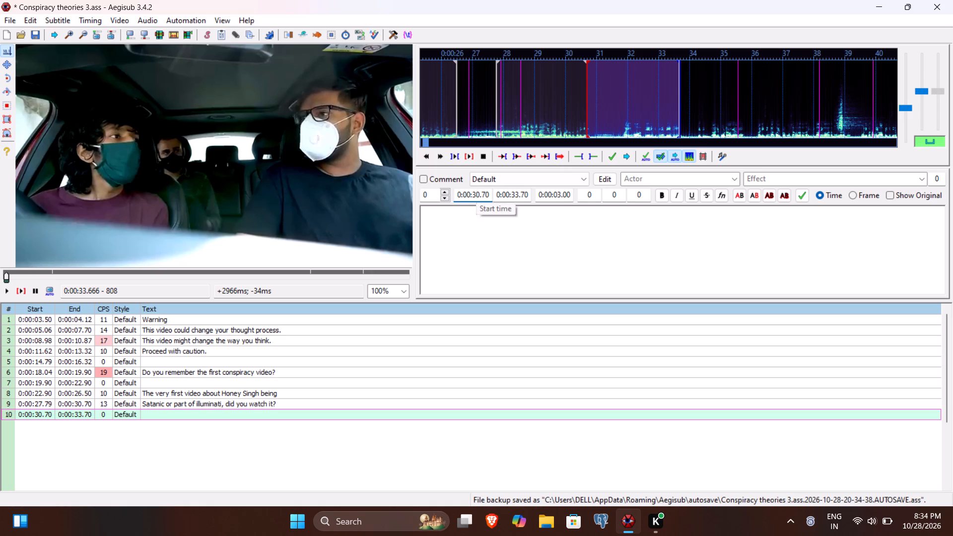
text(182)
Write "Bro someone watched the theory" as the tenth subtitle and commit it.
click(465, 241)
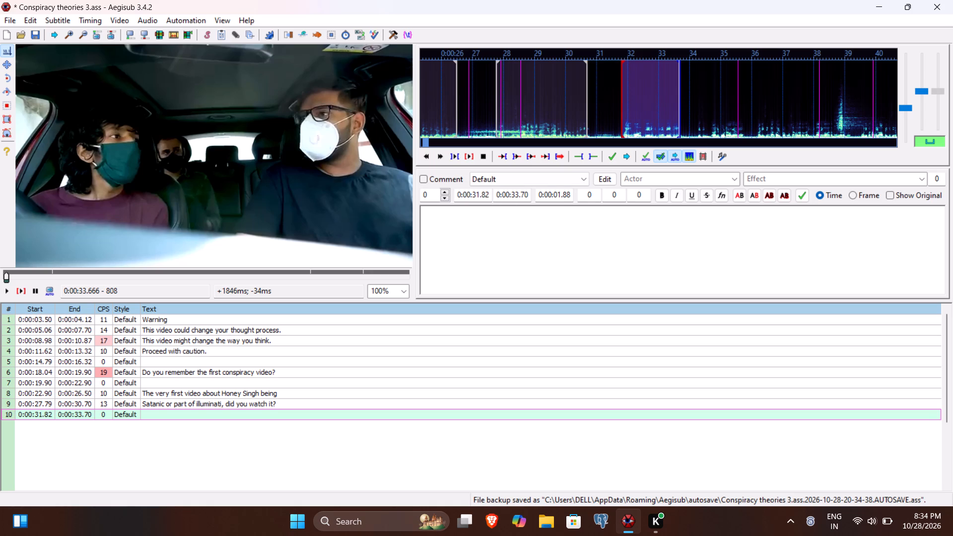
text(Bro someone watched the)
key(space)
text(the)
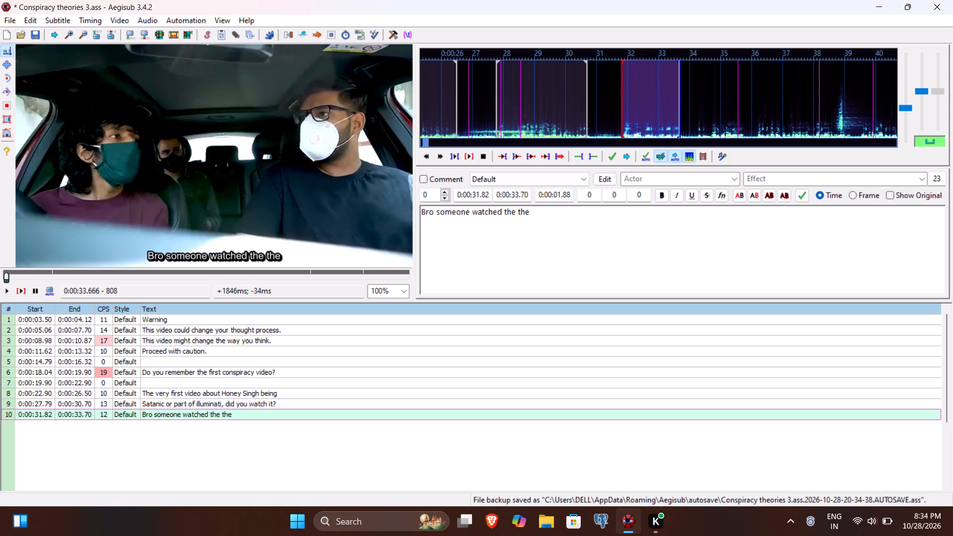
text(ory)
key(Return)
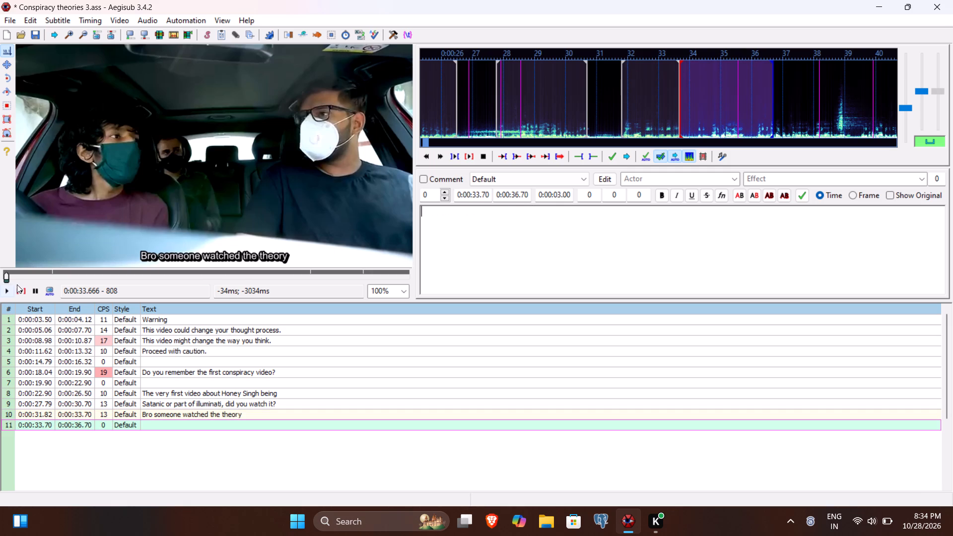
Play the eleventh line's section and time the line from 0:00:34.22 to 0:00:35.87.
click(17, 290)
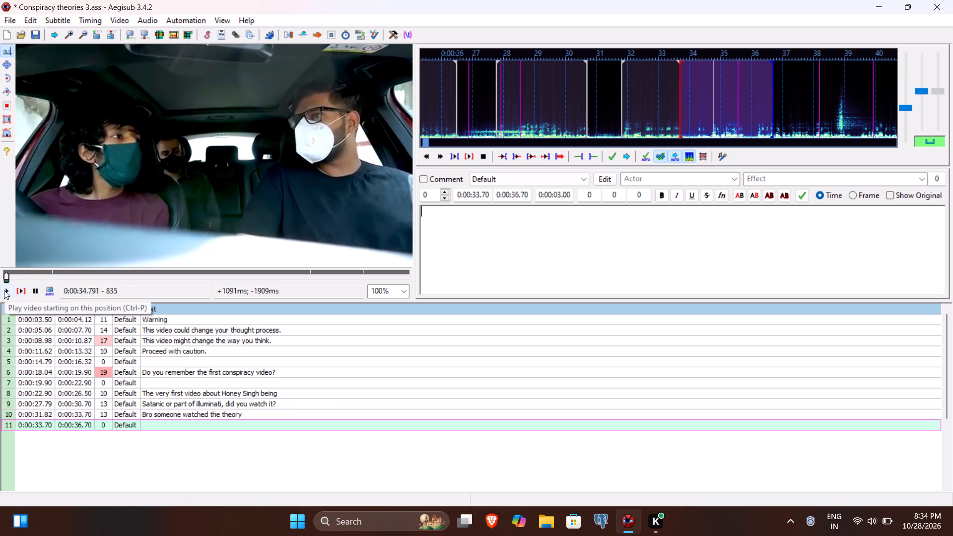
click(4, 290)
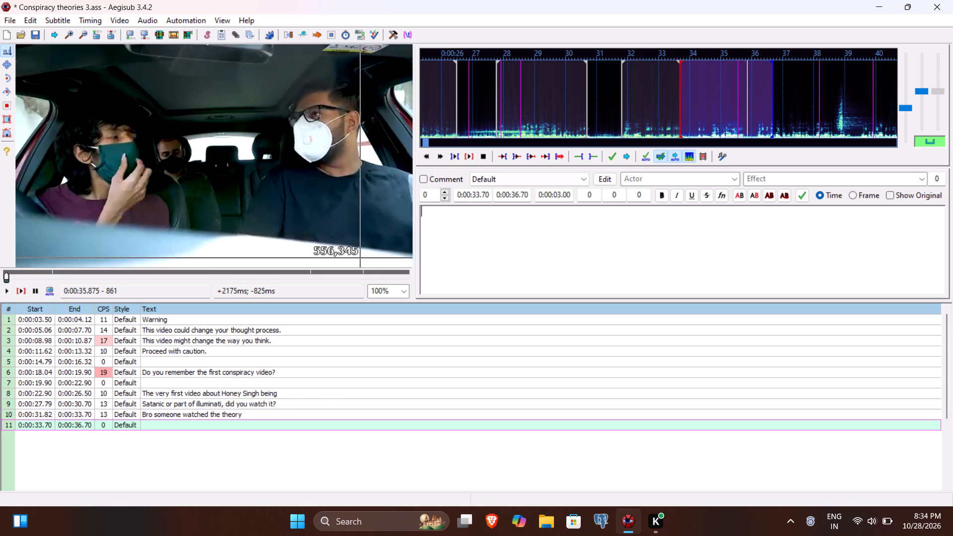
click(515, 195)
key(5)
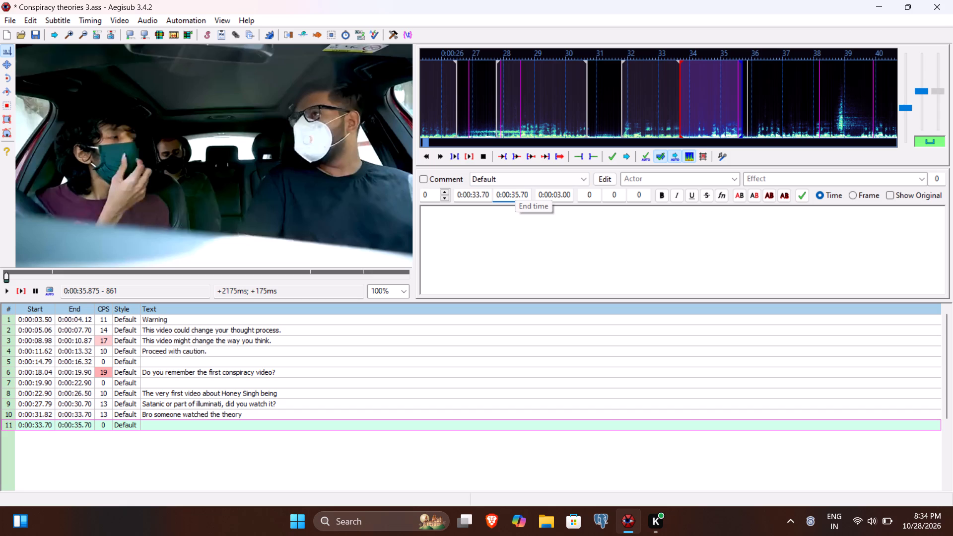
text(87)
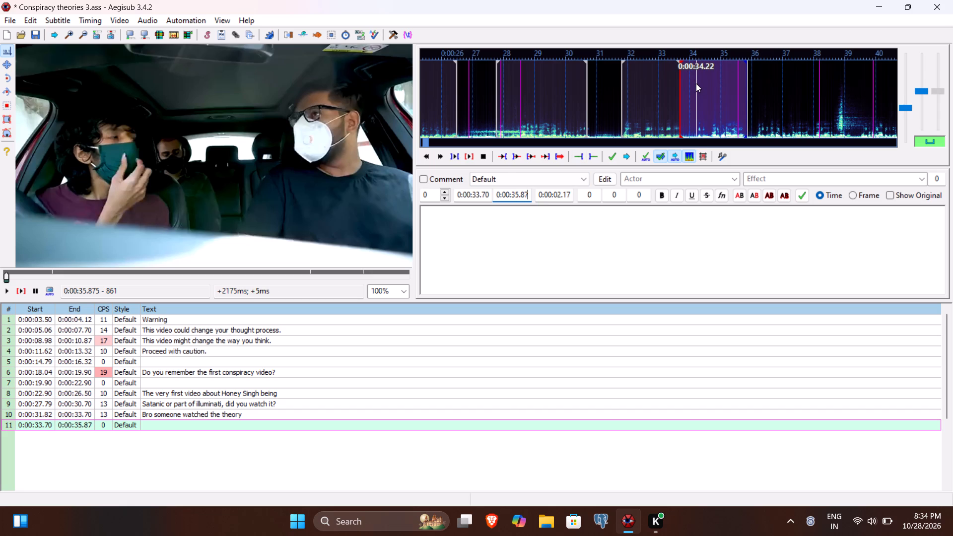
click(477, 191)
text(422)
Write "some reporter or someone," as the eleventh subtitle and commit it.
click(474, 257)
text(soem re)
key(BackSpace)
key(BackSpace)
key(BackSpace)
key(BackSpace)
key(BackSpace)
text(me reporter or someone)
key(comma)
key(Return)
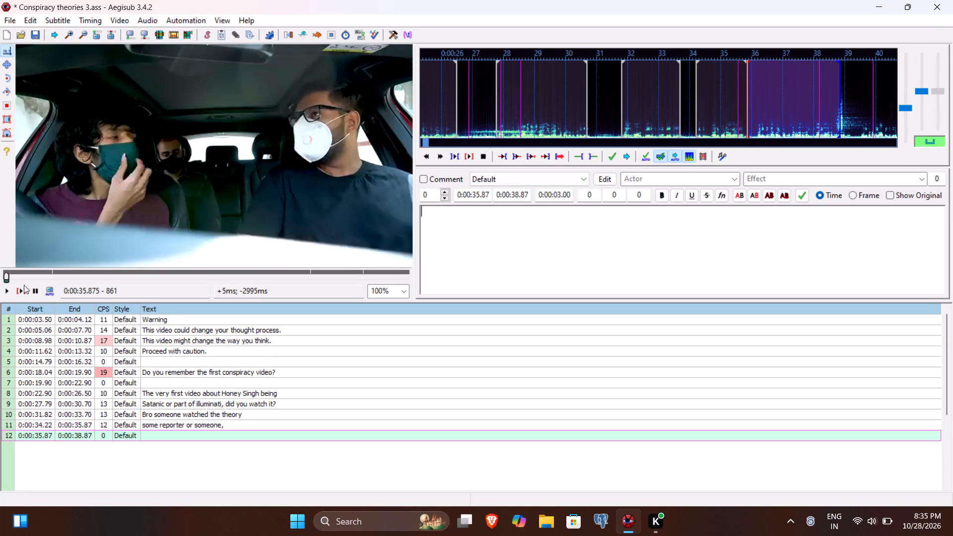
Play the twelfth line's section in short bursts and time the line from 0:00:36.14 to 0:00:39.26.
click(23, 287)
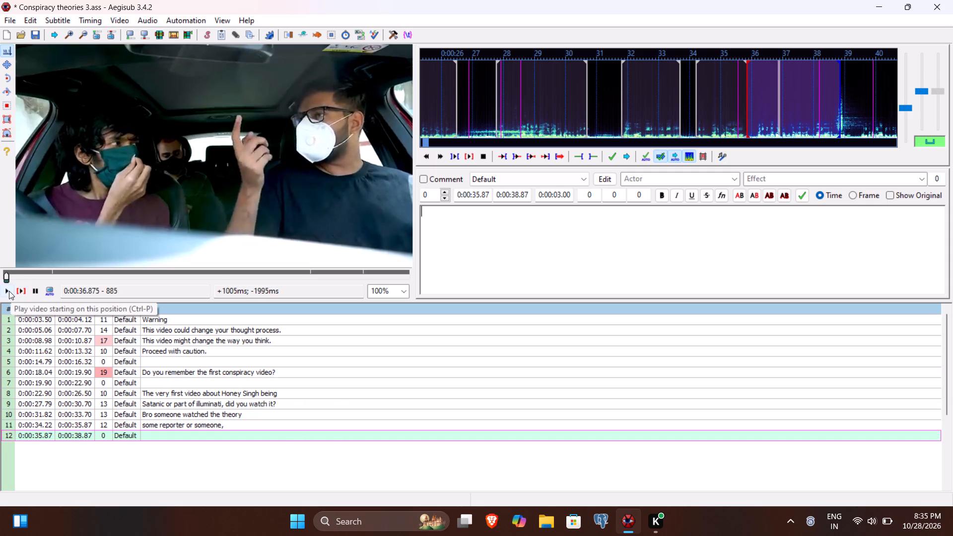
click(9, 291)
click(9, 291)
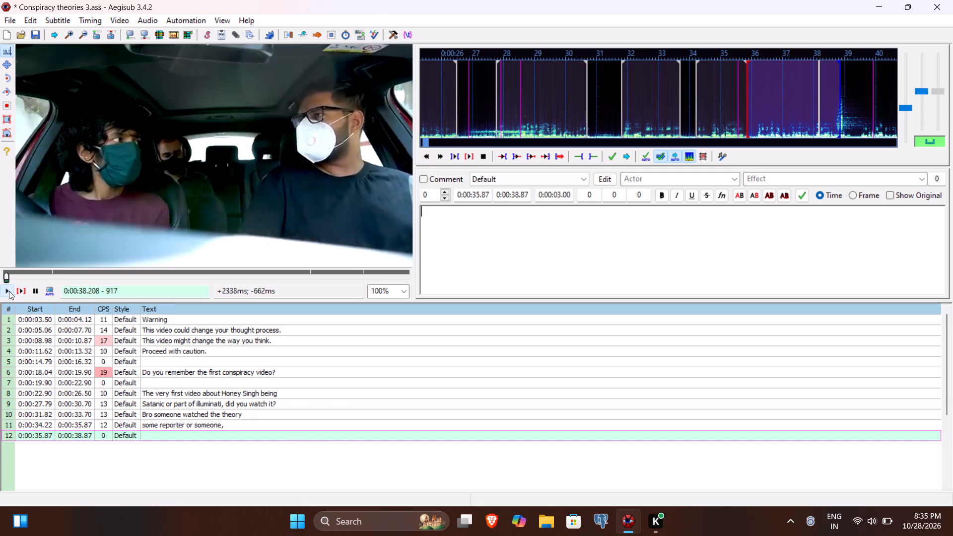
click(9, 291)
click(9, 291)
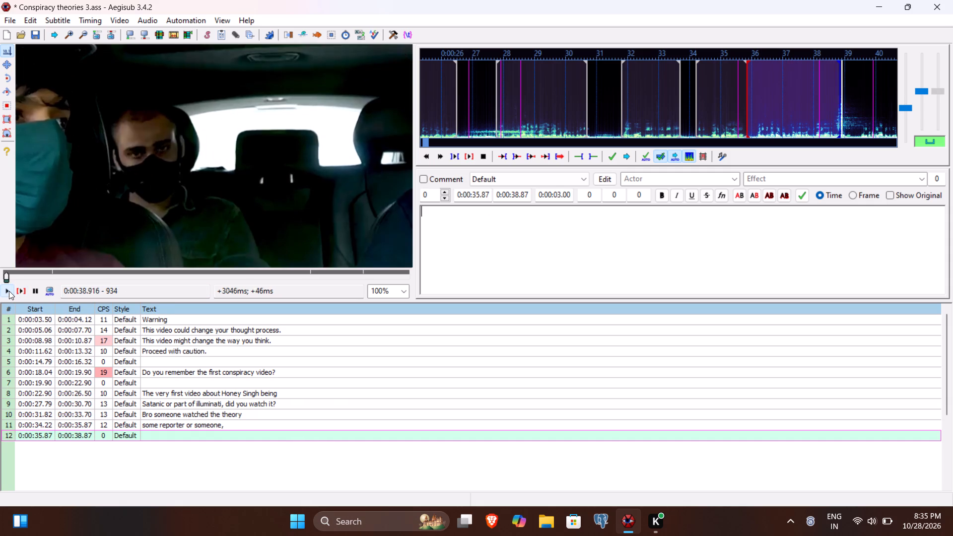
click(9, 291)
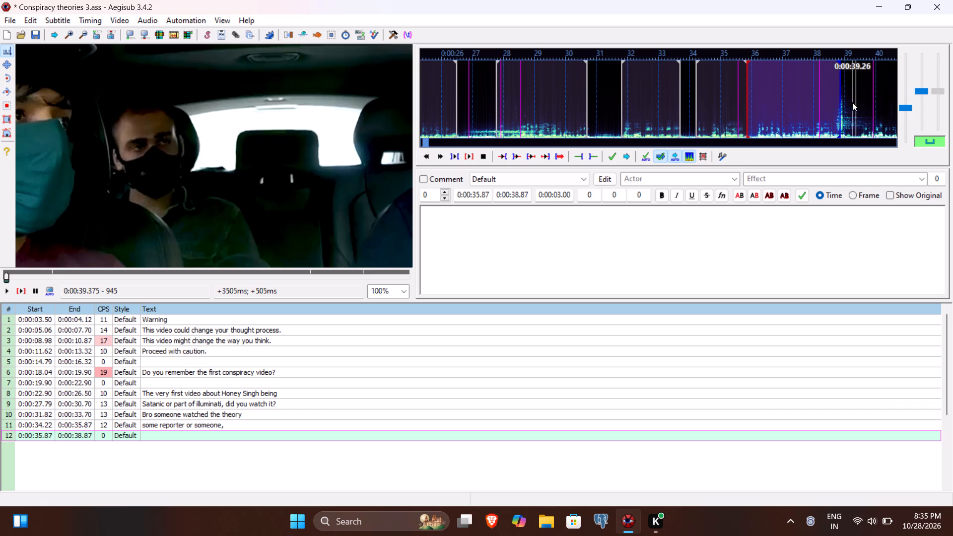
click(515, 194)
text(926)
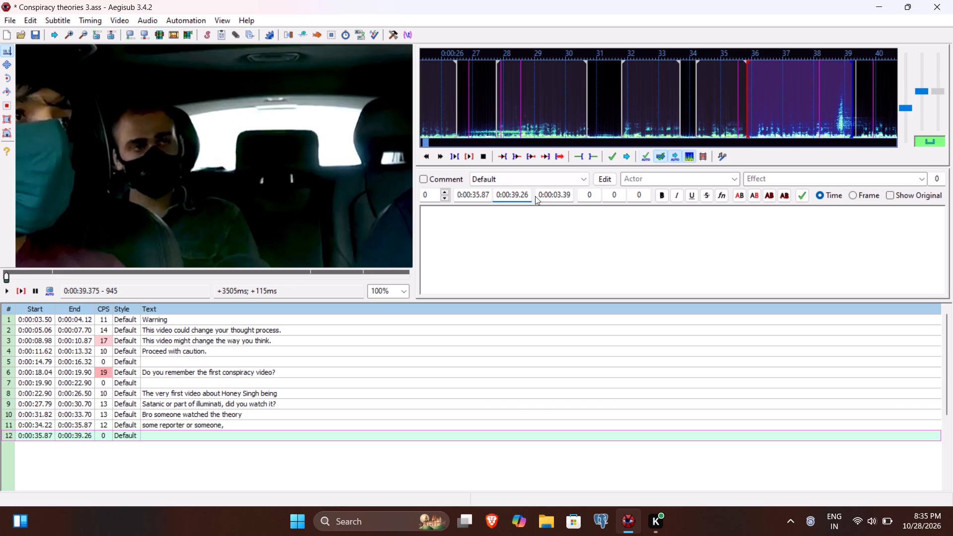
click(476, 195)
text(614)
Write "Honey Singh was promoting maybe a song or a movie" as the twelfth subtitle and commit it.
click(466, 257)
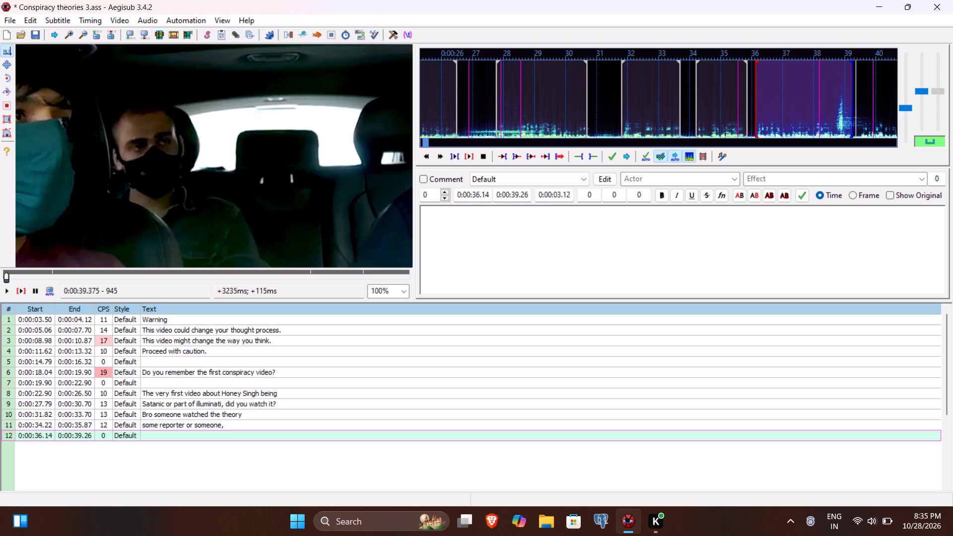
text(Honey Singh was p)
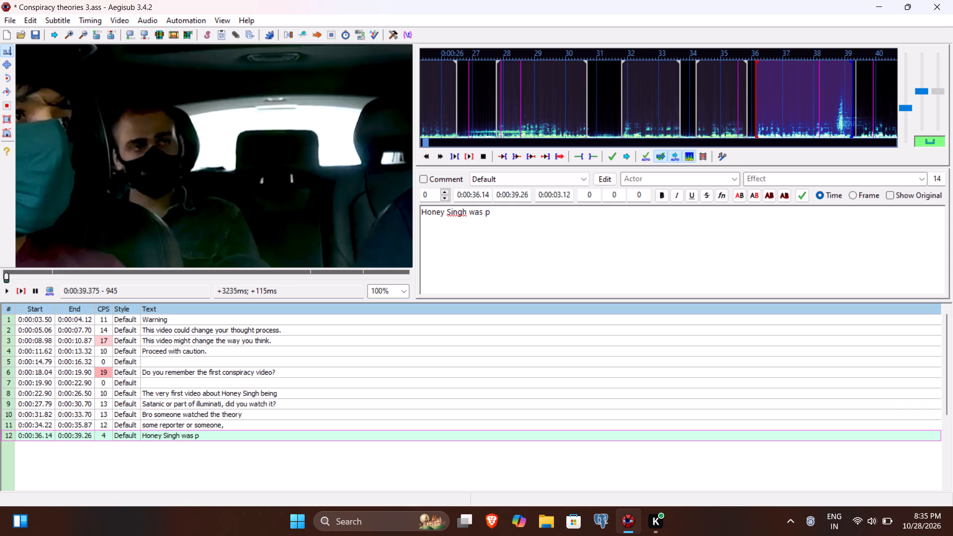
text(romi)
key(BackSpace)
text(oting maybe a song or a movie)
key(Return)
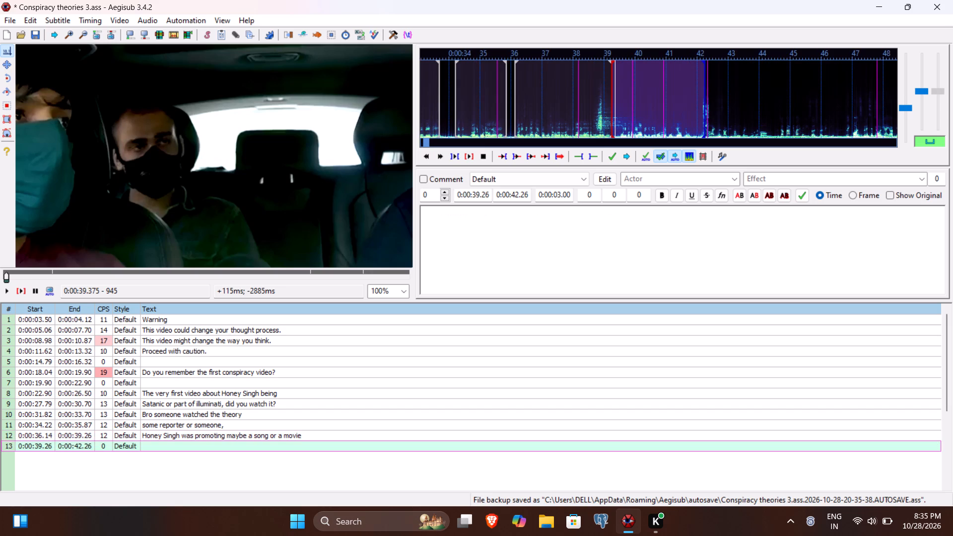
Play the thirteenth line's section in short bursts and set the line's end time to 0:00:41.91.
click(4, 288)
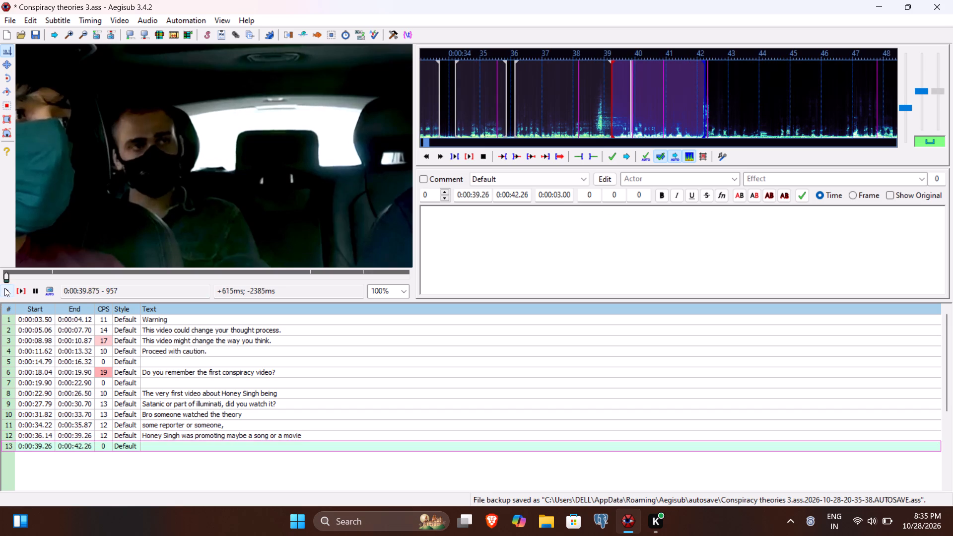
click(4, 288)
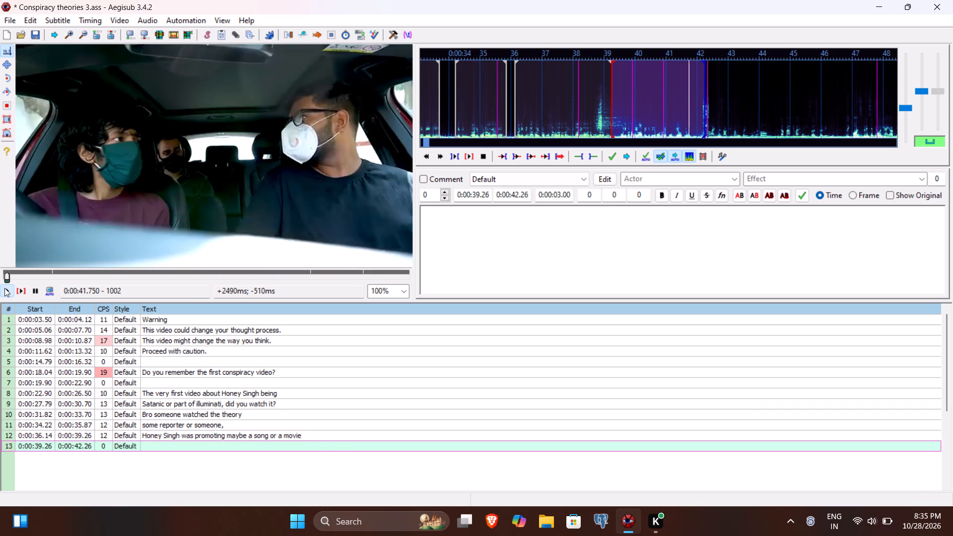
double_click(4, 288)
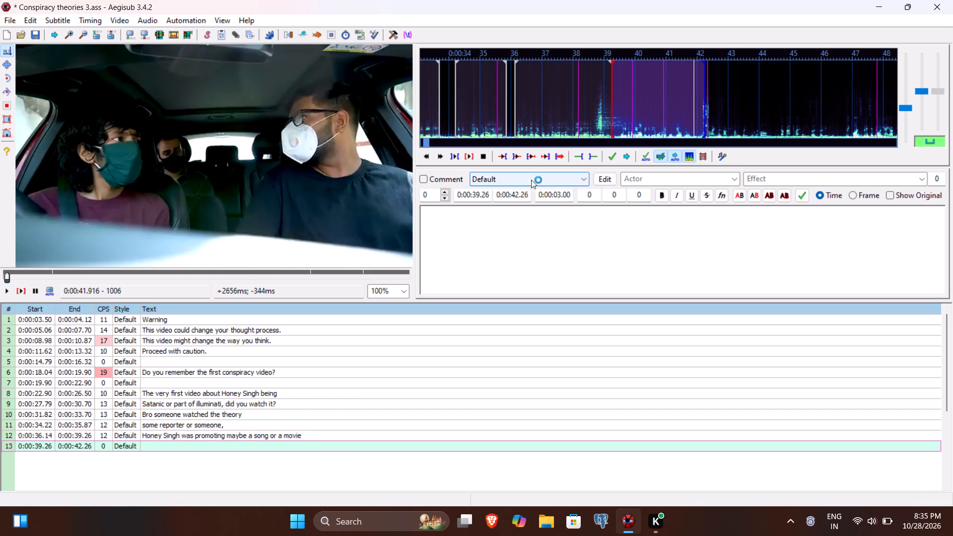
click(517, 194)
key(BackSpace)
key(1)
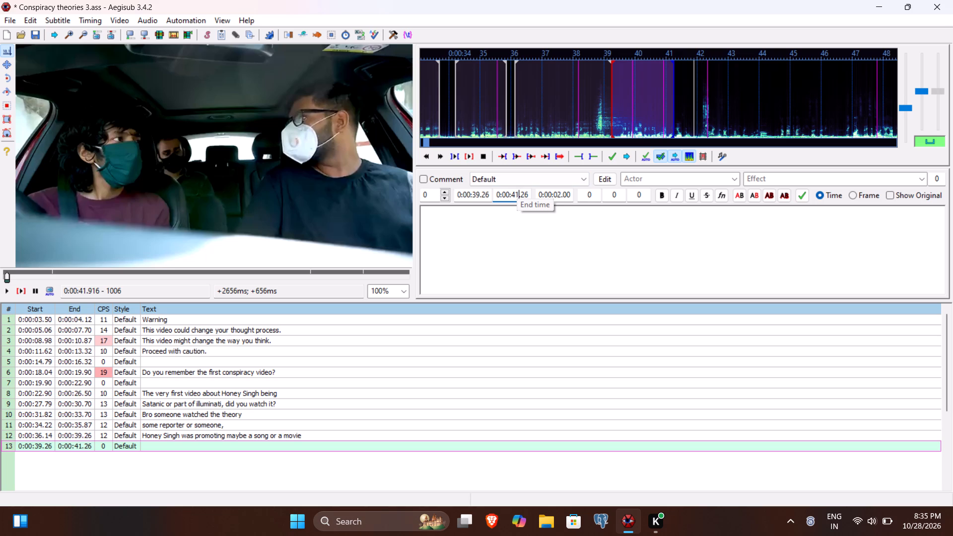
text(91)
Write "I don't know but a reporter asked him this." as the thirteenth subtitle, commit it and save the file.
click(501, 254)
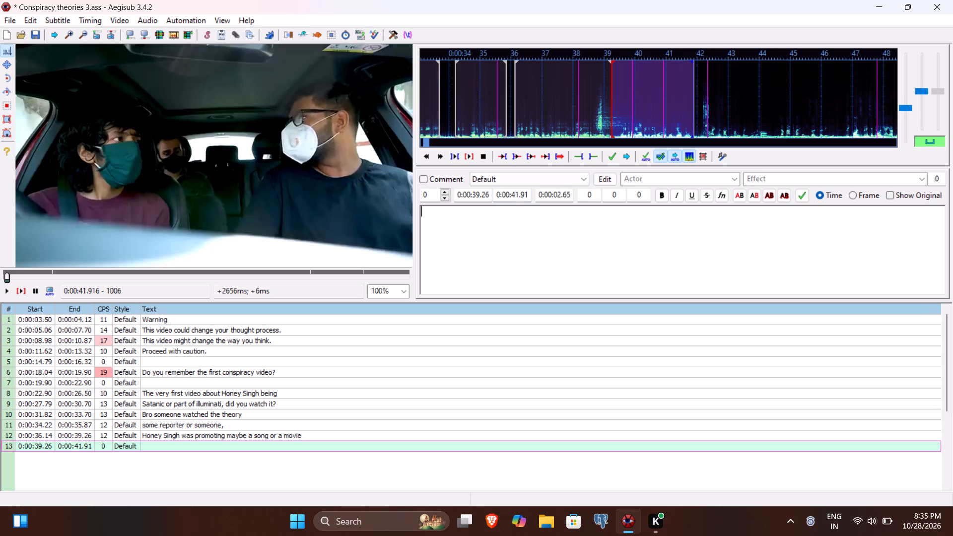
text(I don'e)
key(space)
key(BackSpace)
key(BackSpace)
text(t know but a reporter asked him this.)
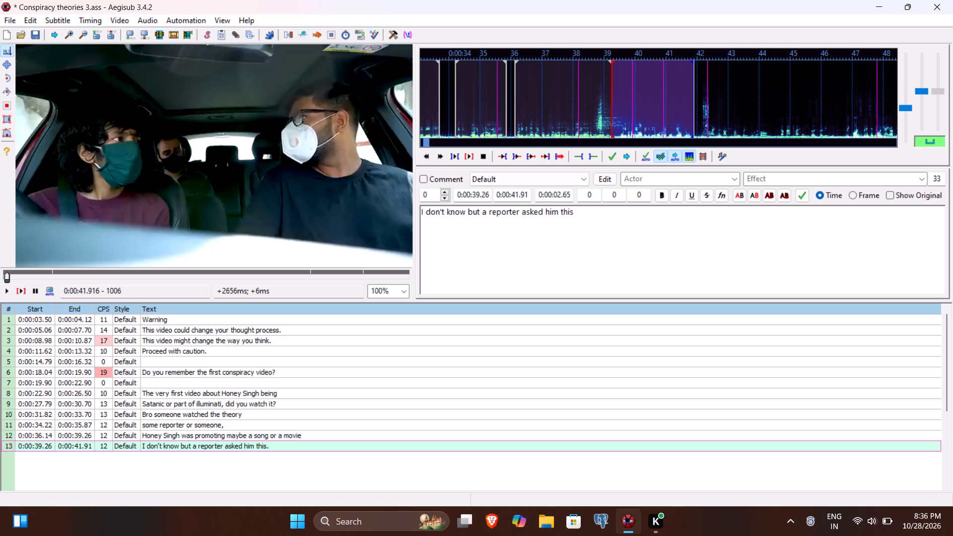
key(Return)
key(ctrl+s)
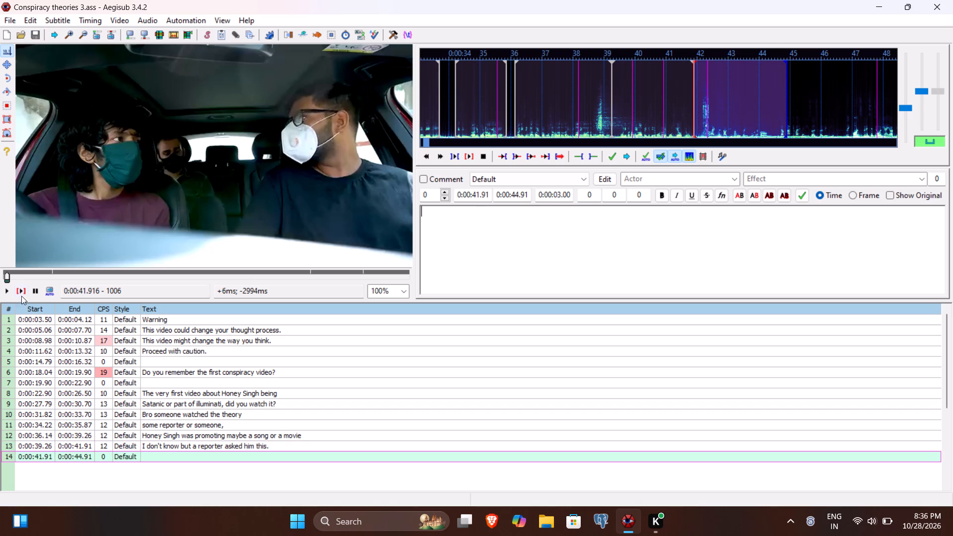
Play the fourteenth line's section and set the line's end time to 0:00:44.33.
click(21, 291)
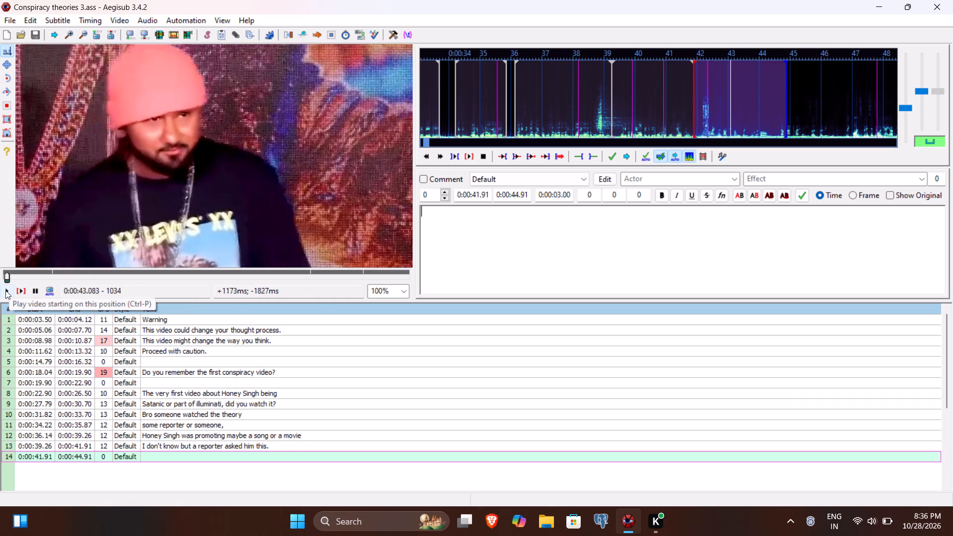
click(5, 290)
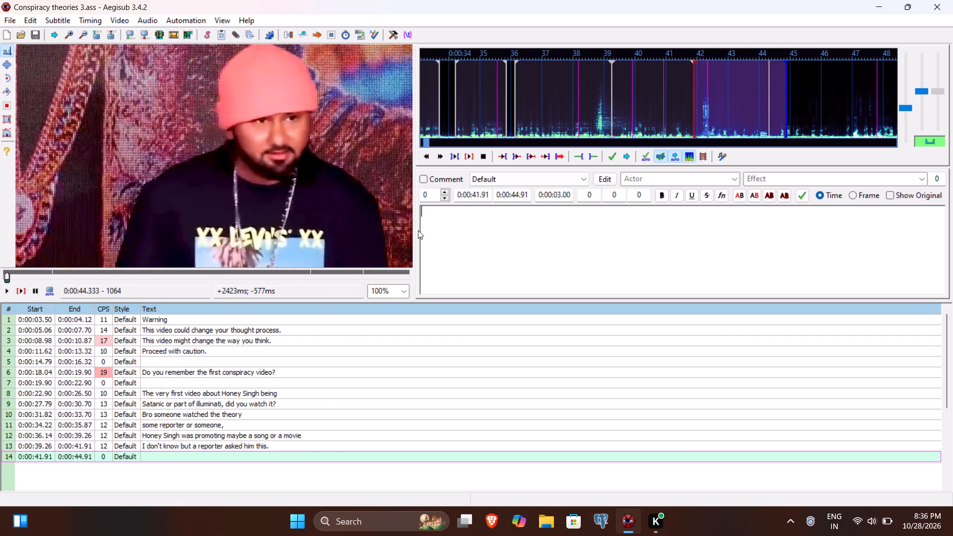
click(519, 196)
text(33)
Write "[I'm Sakshi from News24.]" as the fourteenth subtitle, replaying the line to check the wording.
click(503, 252)
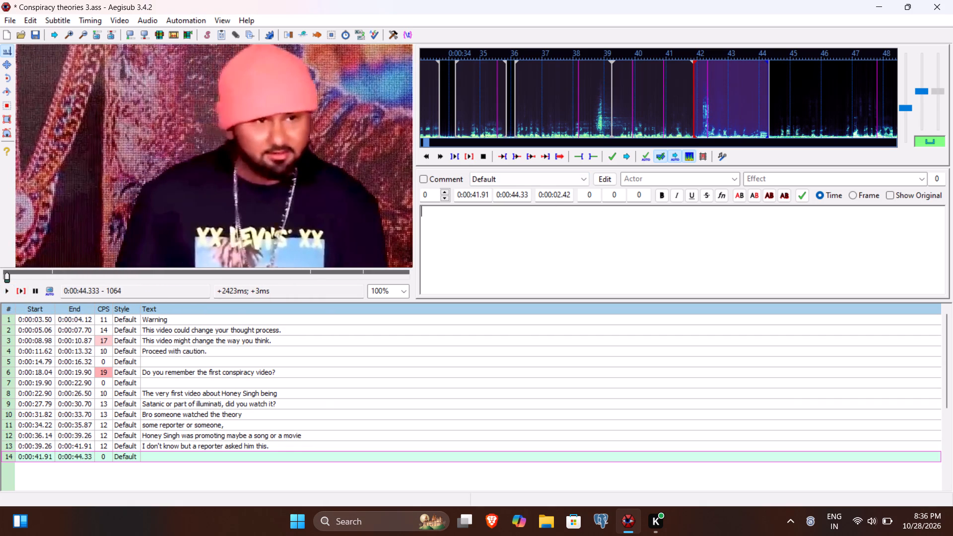
text([I'm Sak)
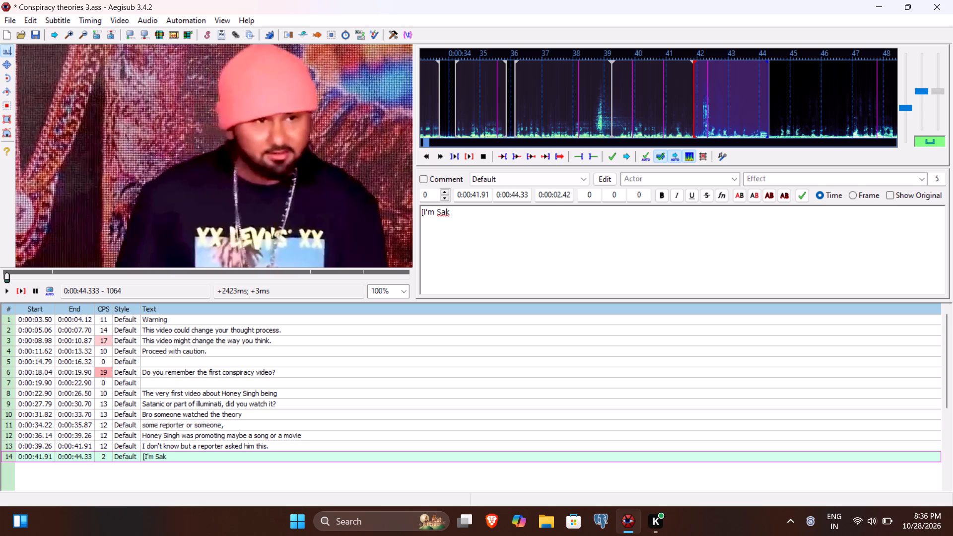
text(shi fo)
key(BackSpace)
text(rom News24)
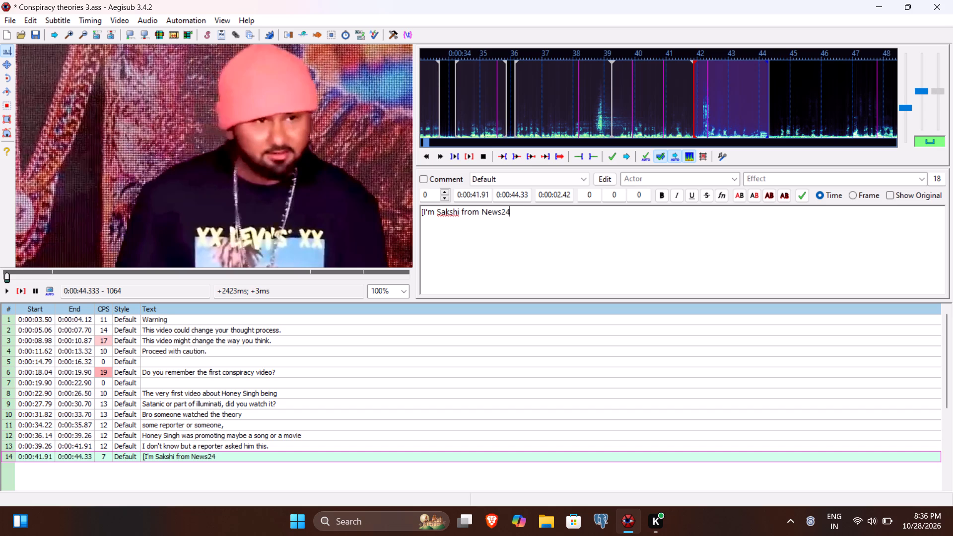
key(period)
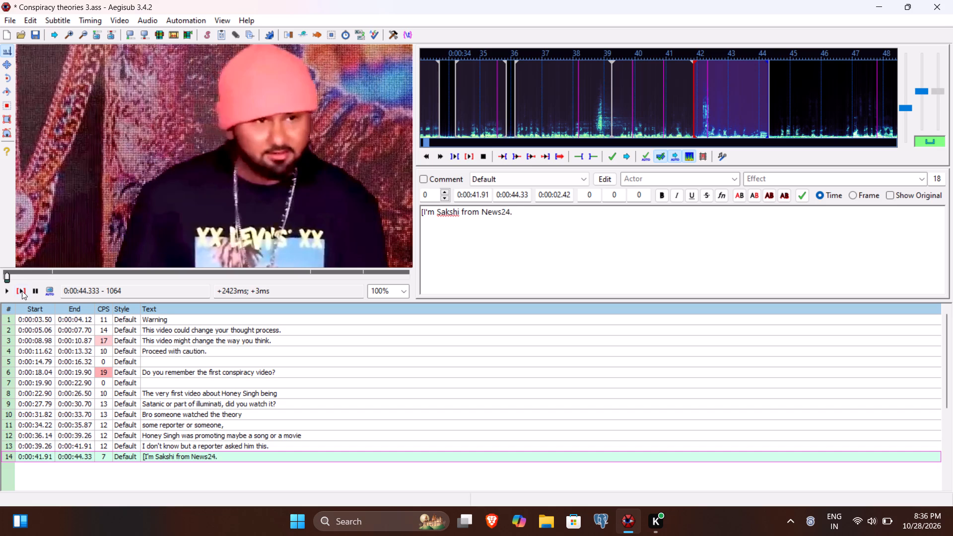
click(21, 290)
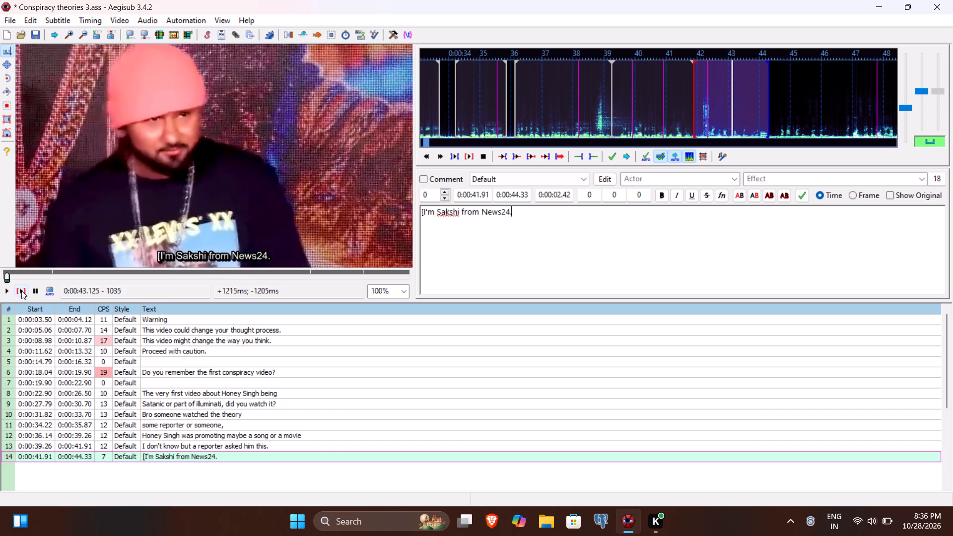
key(bracketright)
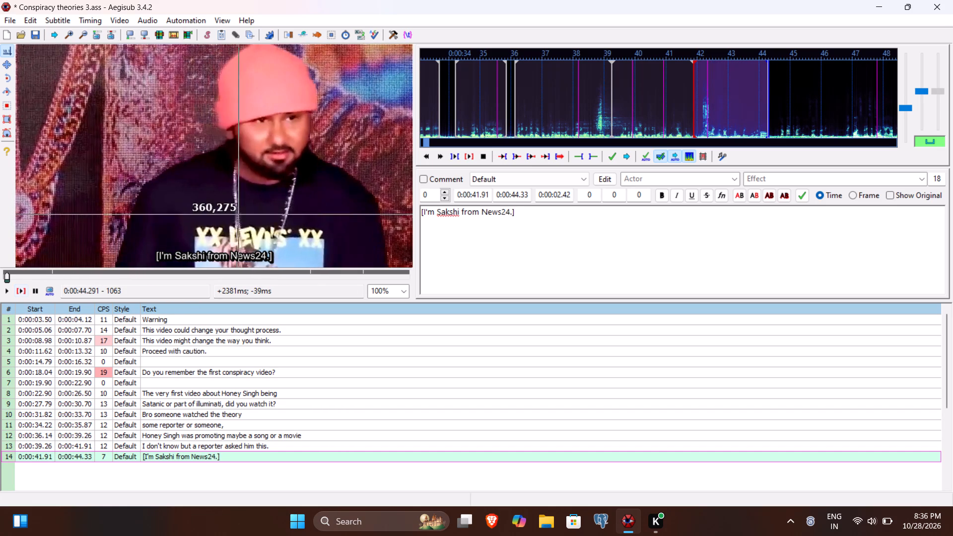
Replace "I'm" with "This is" in the fourteenth subtitle and commit the line.
double_click(427, 214)
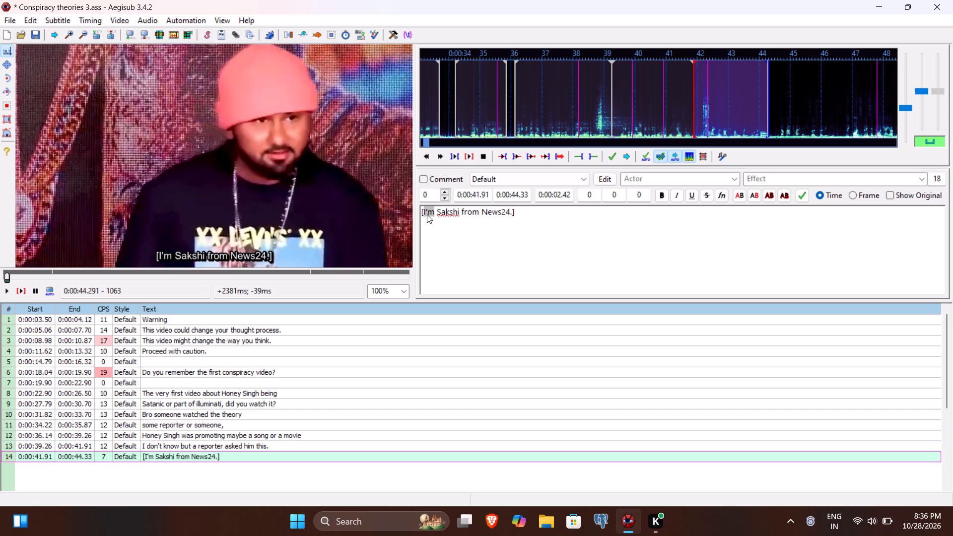
text(This is)
key(Return)
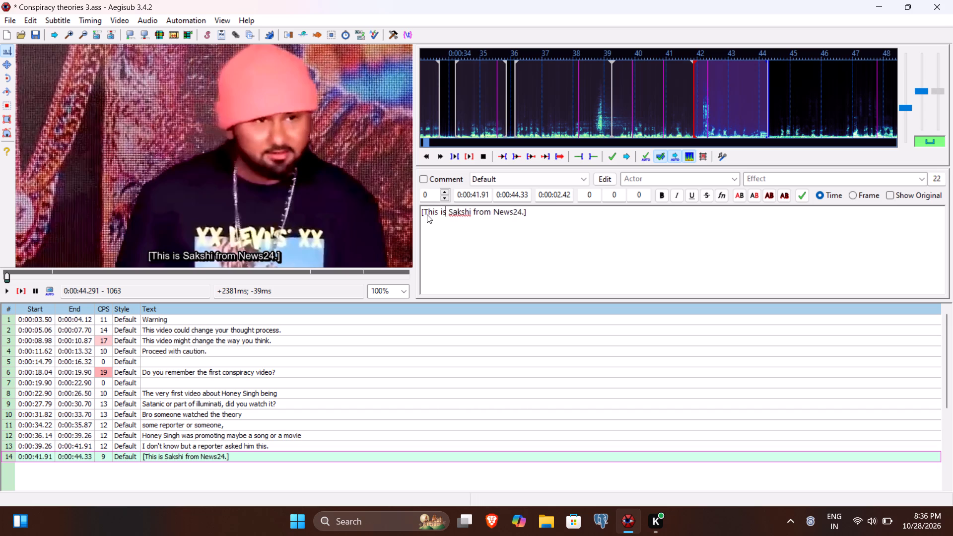
Play the fifteenth line's section and time the line from 0:00:44.73 to 0:00:46.37.
click(15, 294)
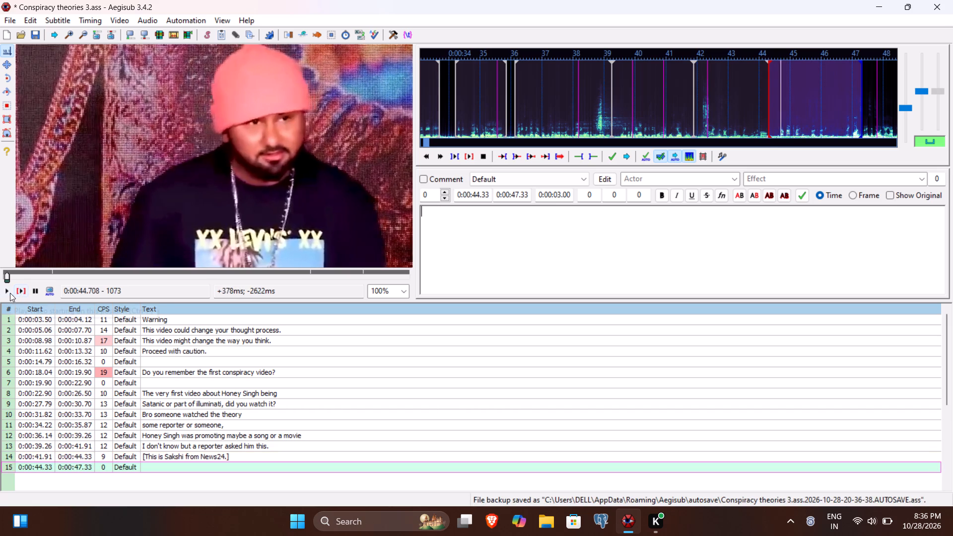
click(9, 291)
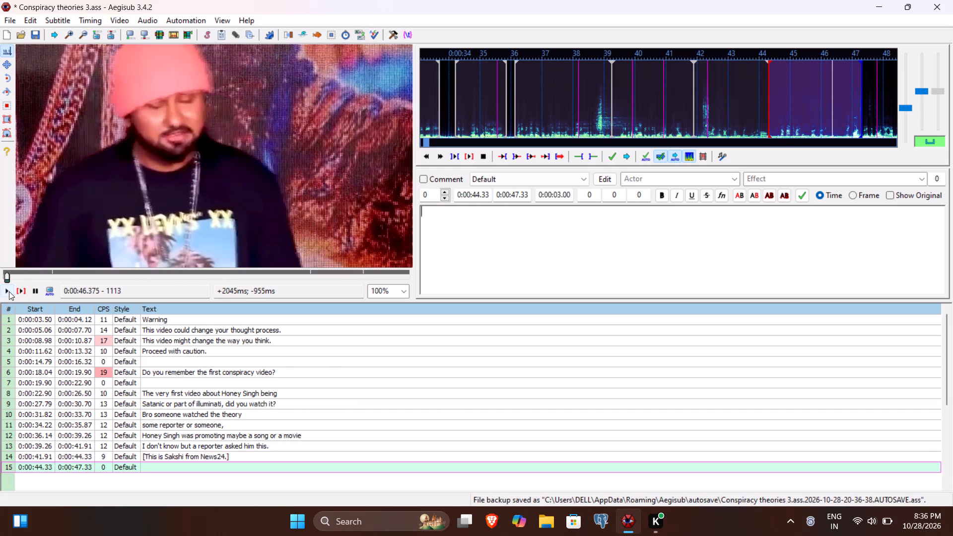
click(512, 198)
text(46)
text(37)
click(500, 224)
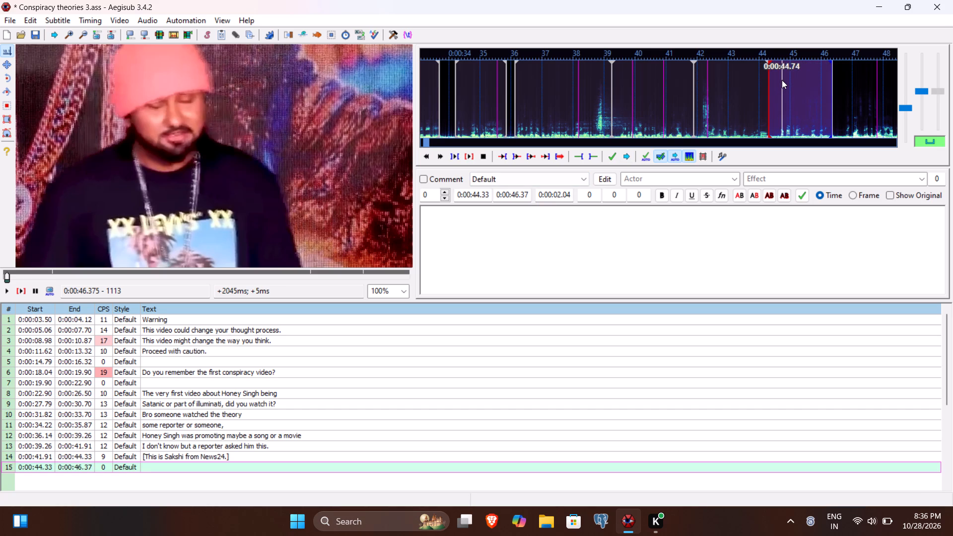
click(483, 193)
key(BackSpace)
text(73)
Write "[When I was researching you]" as the fifteenth subtitle and commit it.
click(476, 219)
text([WHen)
key(space)
key(BackSpace)
key(BackSpace)
key(BackSpace)
key(BackSpace)
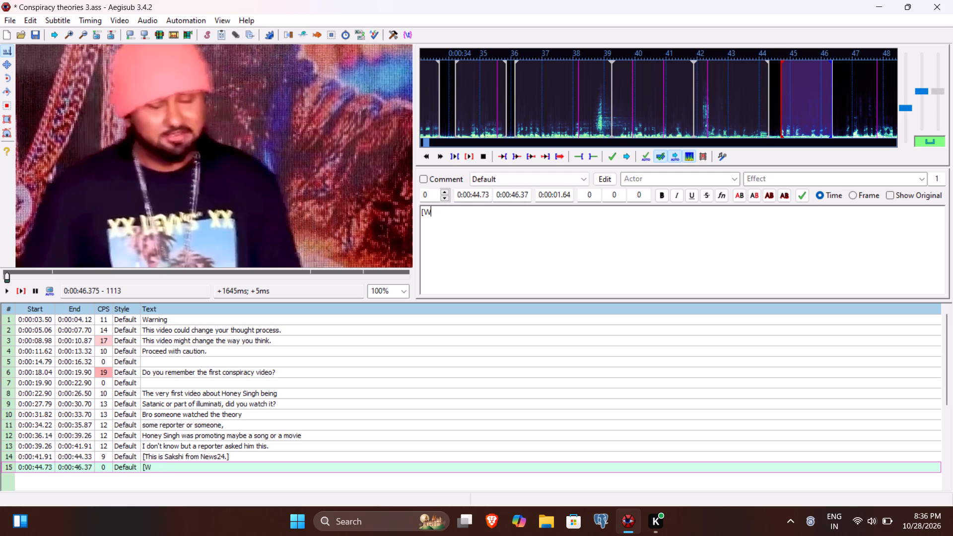
text(hen I)
key(space)
text(was researching you)
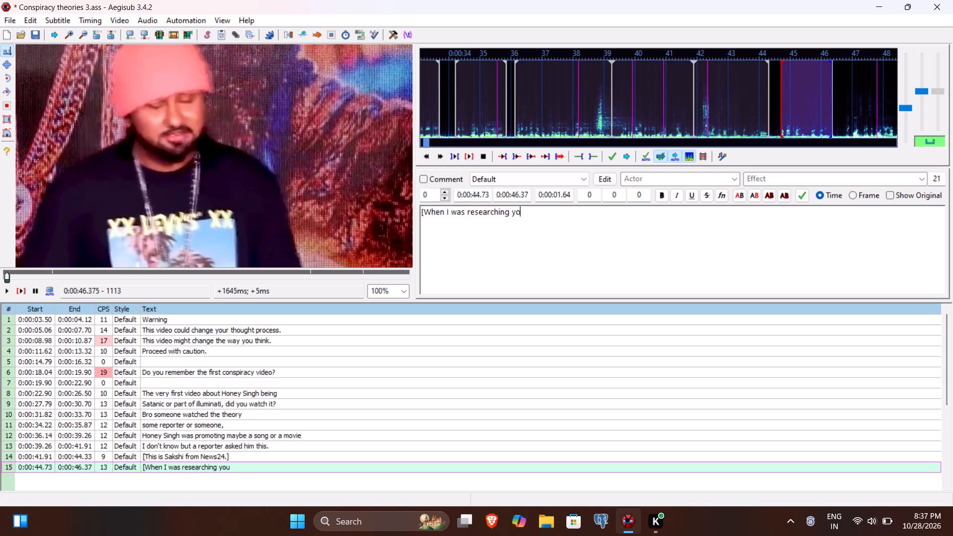
key(bracketright)
key(Return)
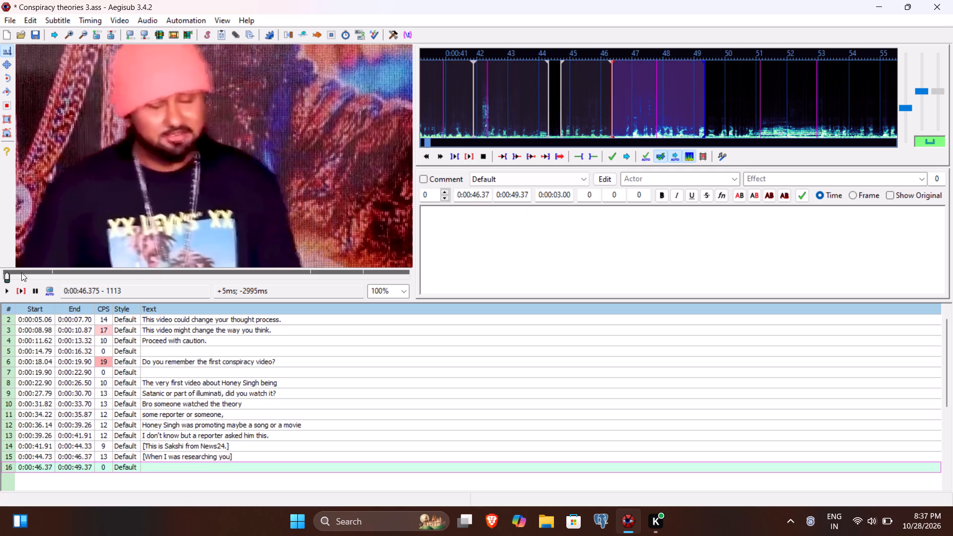
Play the sixteenth line's section and time the line from 0:00:46.78 to 0:00:48.95.
click(18, 291)
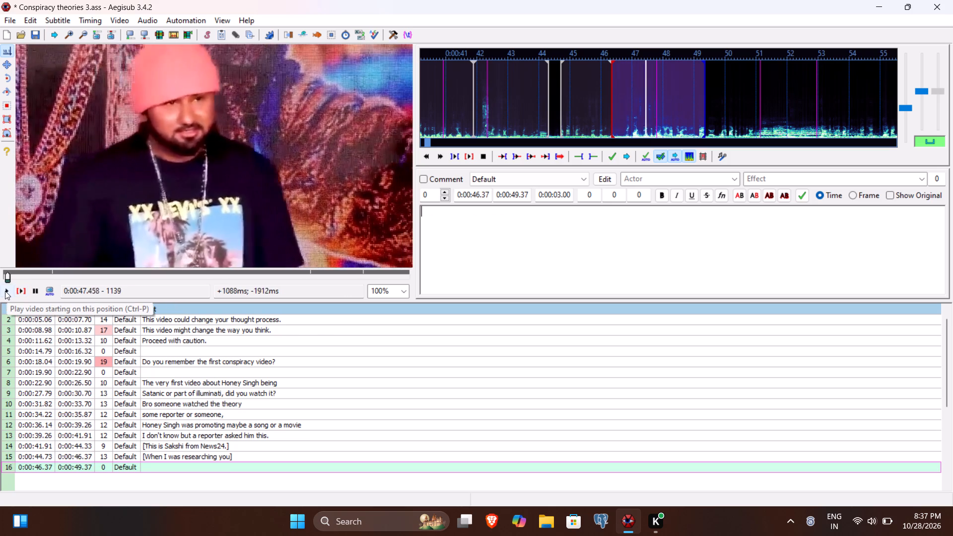
click(5, 291)
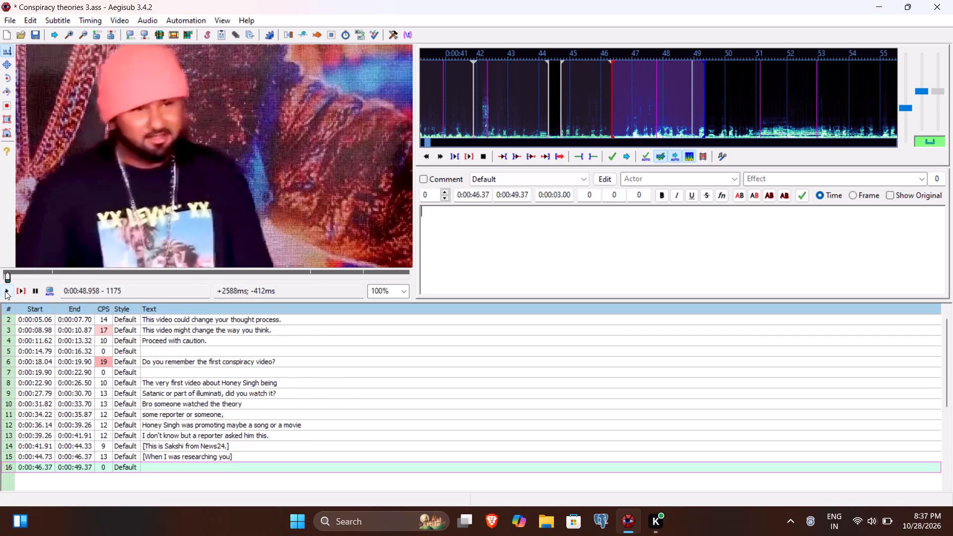
click(514, 192)
key(8)
text(95)
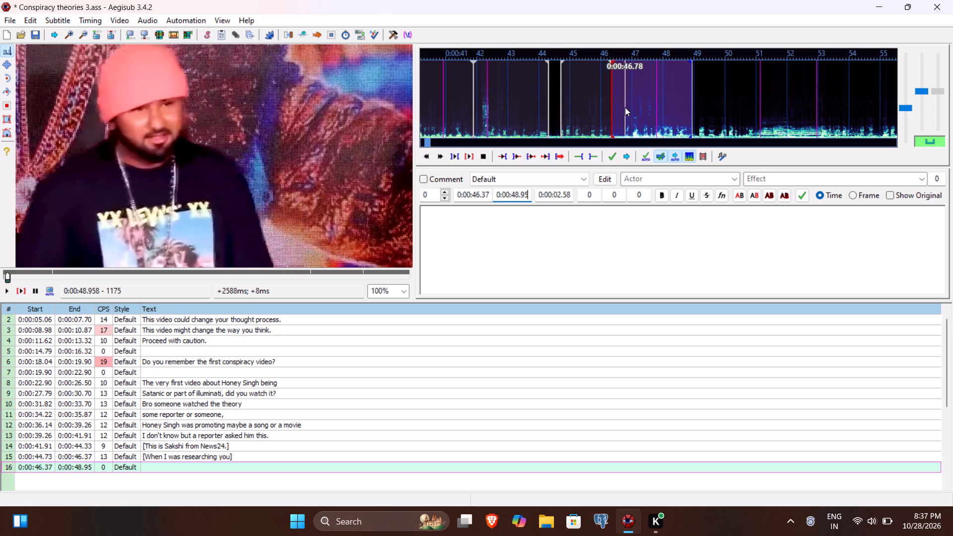
click(479, 195)
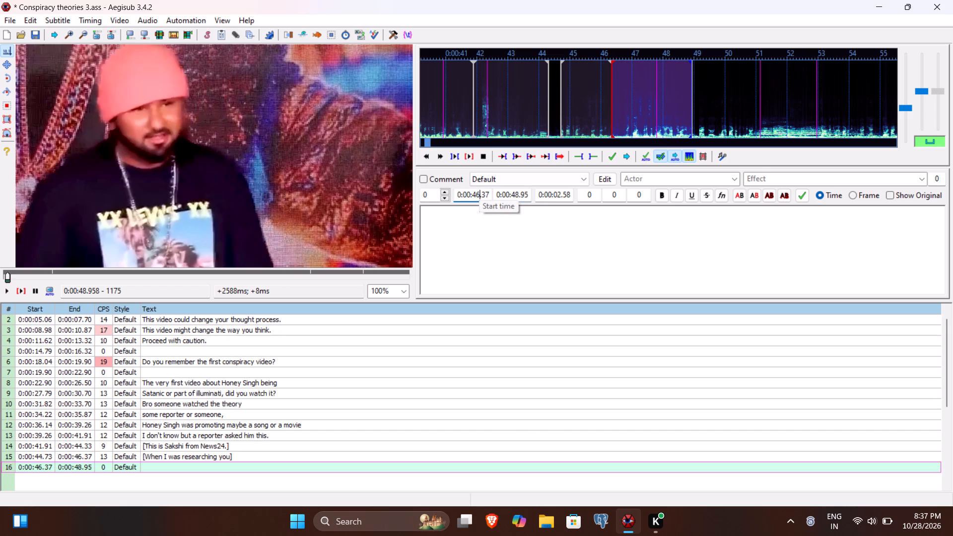
text(78)
Write "[I came across a conspiracy theory about you]" as the sixteenth subtitle and commit it.
click(470, 236)
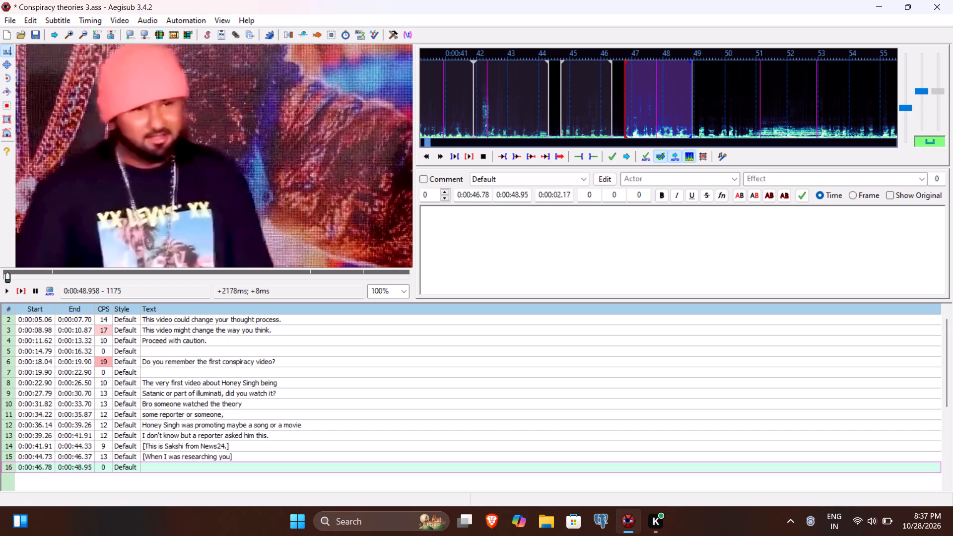
text([I cam ac)
key(BackSpace)
key(BackSpace)
key(BackSpace)
text(e acor)
key(BackSpace)
key(BackSpace)
text(ross a cons)
text(piracy theory)
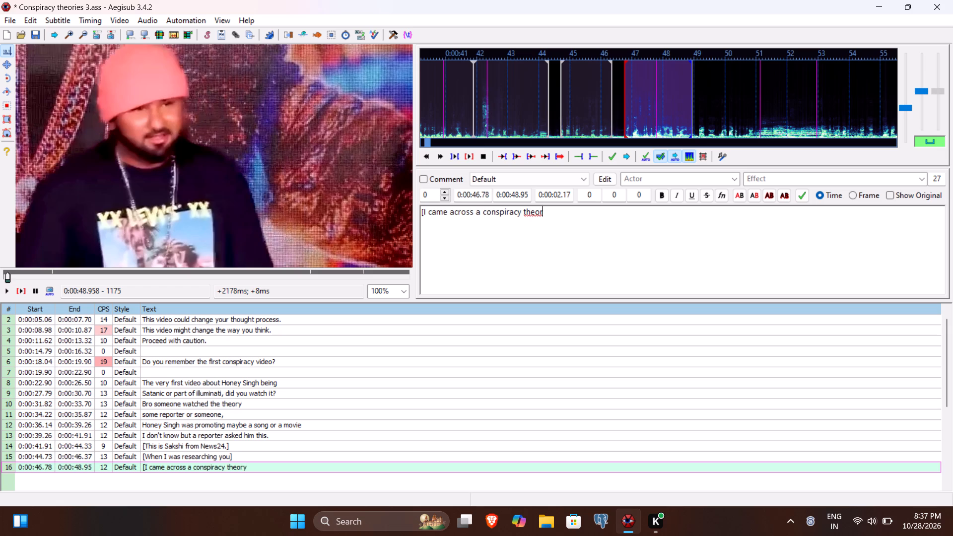
key(space)
text(about you])
key(Return)
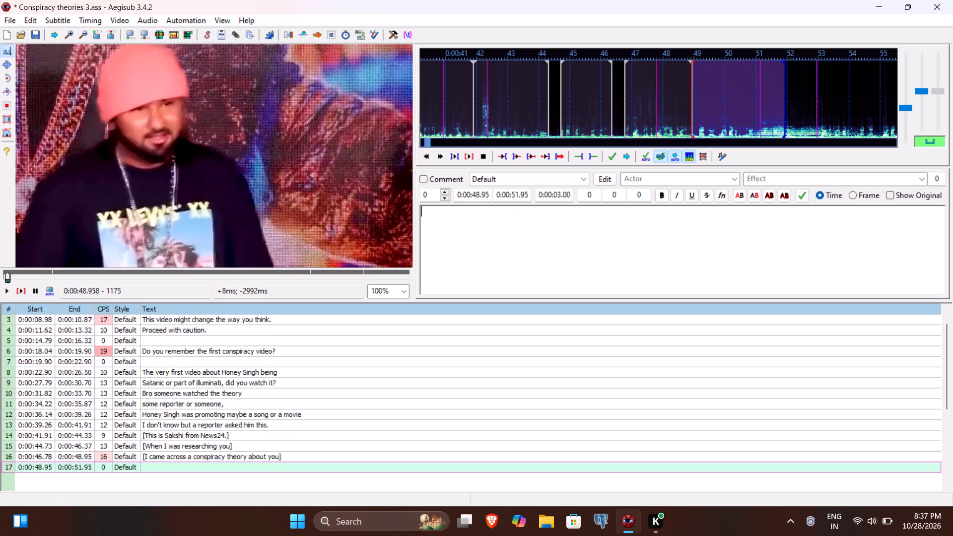
Play the seventeenth line's section and set the line's end time to 0:00:51.08.
click(1, 289)
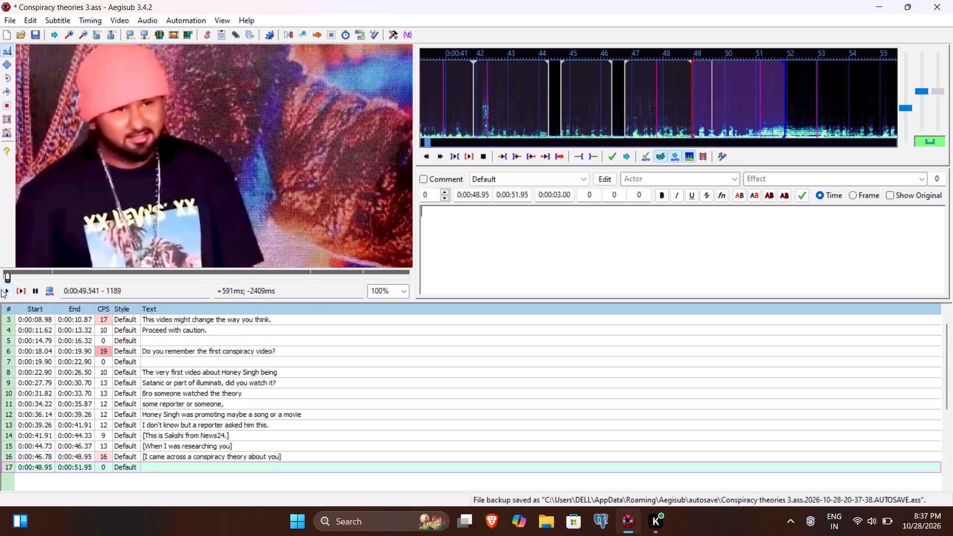
click(1, 289)
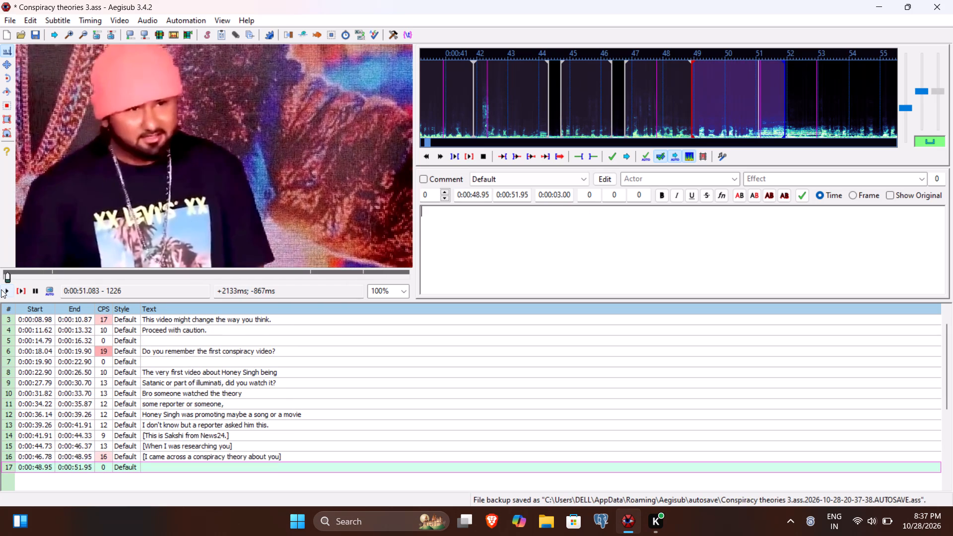
click(522, 193)
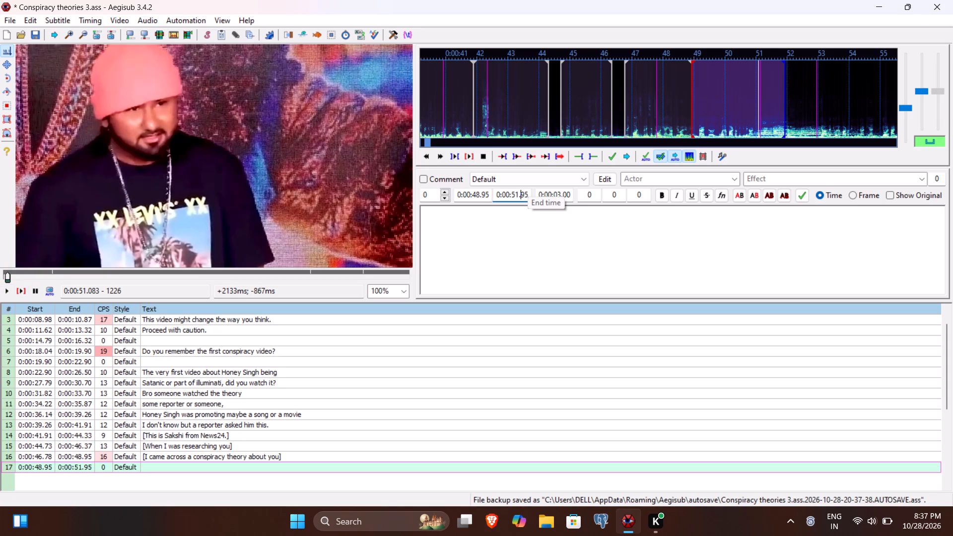
text(08)
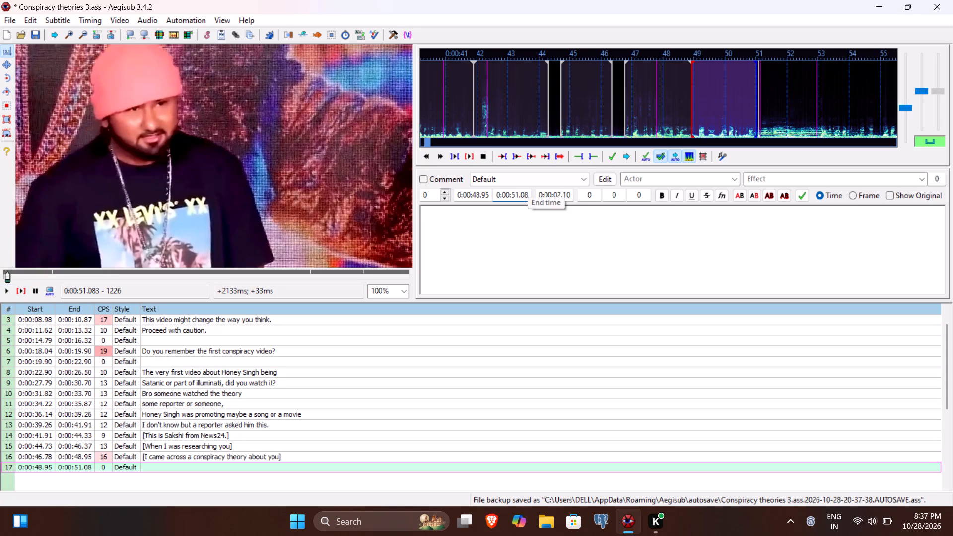
Write "[That you're a part of illuminati]" as the seventeenth subtitle.
click(507, 246)
key(bracketleft)
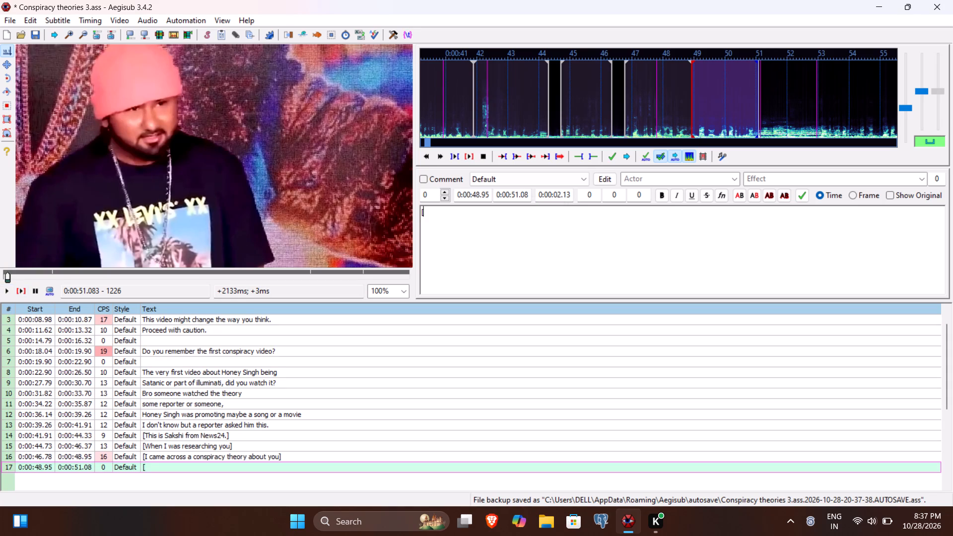
text(That you're a part of illuminati)
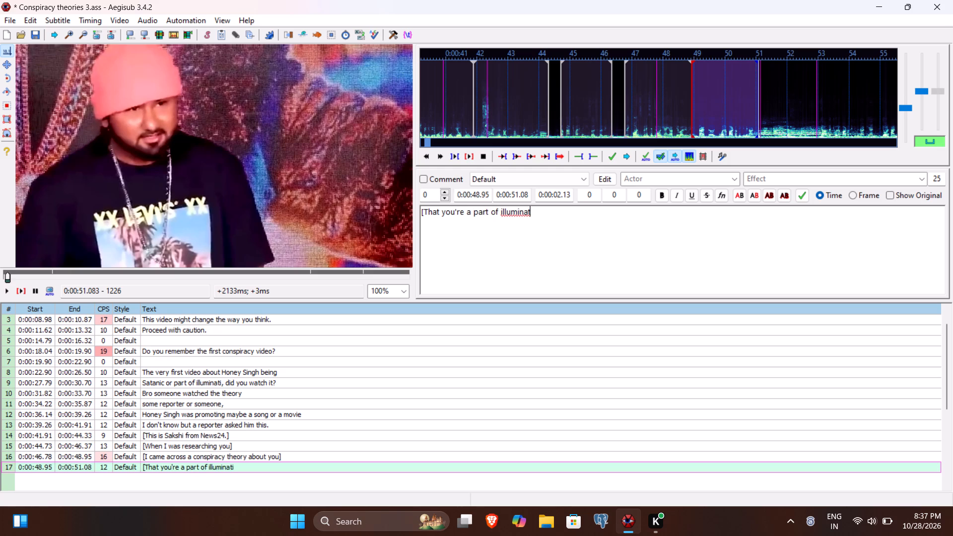
key(bracketright)
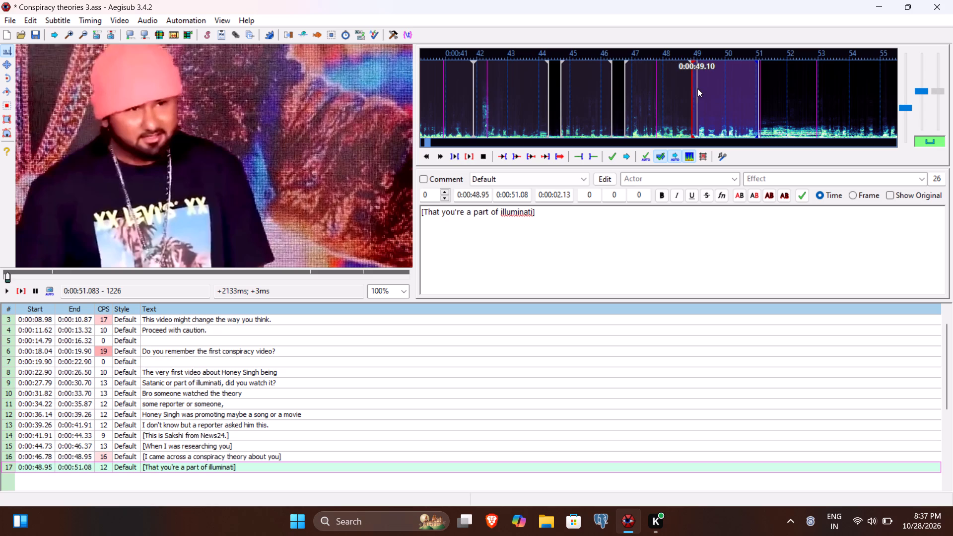
Set the seventeenth line's start time to 0:00:49.14 and commit the line.
click(475, 195)
text(914)
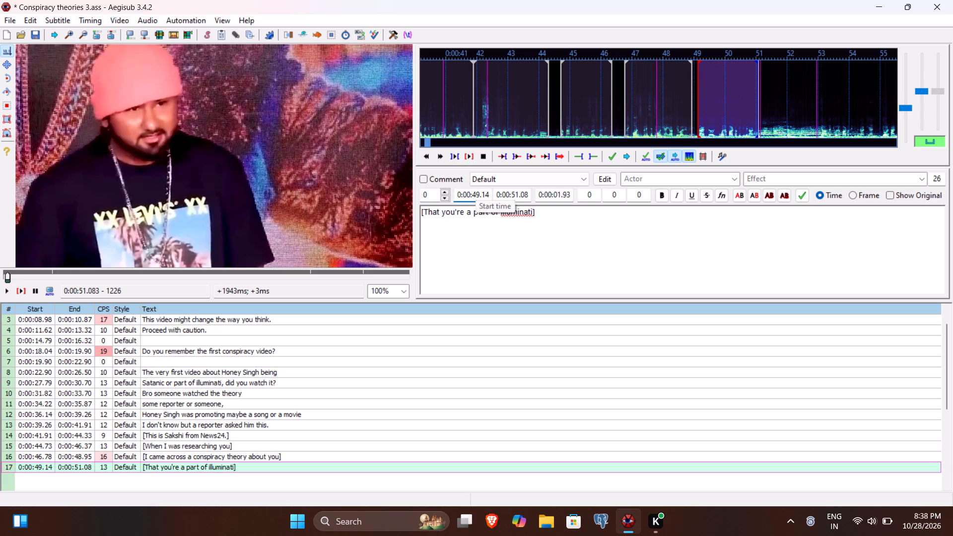
click(587, 248)
key(Return)
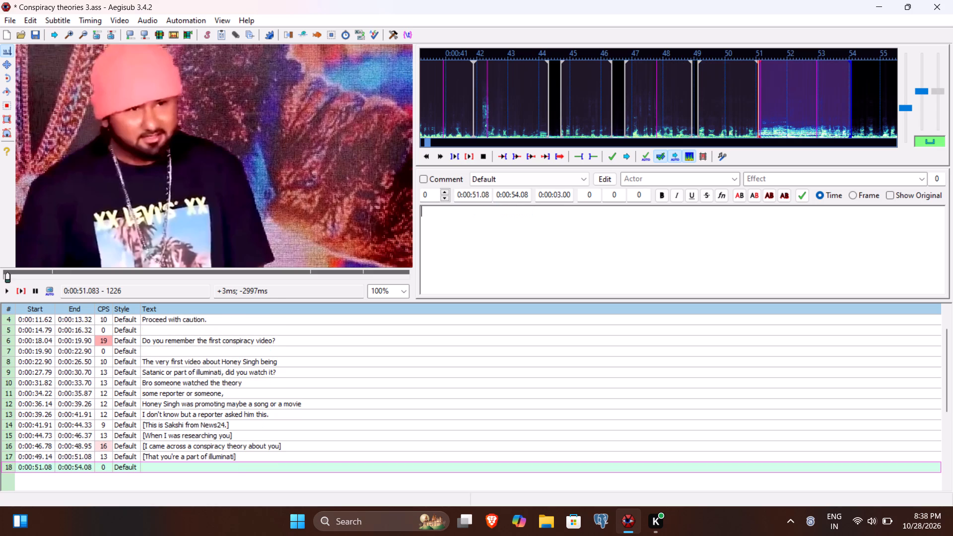
Play the eighteenth line's section, write "[And... yeah that you're a part of illuminati]" as its committed text, and save the file.
click(19, 290)
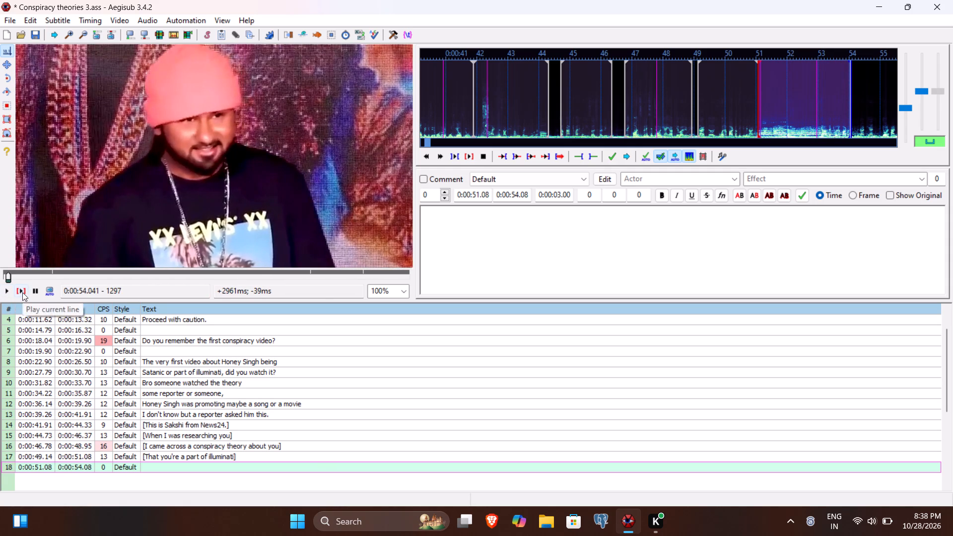
click(22, 292)
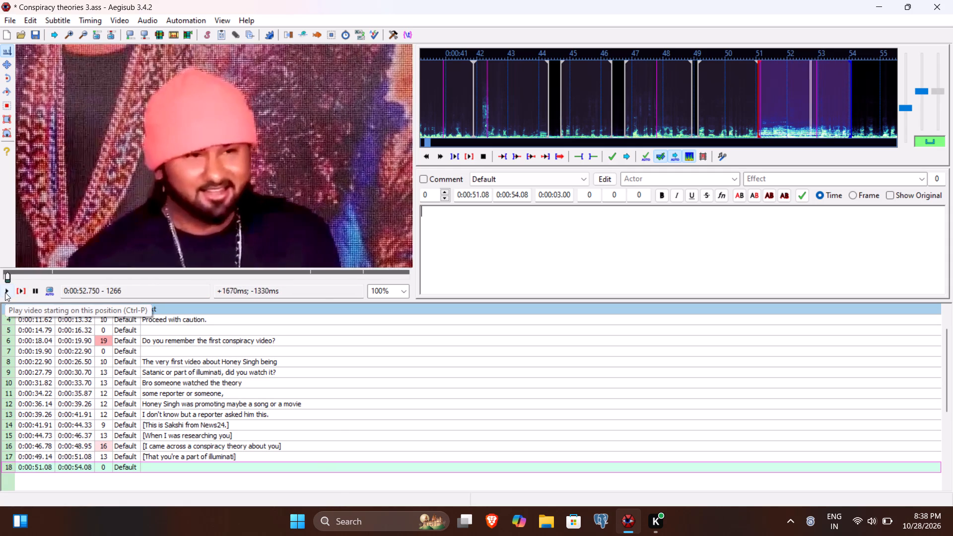
text([And)
key(space)
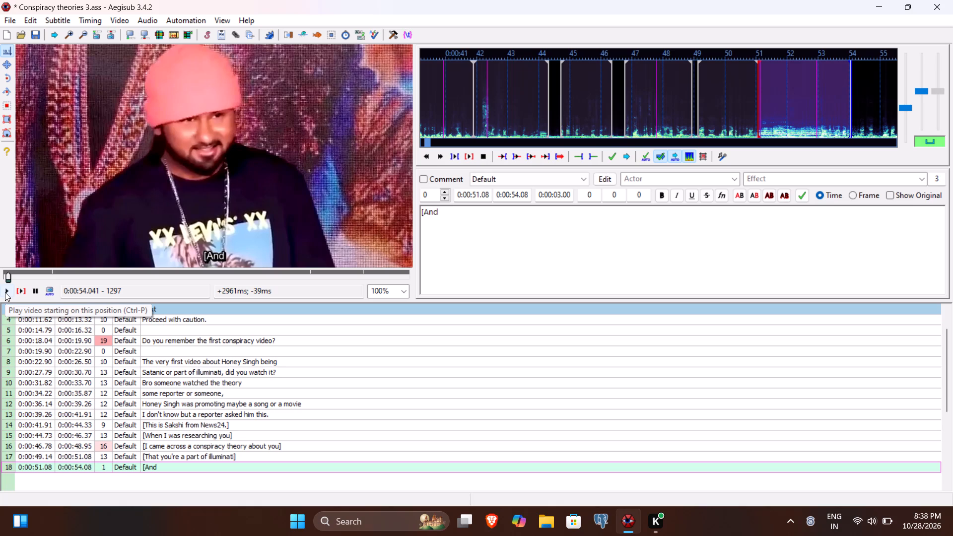
key(BackSpace)
text(...)
key(space)
text(yeah that you're a pa)
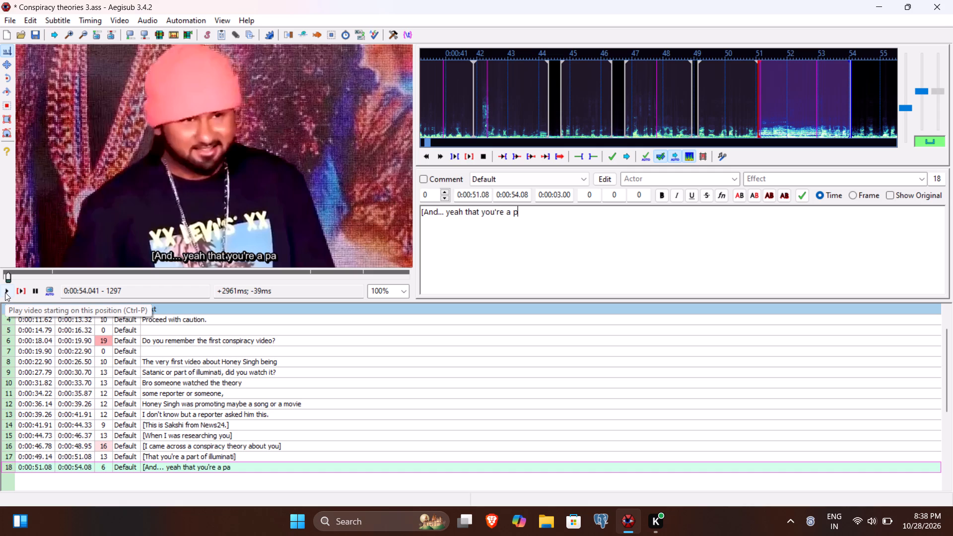
text(rt of illuminati)
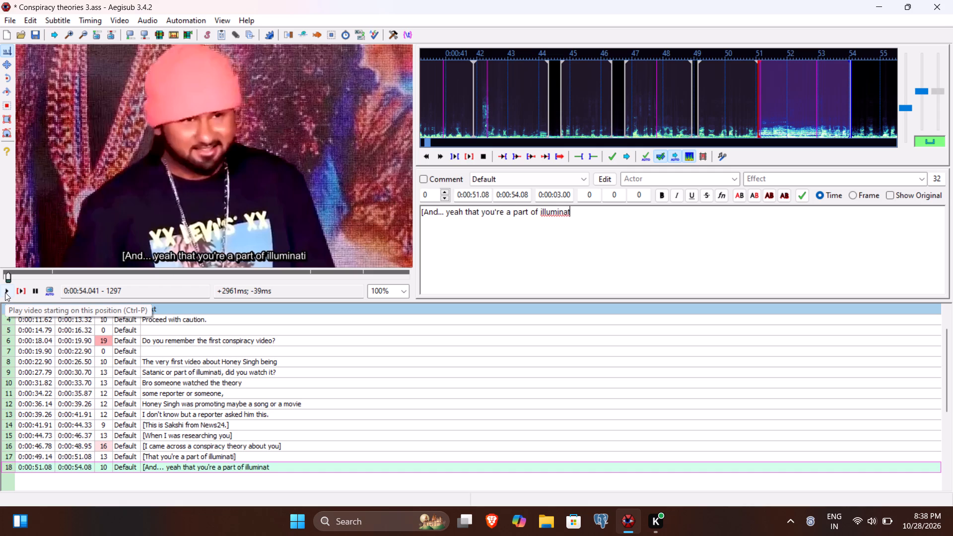
key(bracketright)
key(Return)
key(ctrl+s)
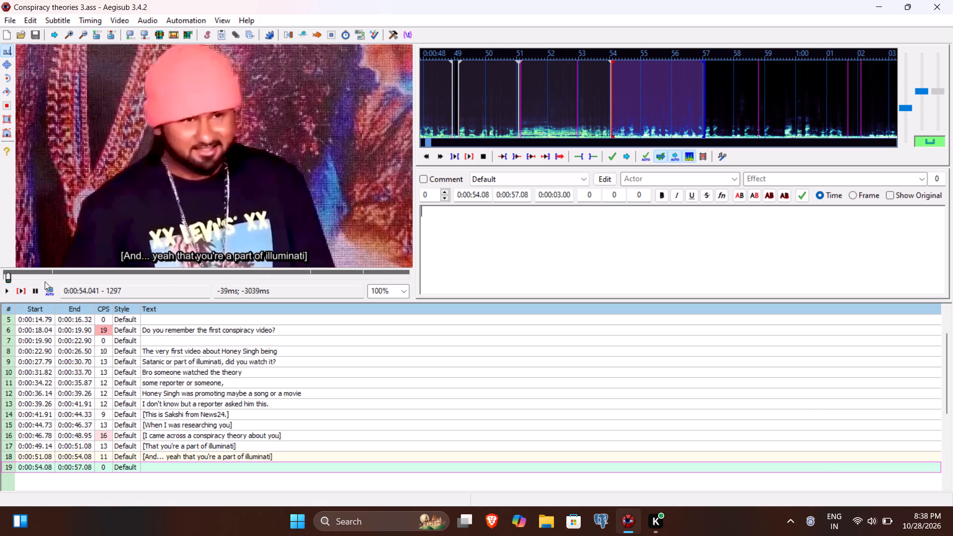
Play the nineteenth line's section and set the line's end time to 0:00:57.58.
click(23, 291)
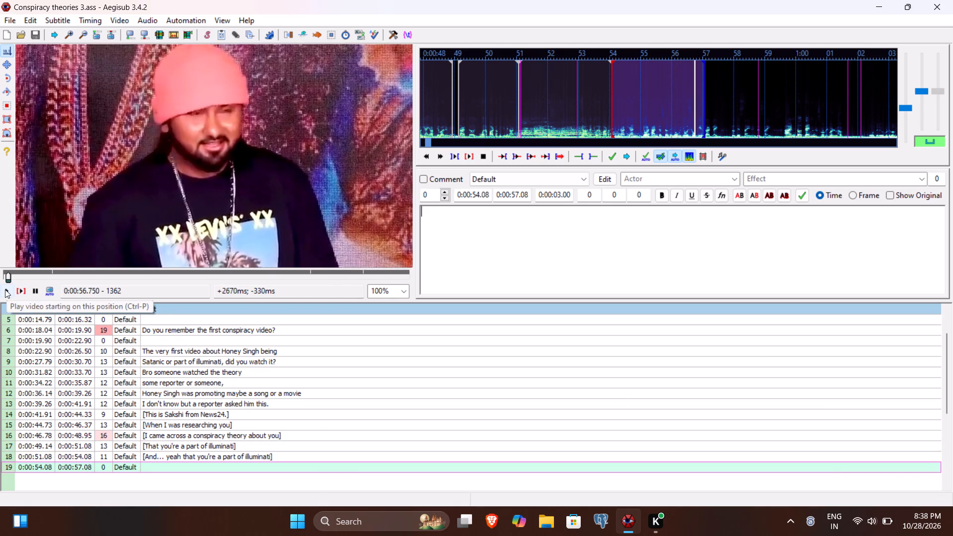
click(5, 289)
click(5, 289)
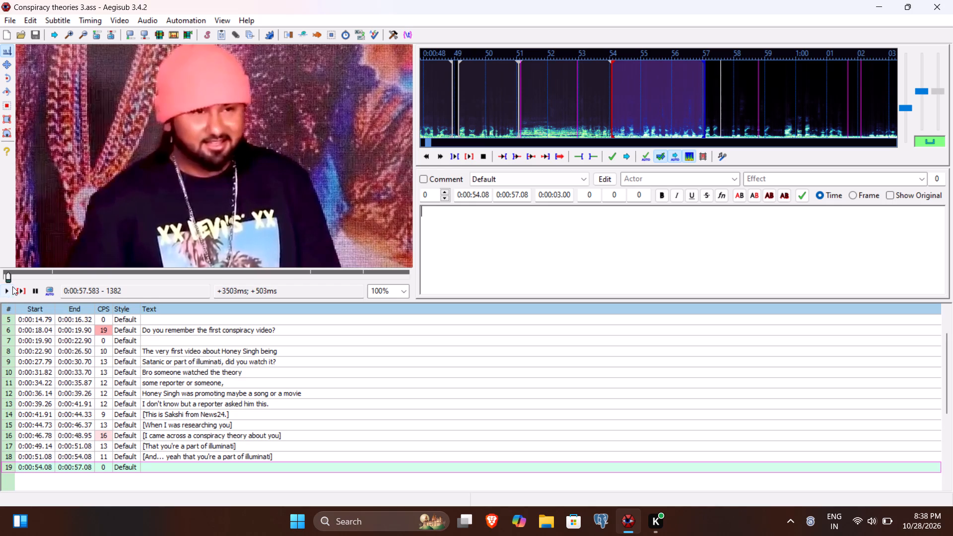
click(519, 198)
text(58)
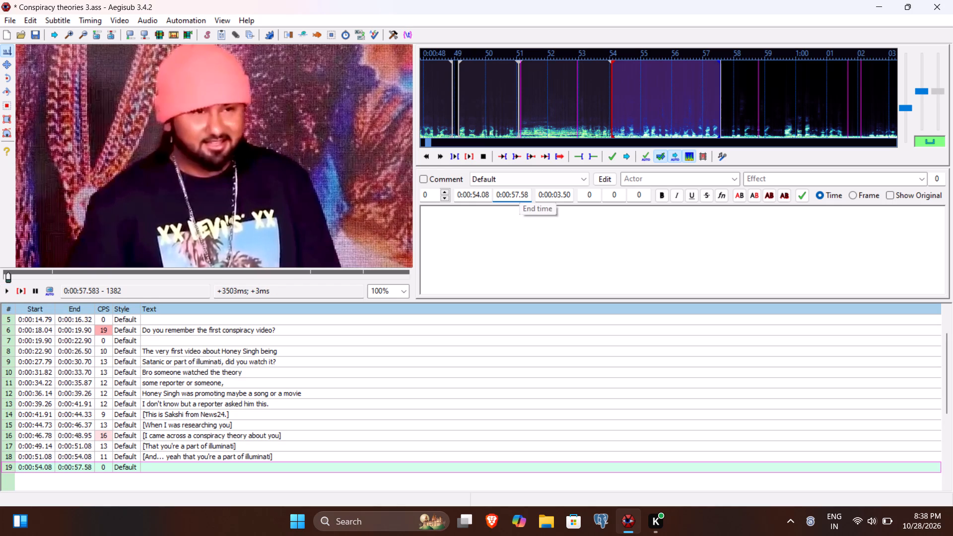
Write "[And your hand gestures in your videos showcase that.]" as the nineteenth subtitle and save the file.
click(506, 235)
text([And your)
key(BackSpace)
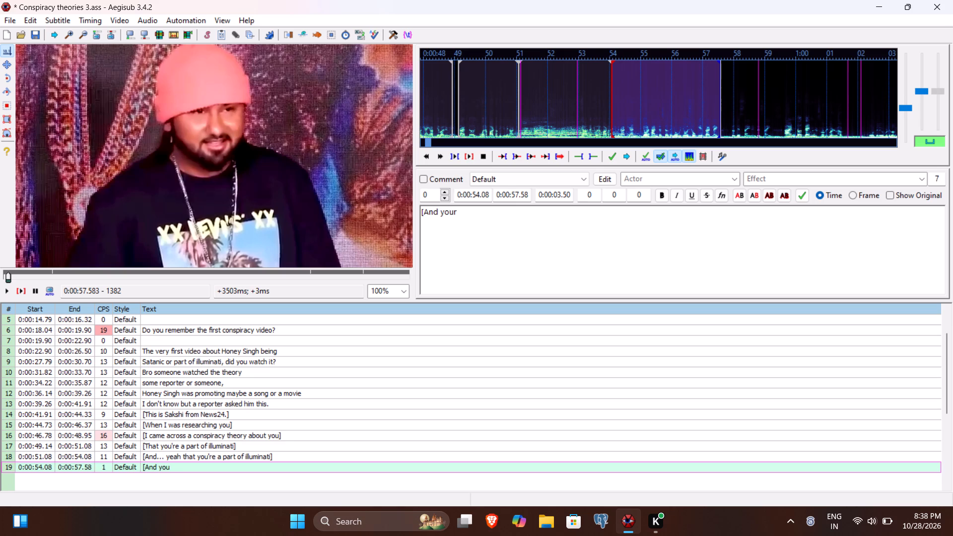
text(r hand gestures in your videos show)
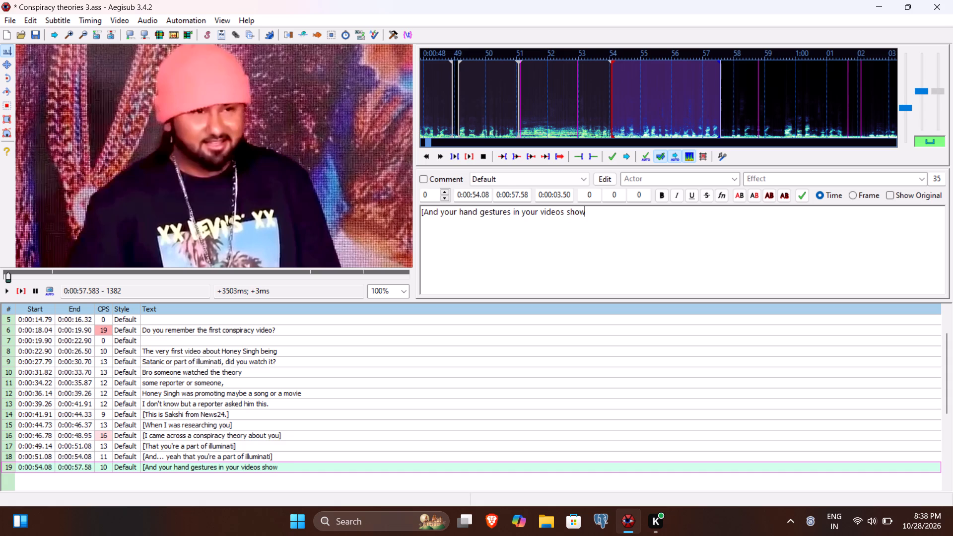
text(case that)
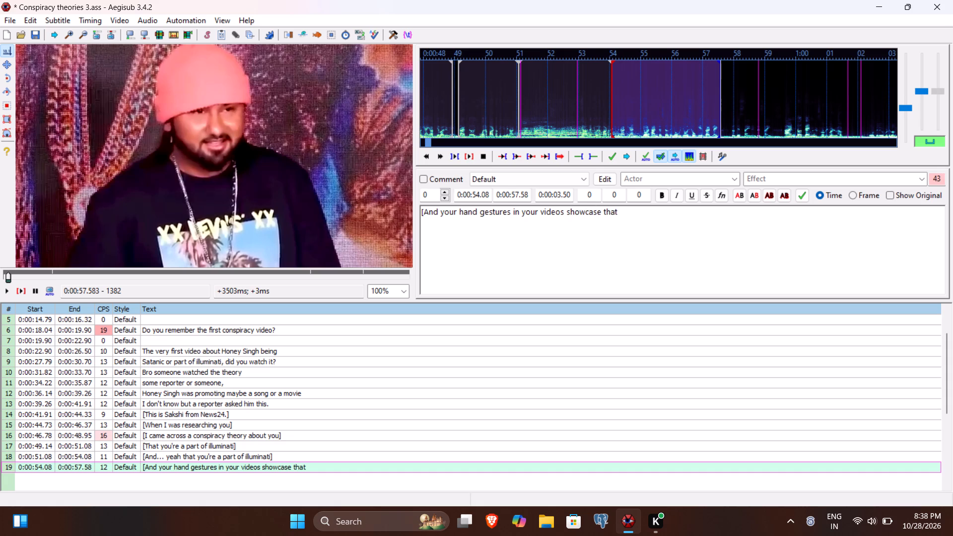
text(.])
key(ctrl+s)
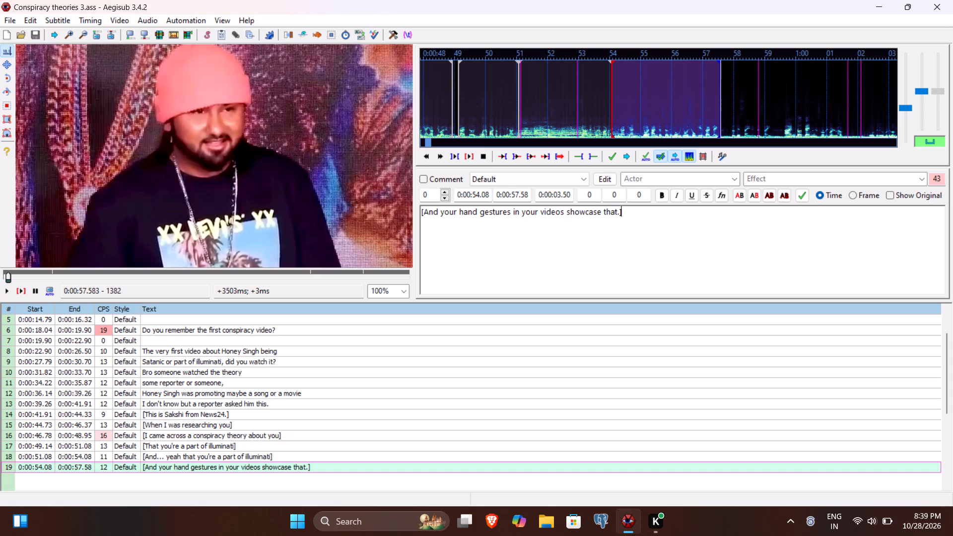